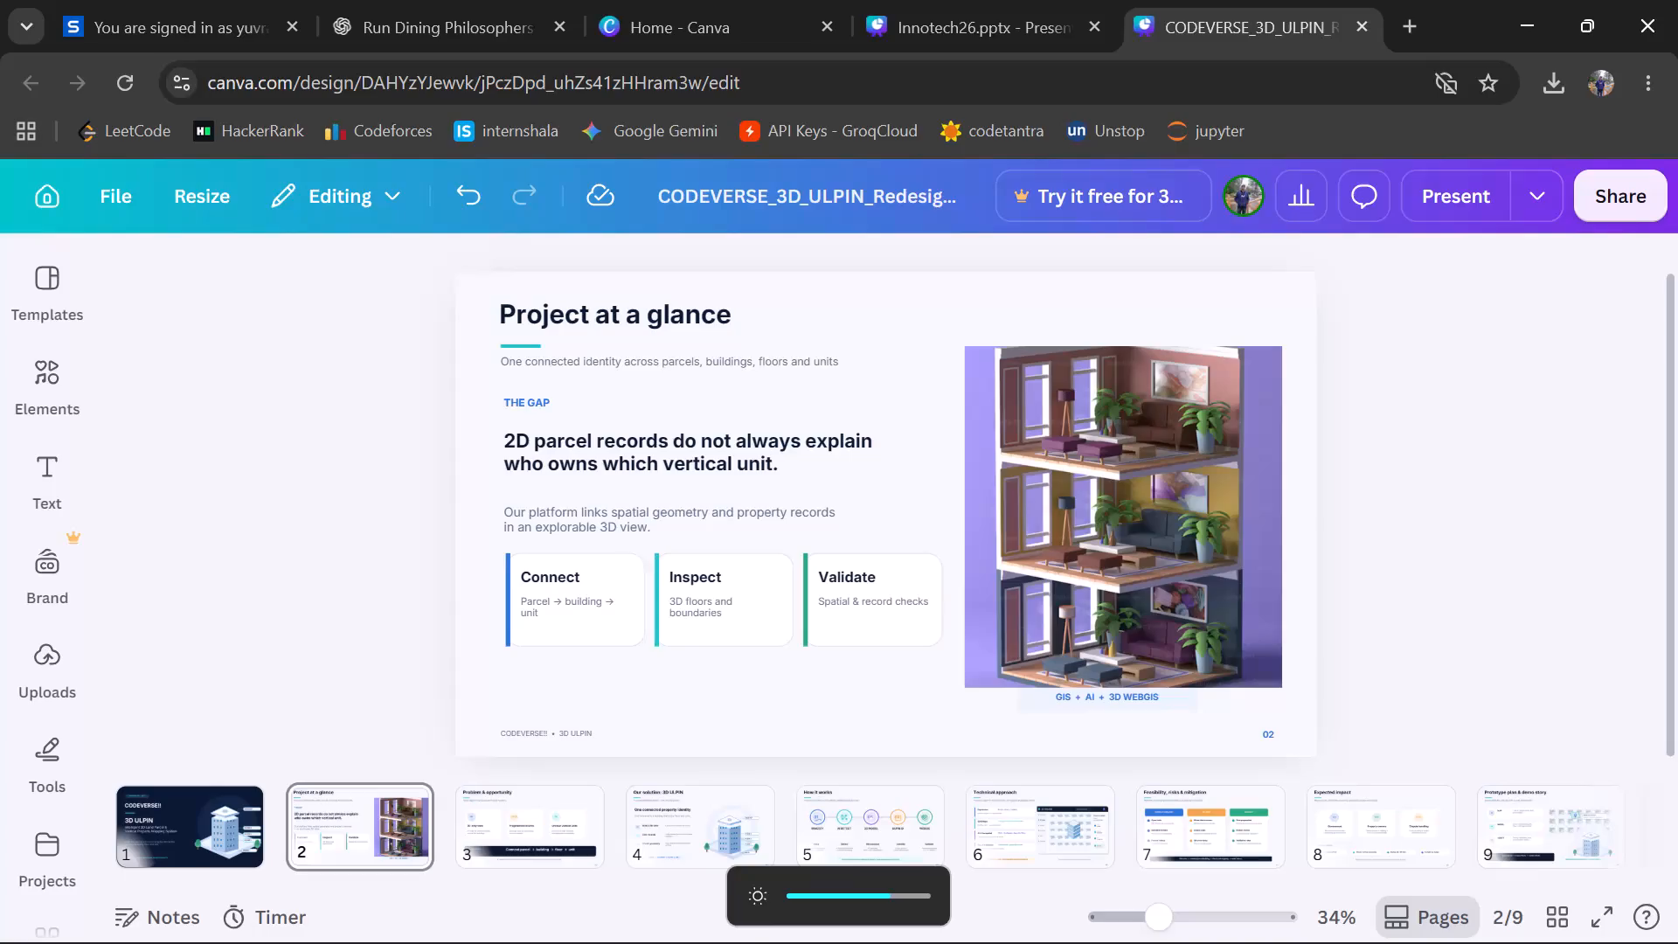
Move the apartment building image on the Project at a glance page upward, clear of the GIS + AI + 3D WEBGIS label.
scroll(1233, 602, down, 1)
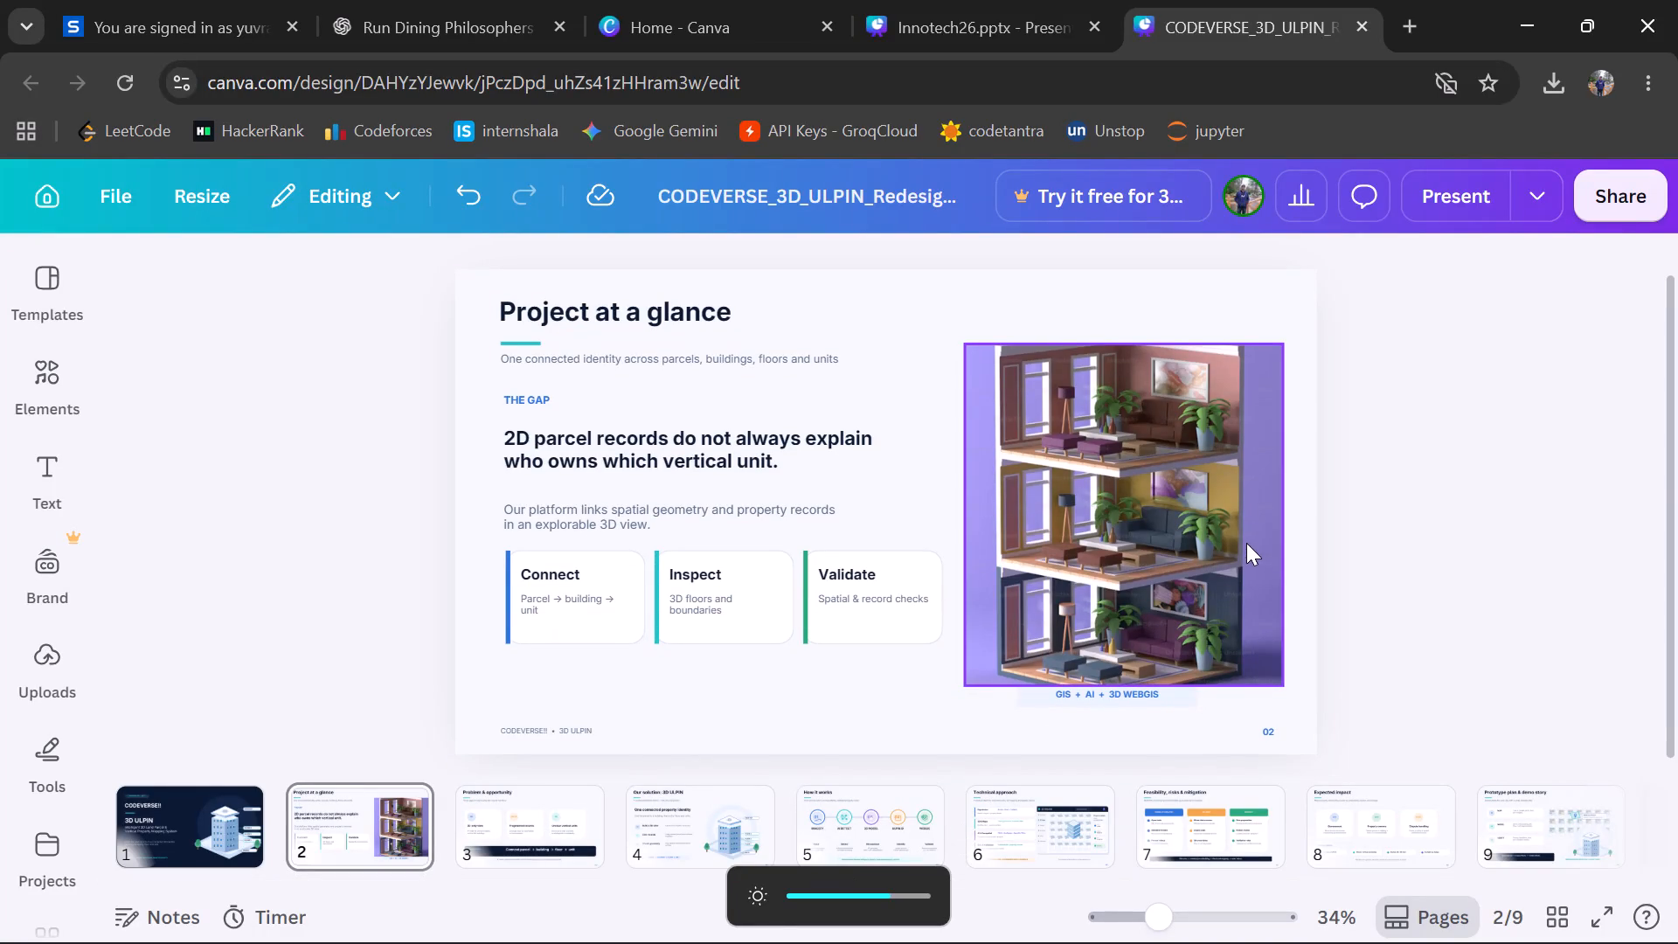
click(1108, 408)
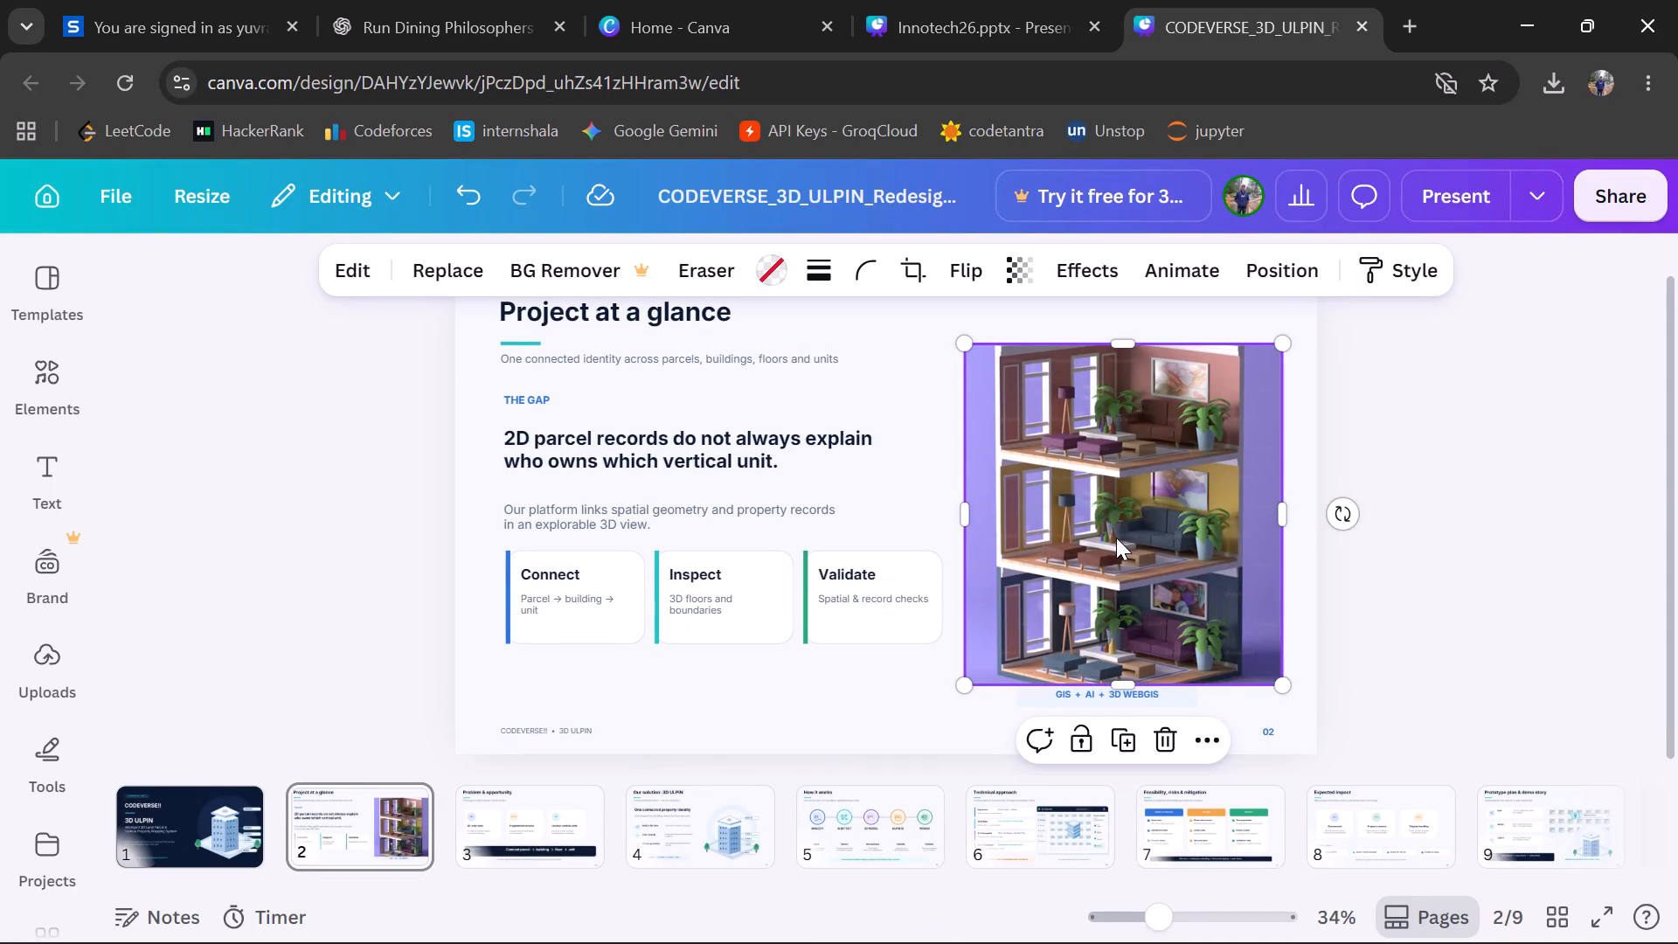
drag(1116, 537, 1113, 488)
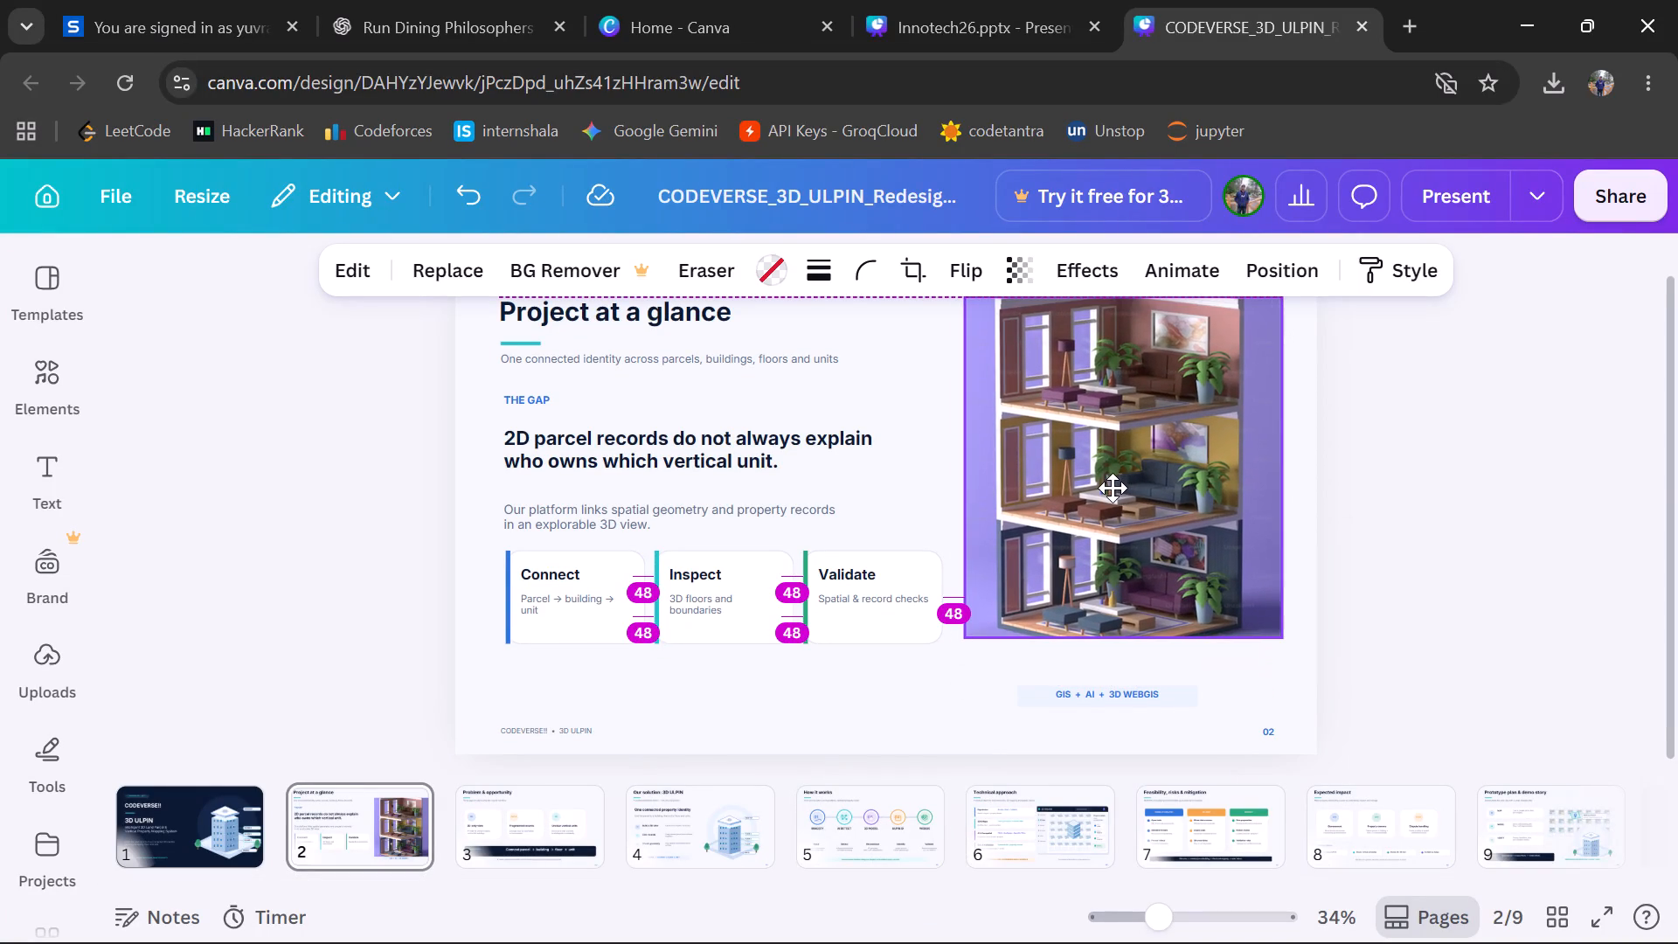
drag(1113, 488, 1113, 492)
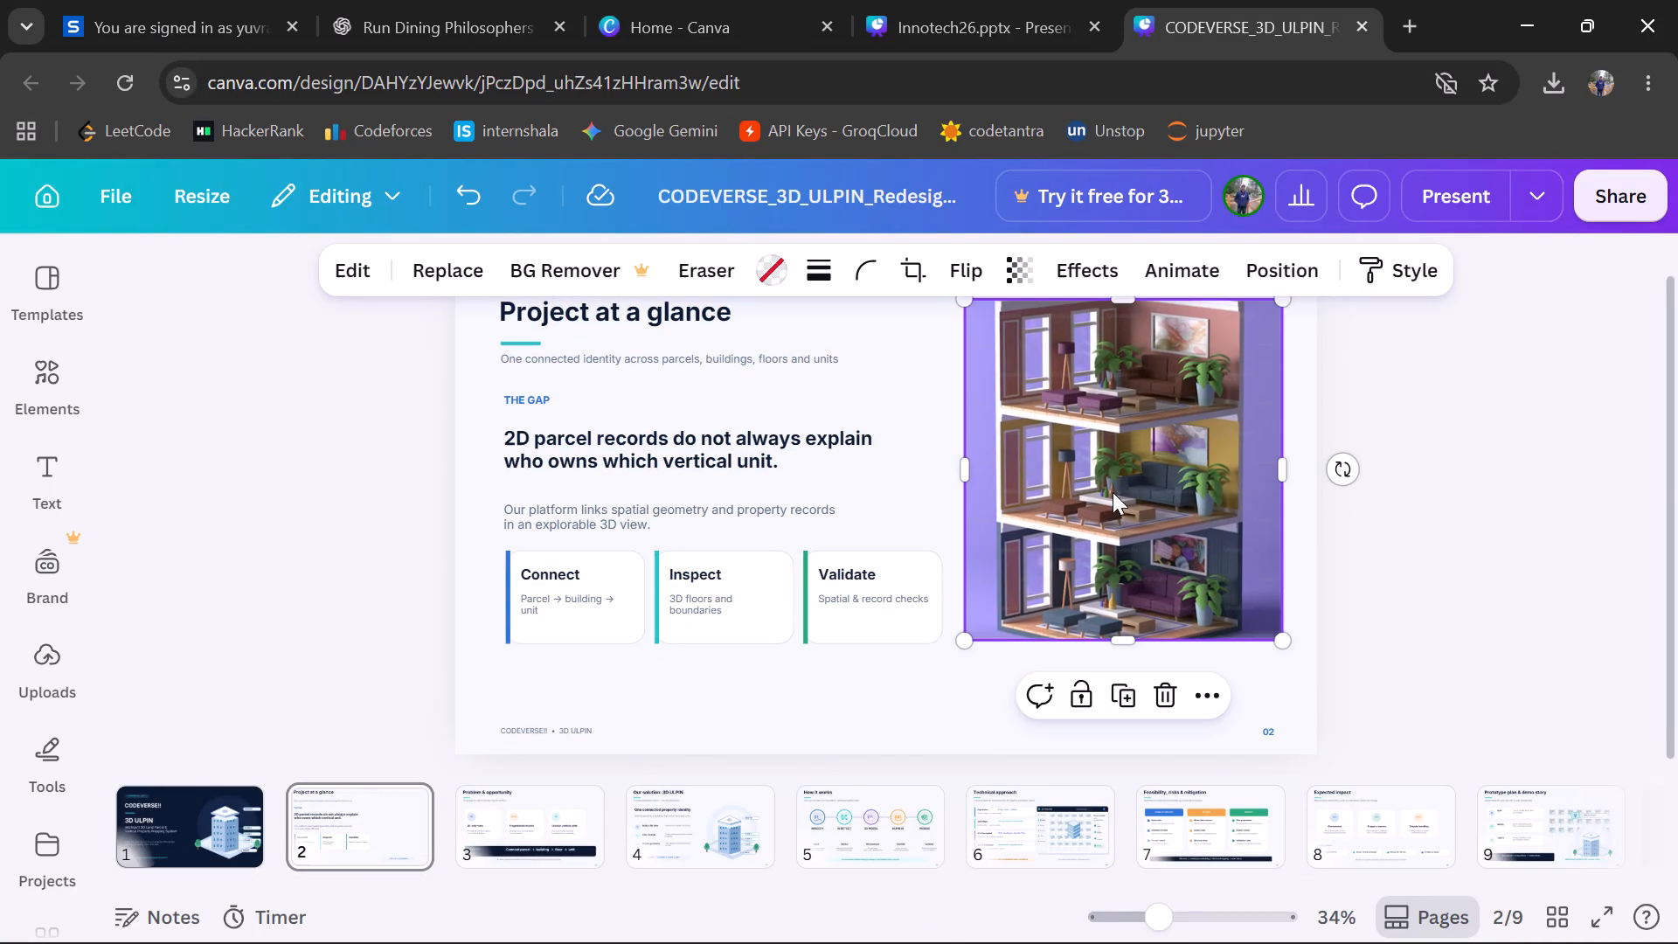
Narrow the apartment building image from its right edge to a width of about 615 px.
scroll(1450, 495, up, 1)
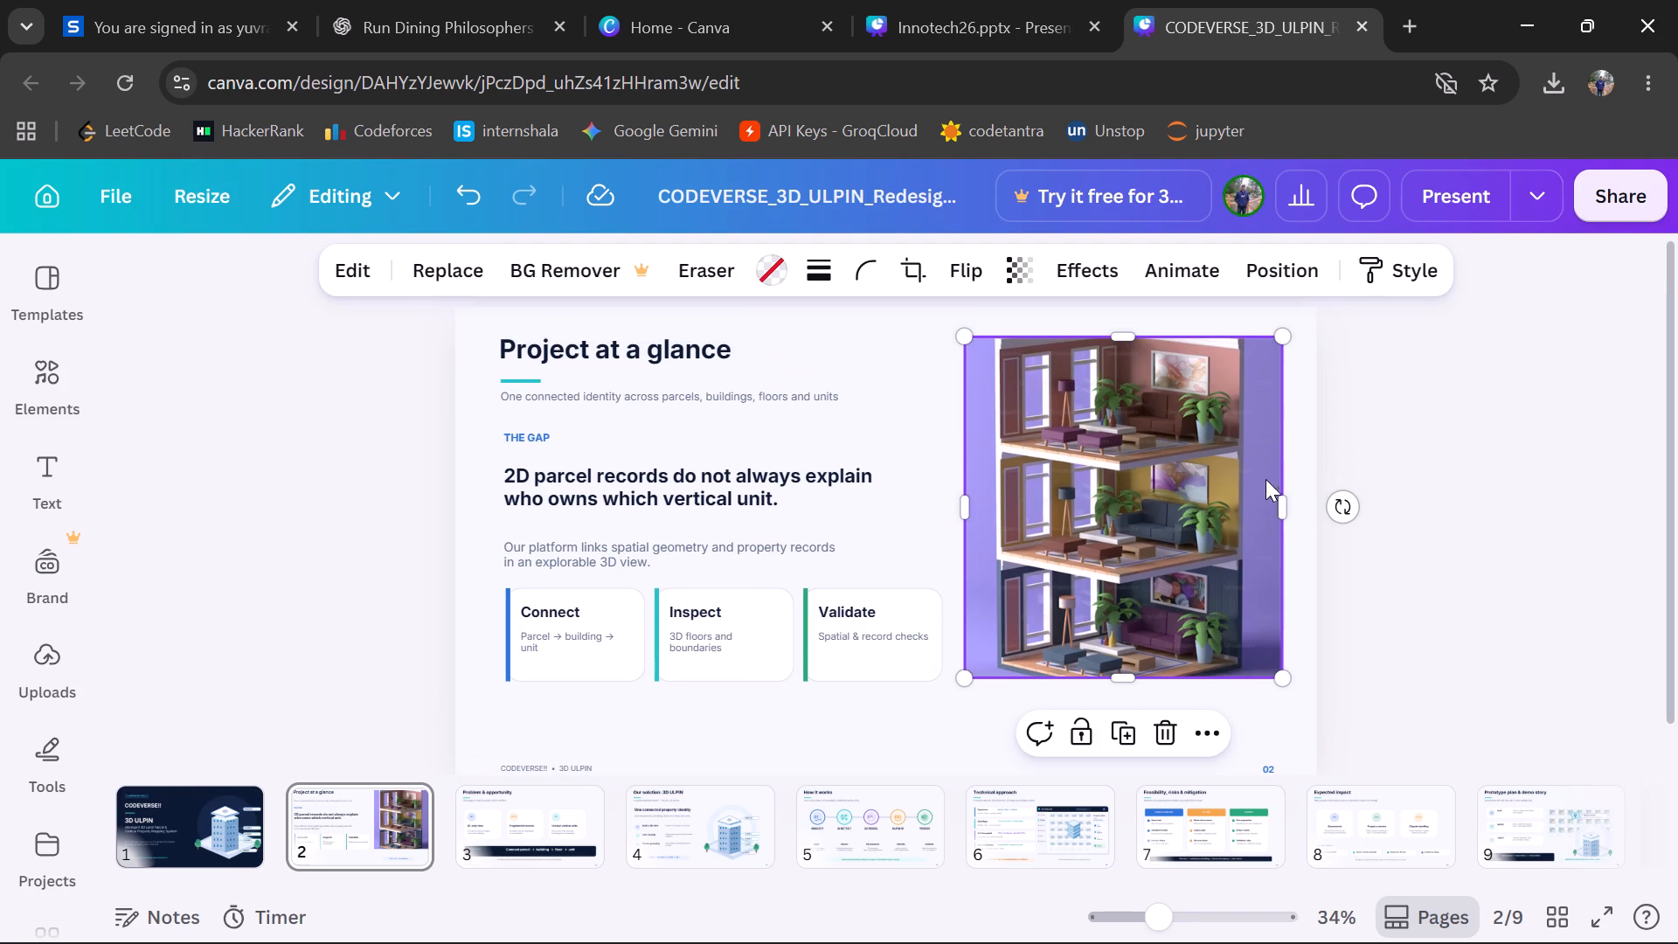
drag(1281, 510, 1244, 526)
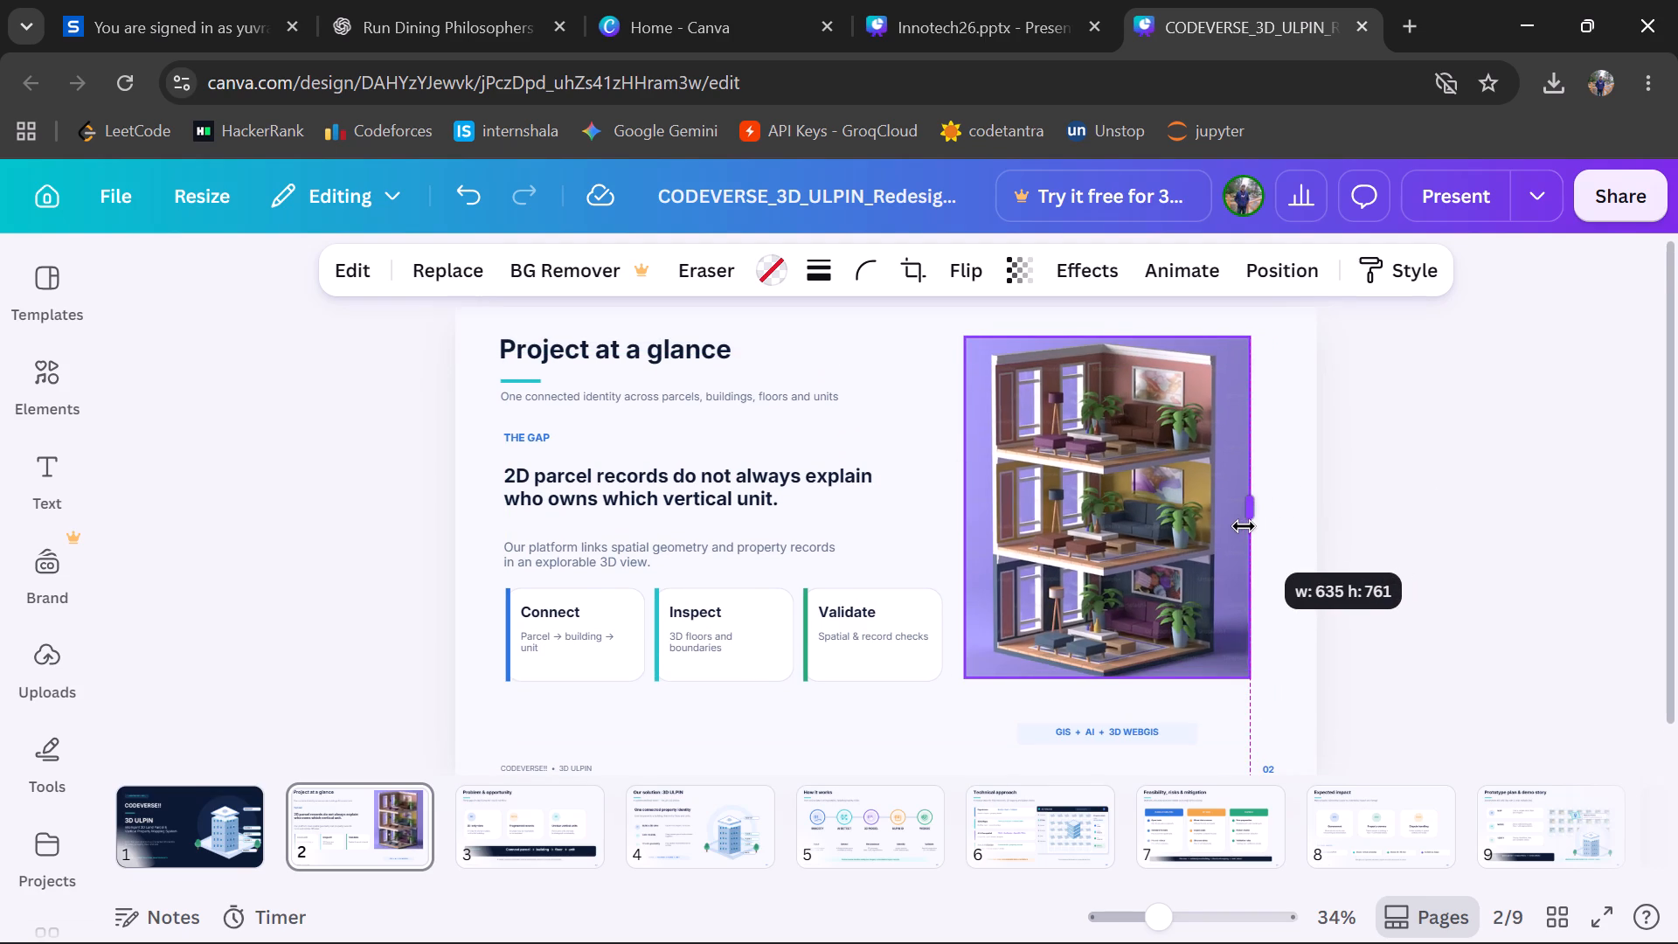
drag(1244, 526, 1240, 529)
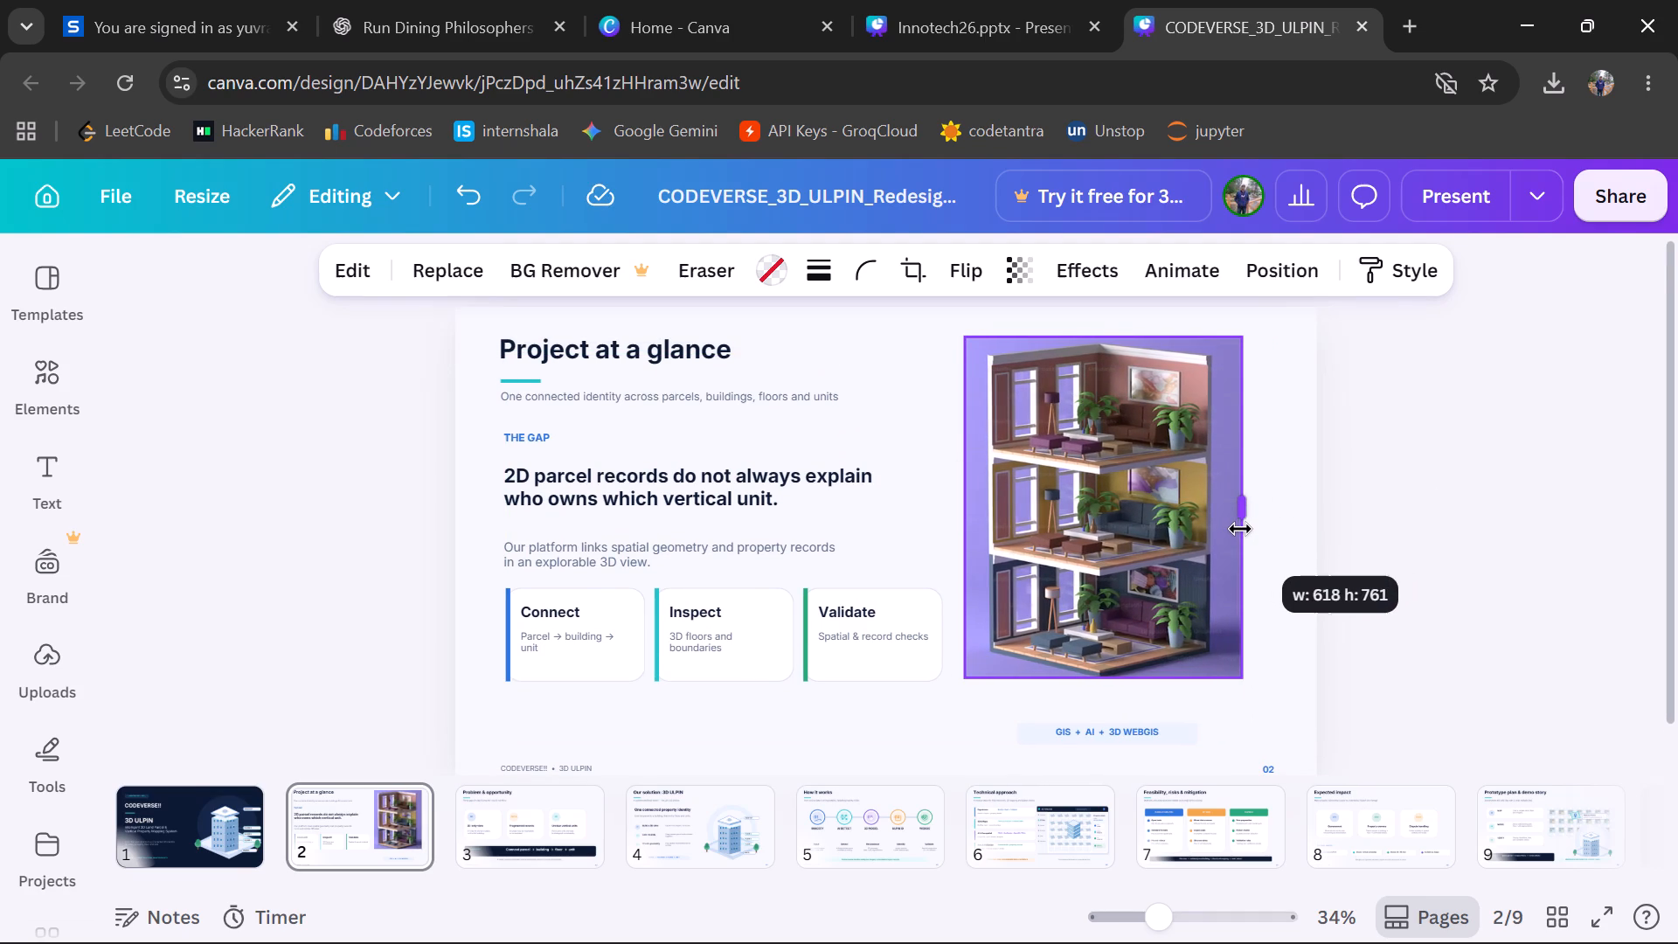
drag(1240, 529, 1239, 529)
scroll(1125, 489, up, 1)
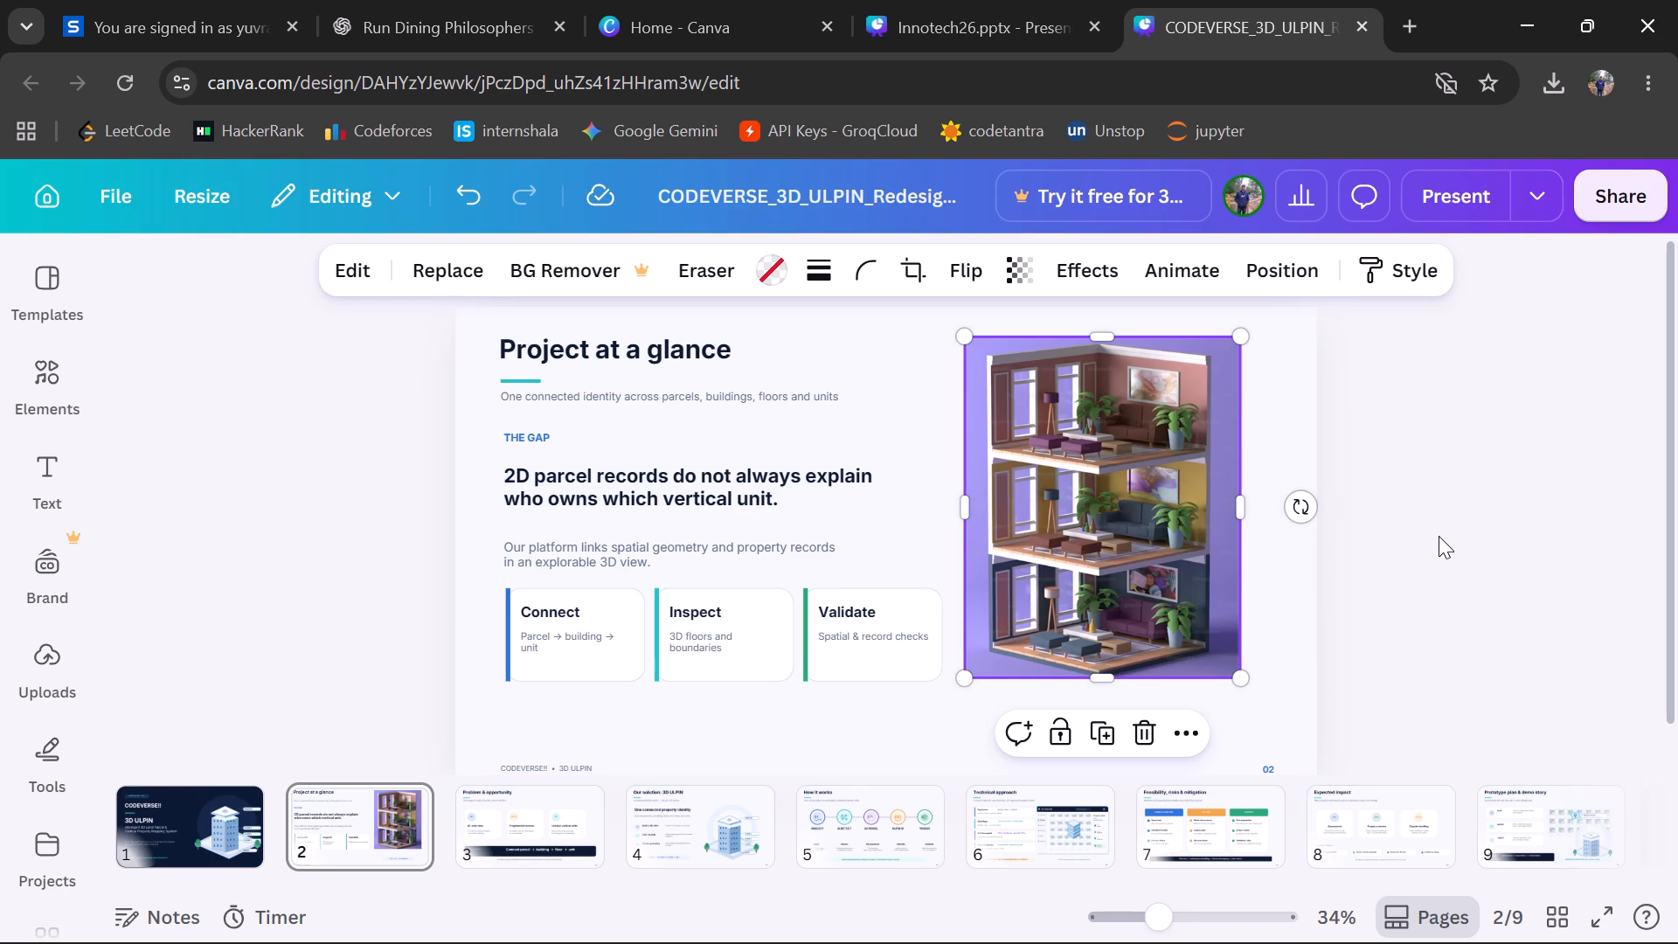
Copy the Problem & Opportunity page from the Innotech26.pptx design and paste it after page 3 of the CODEVERSE redesign.
click(534, 827)
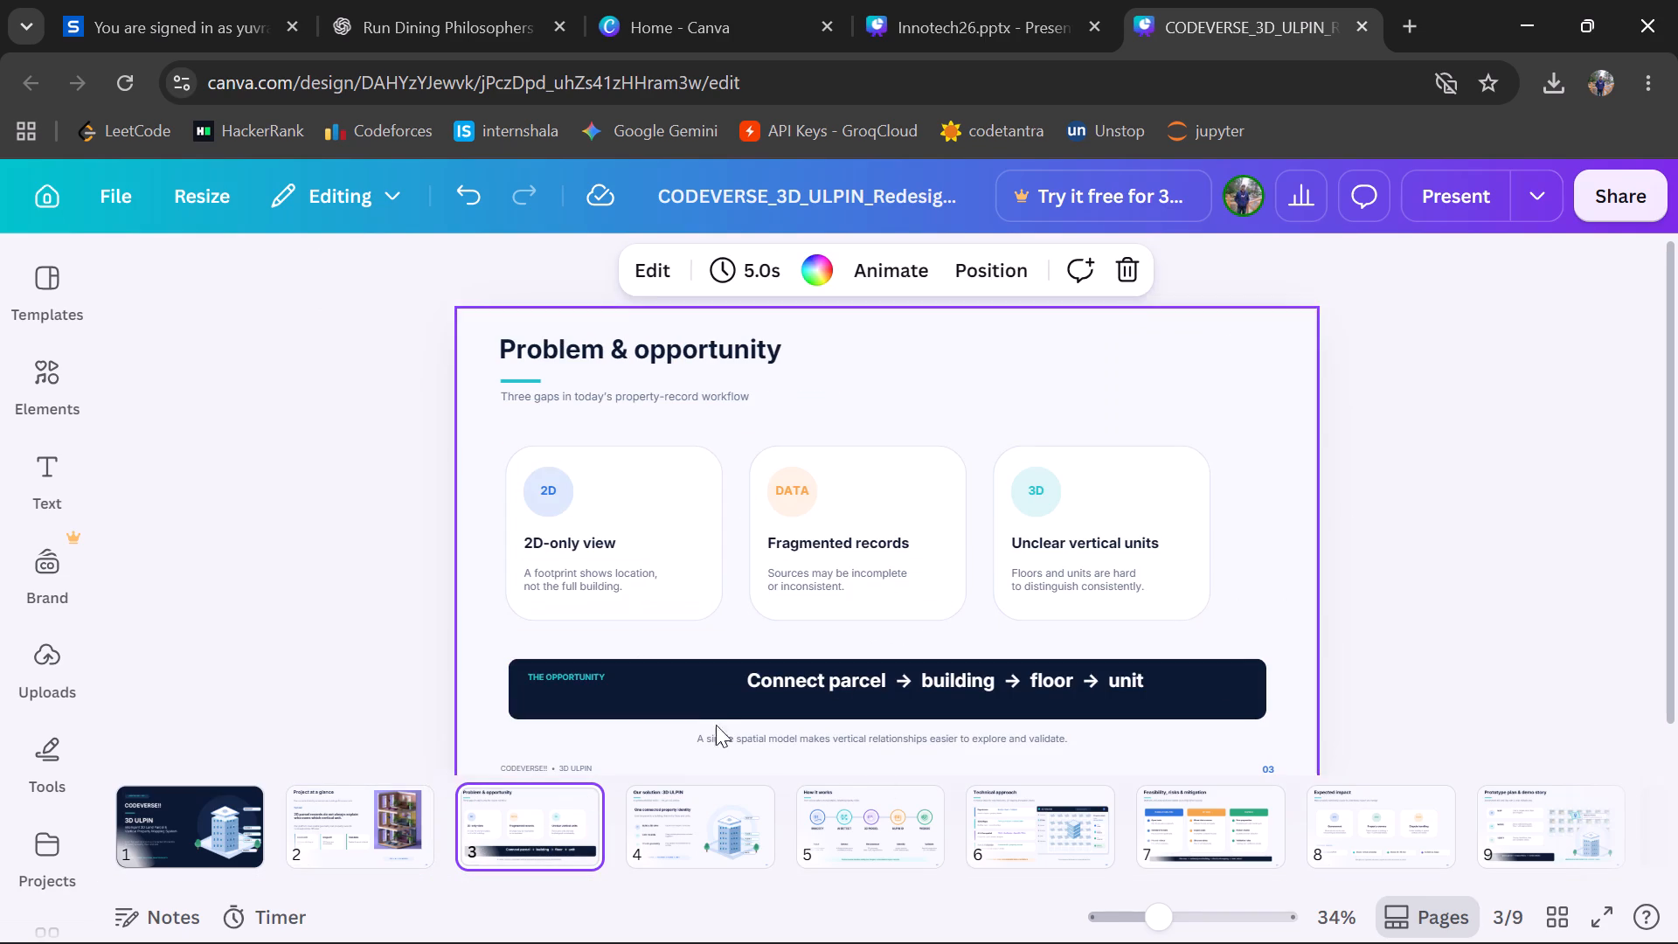
click(959, 1)
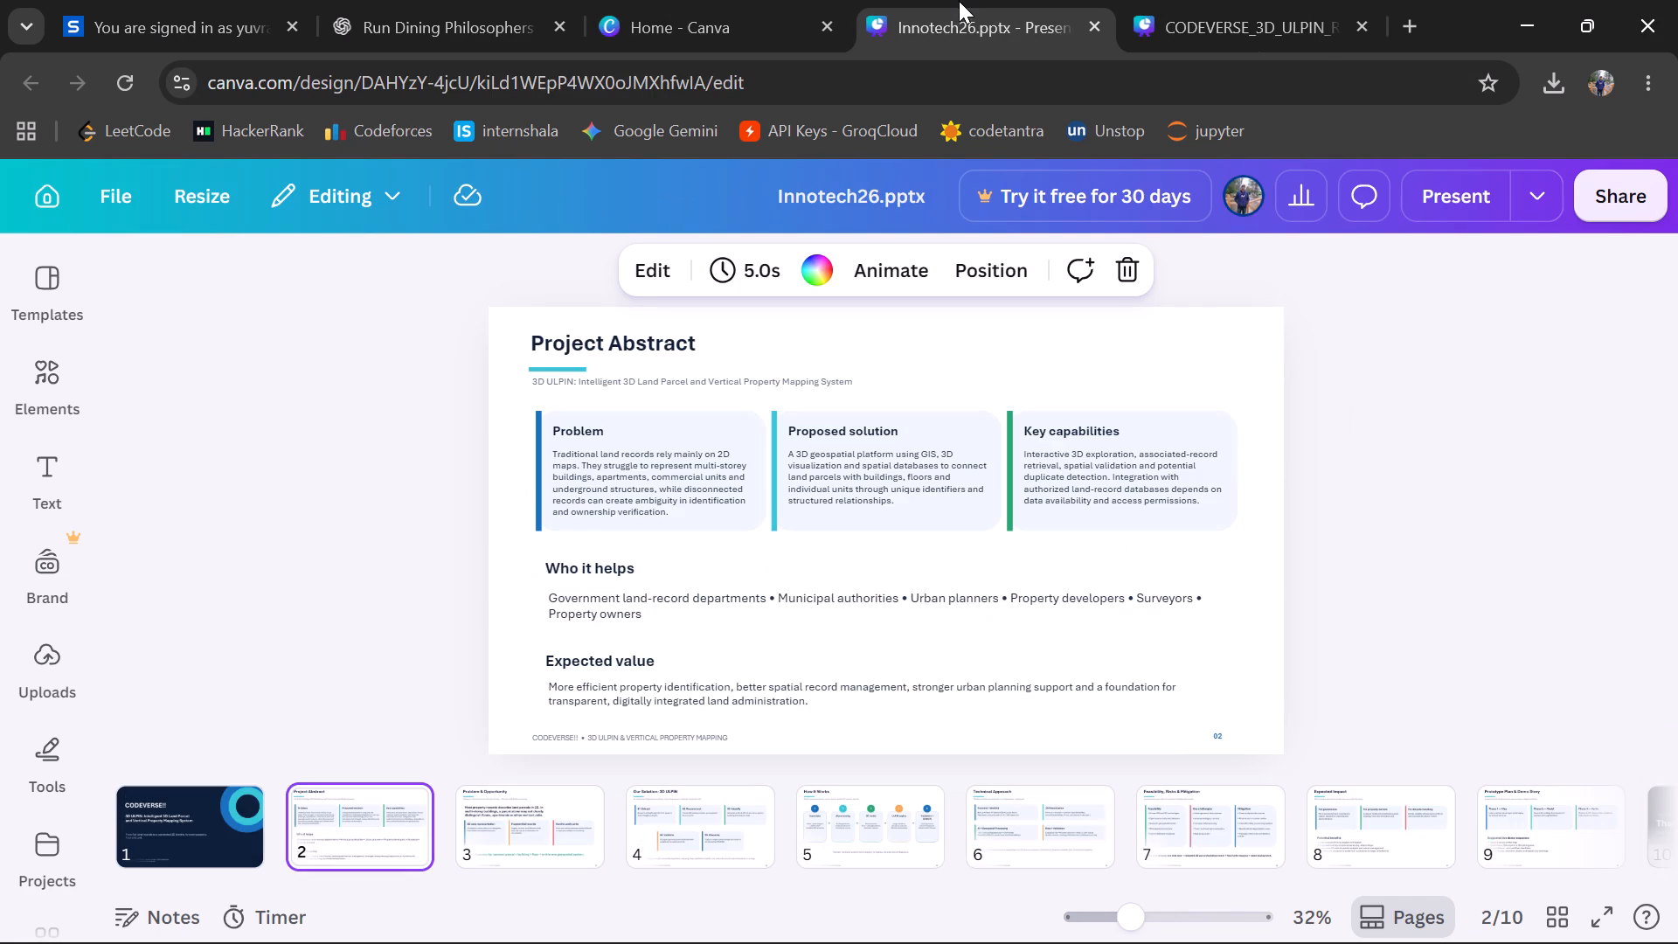
click(520, 822)
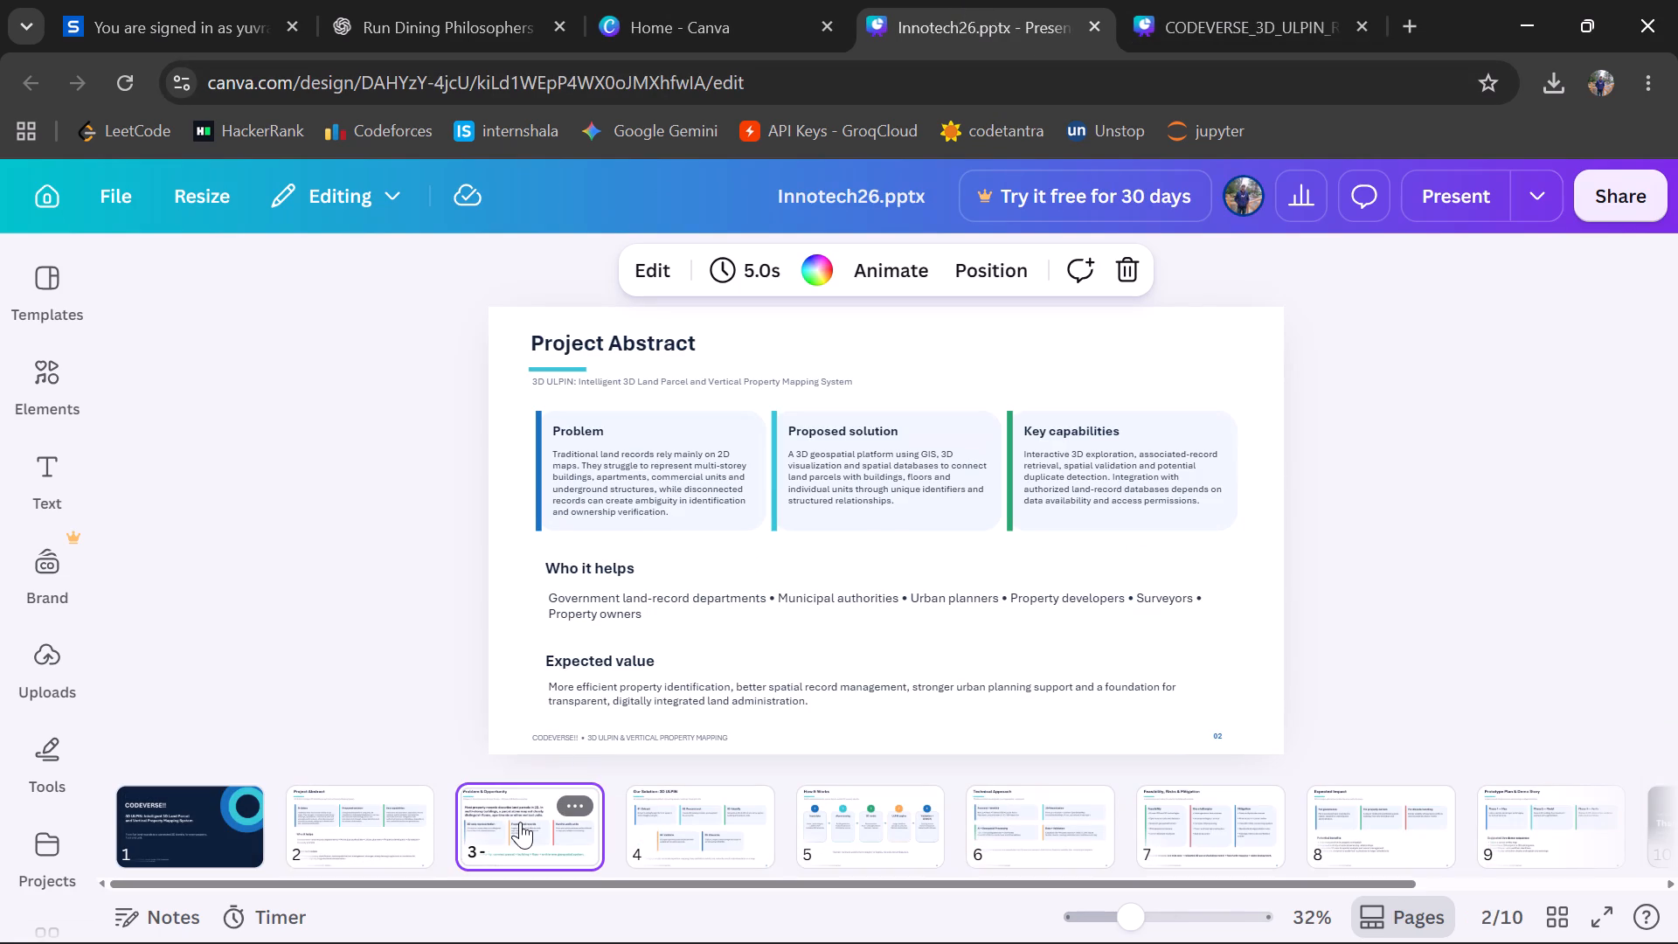
click(1234, 0)
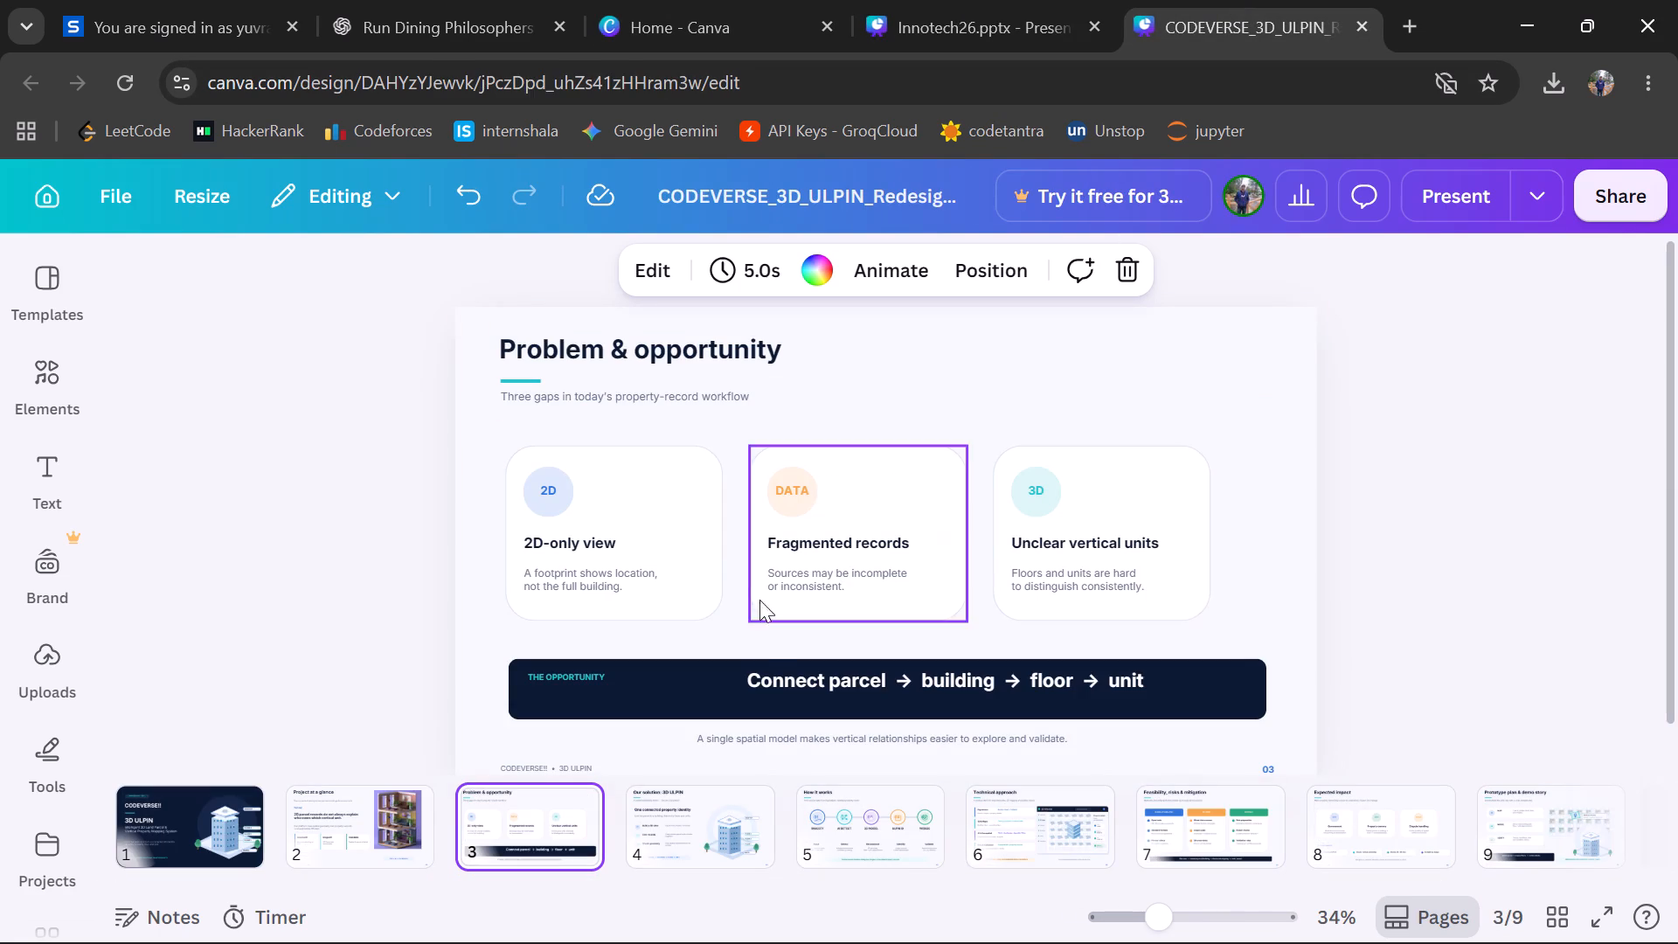
click(953, 0)
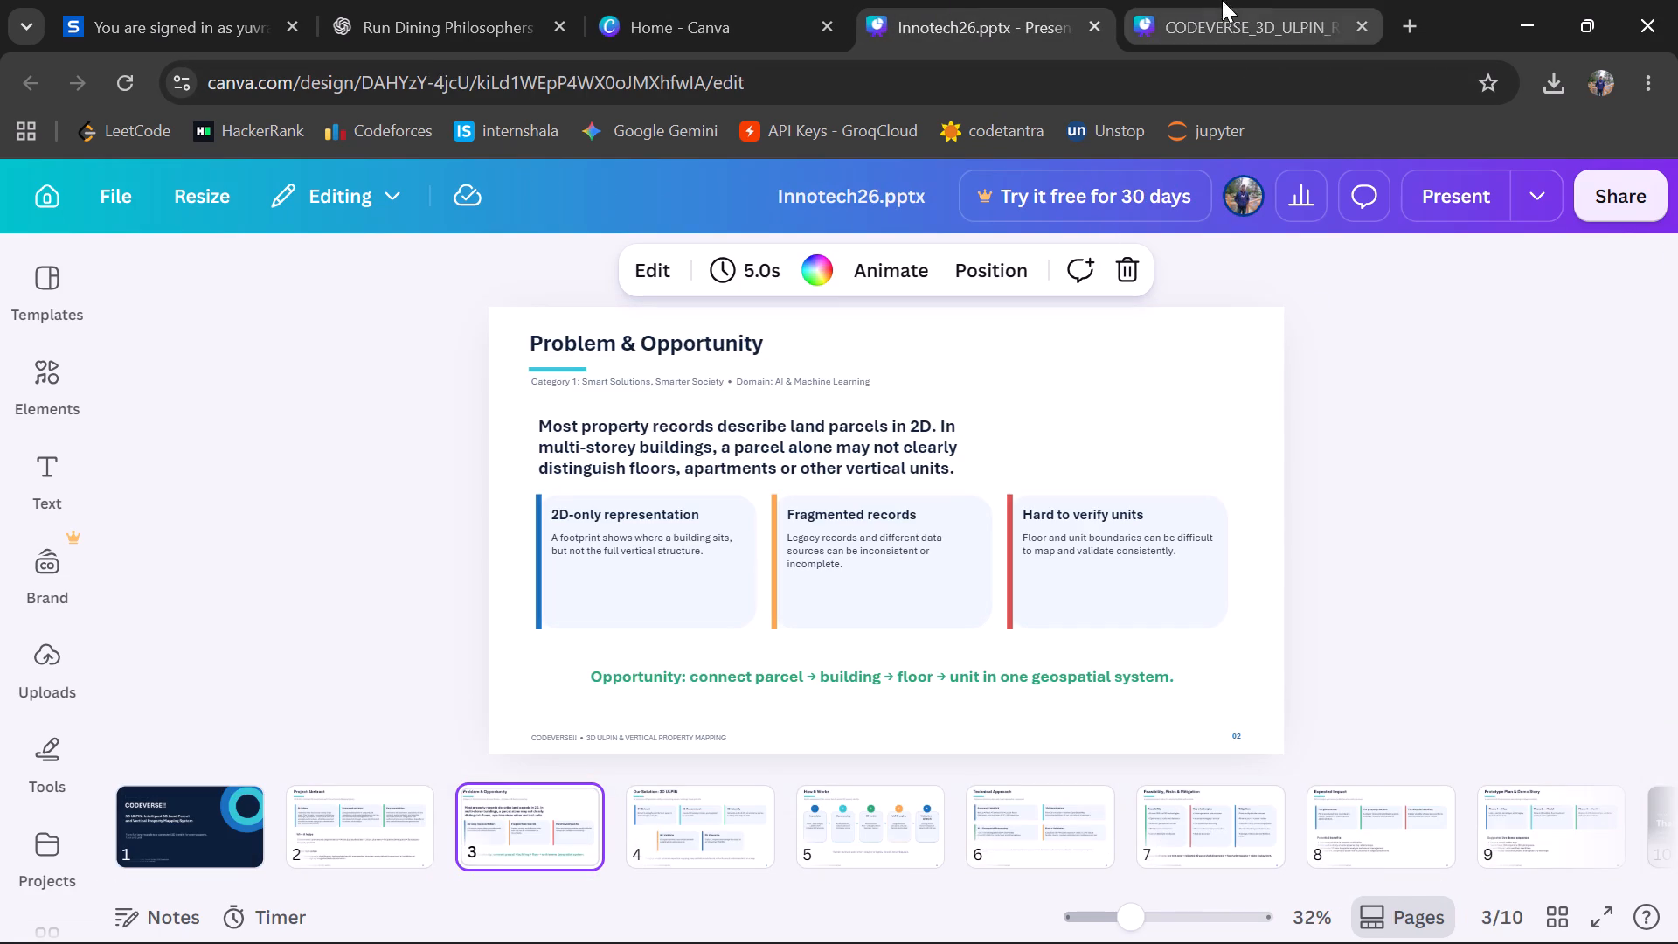
right_click(572, 824)
click(718, 290)
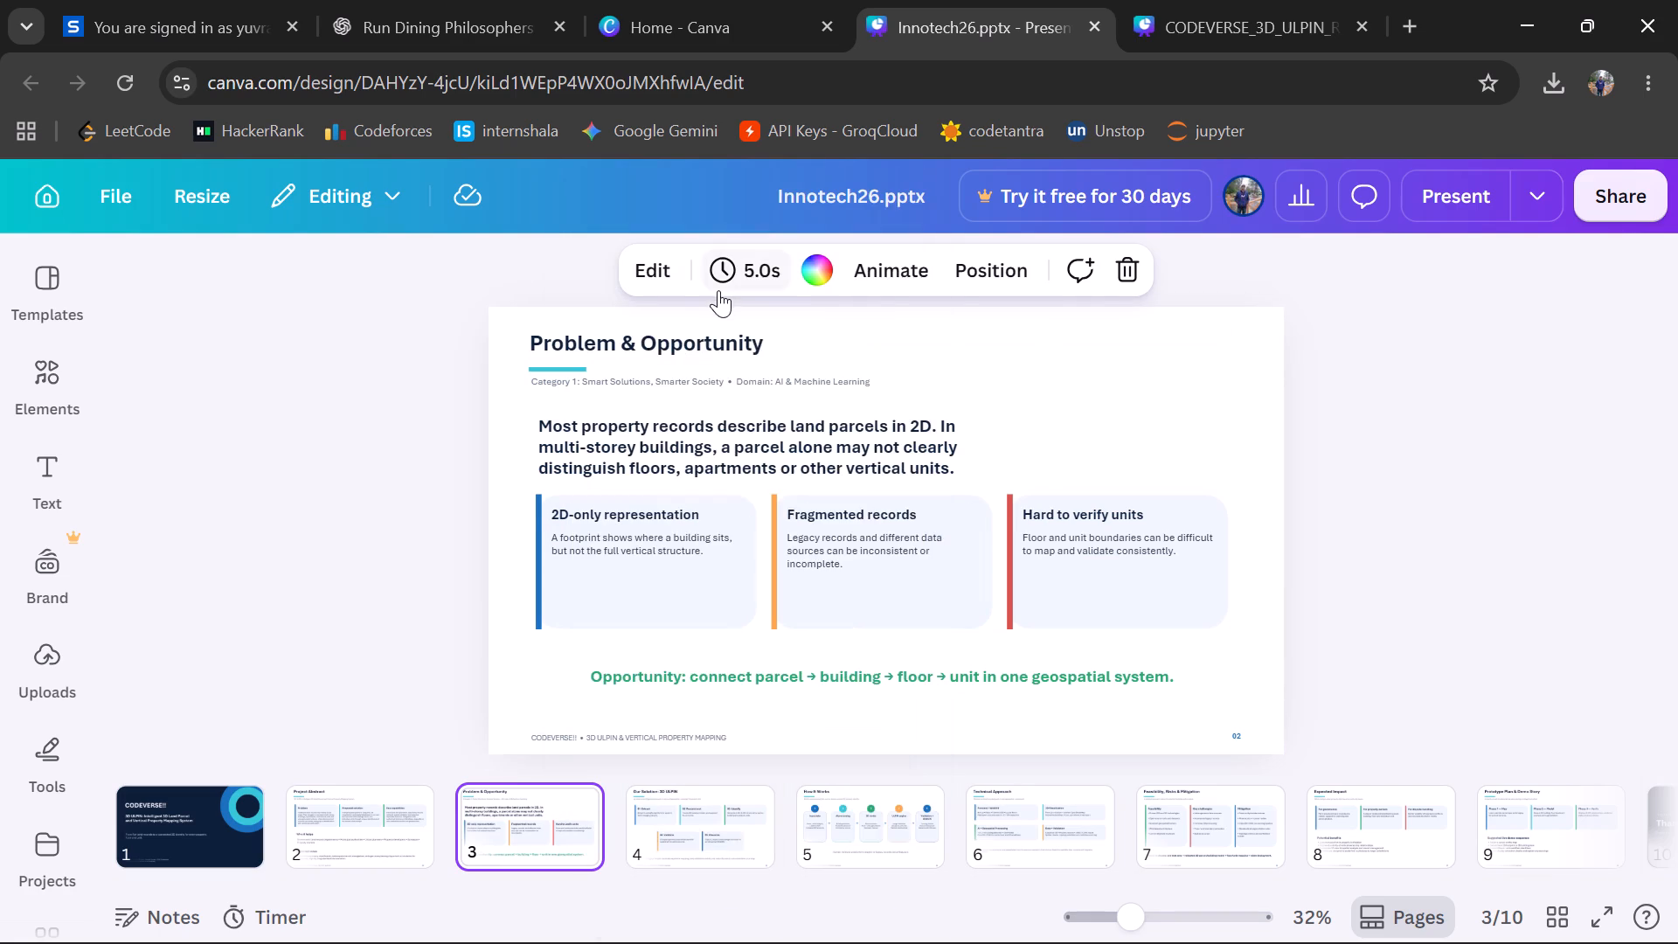
click(1206, 2)
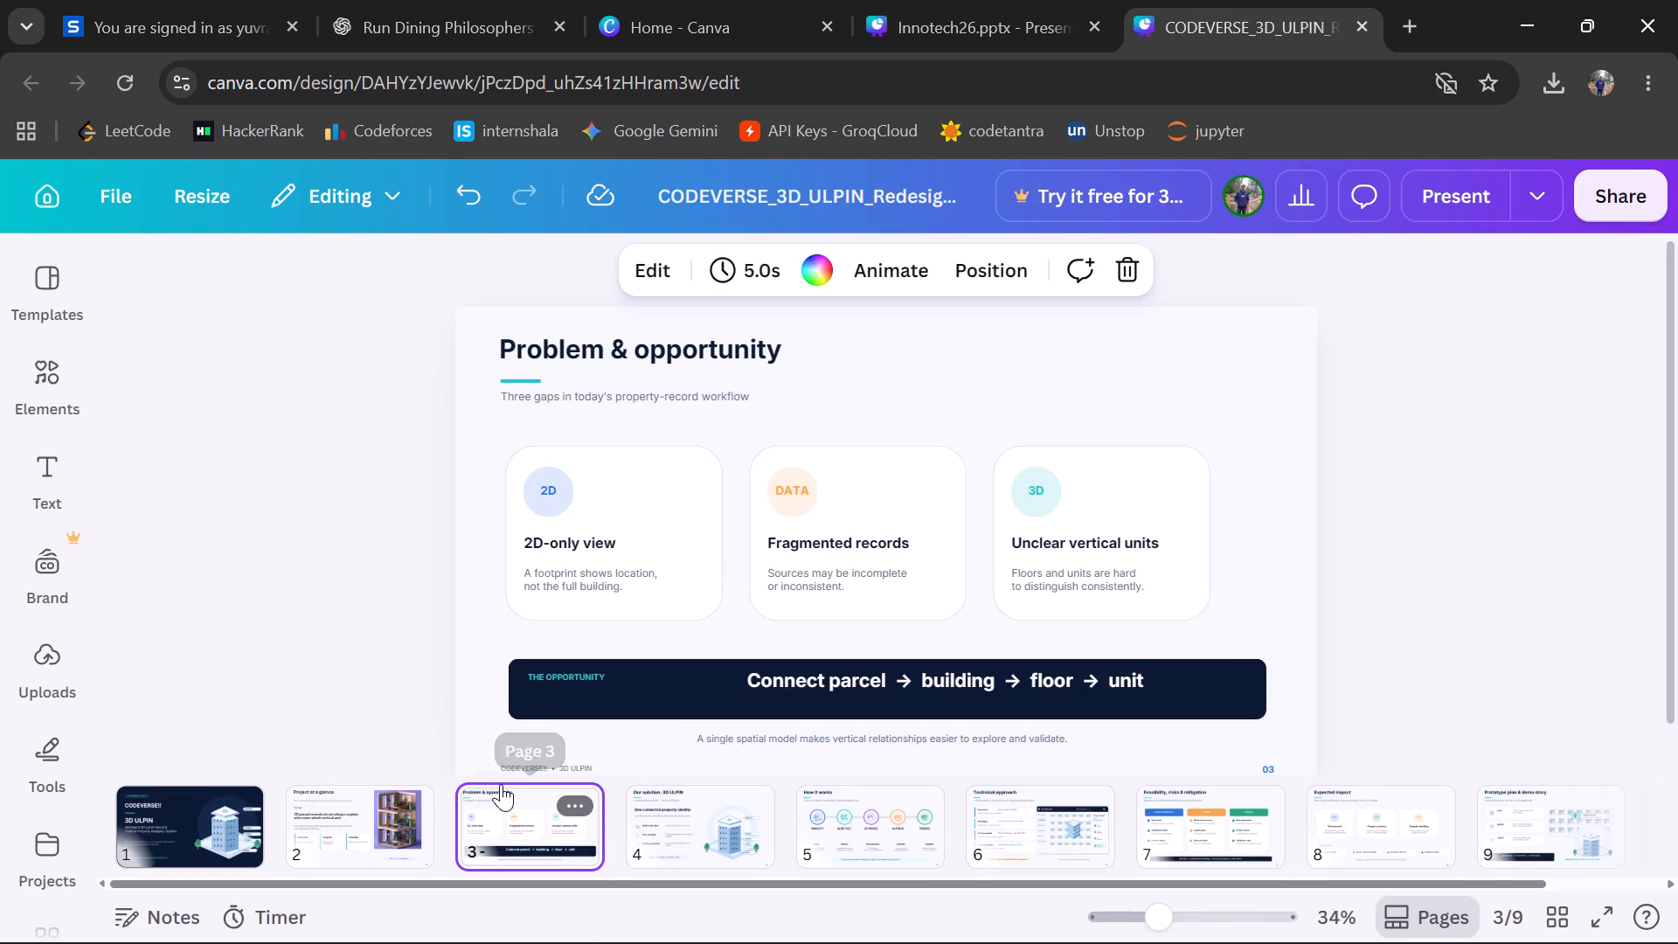
right_click(614, 818)
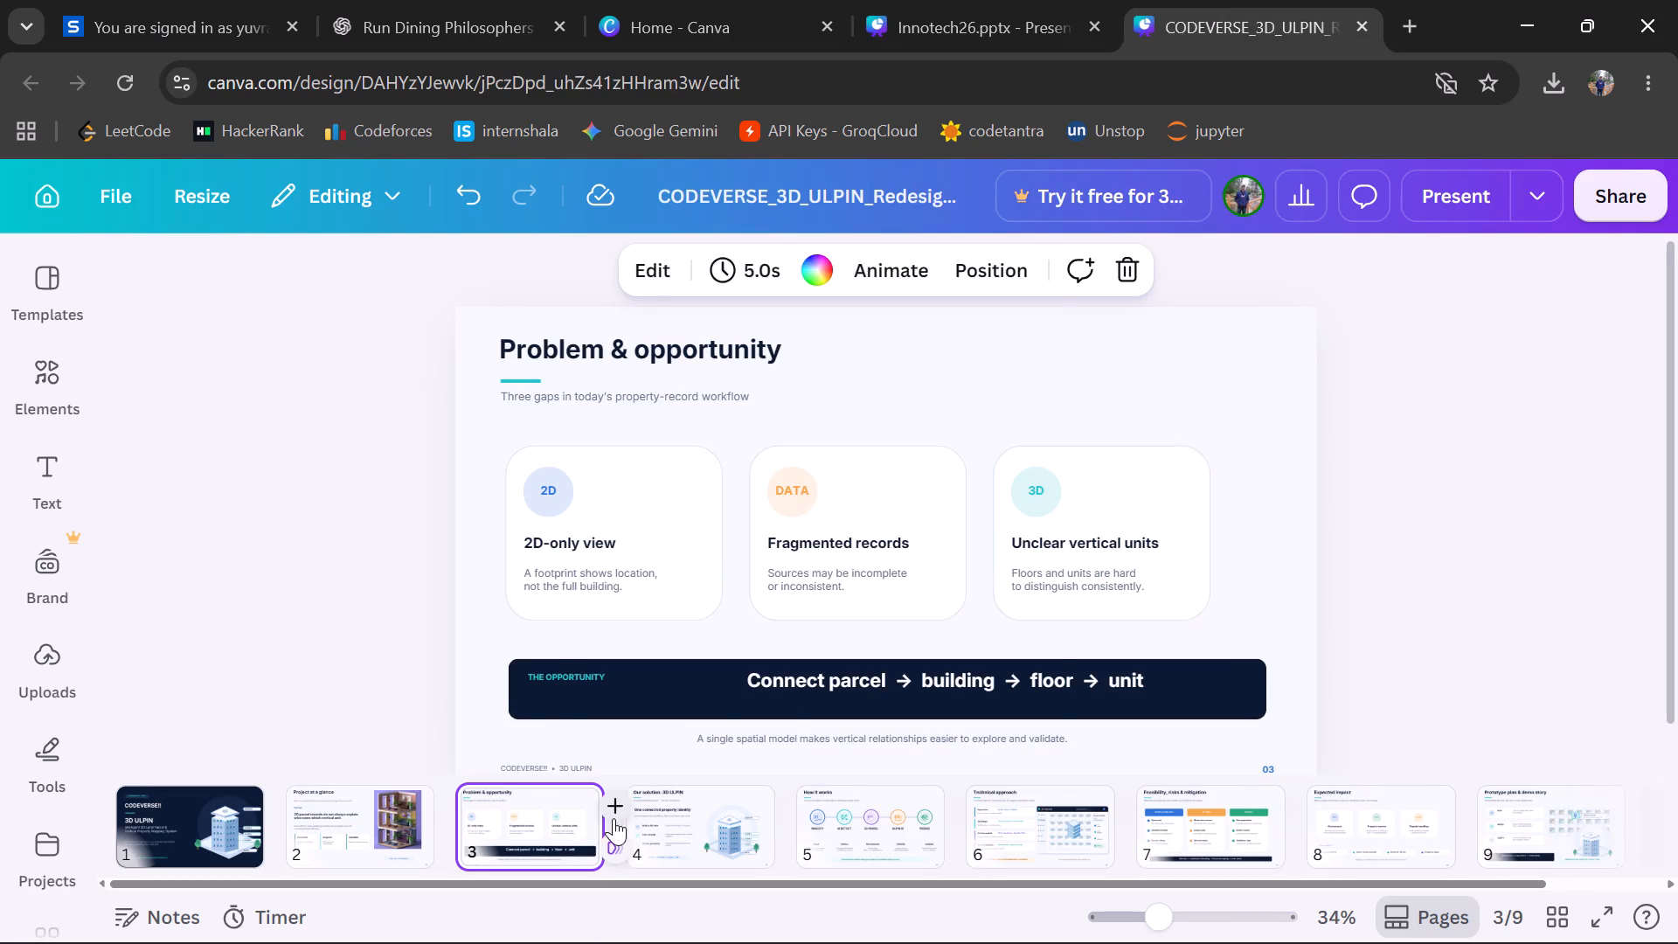
click(361, 534)
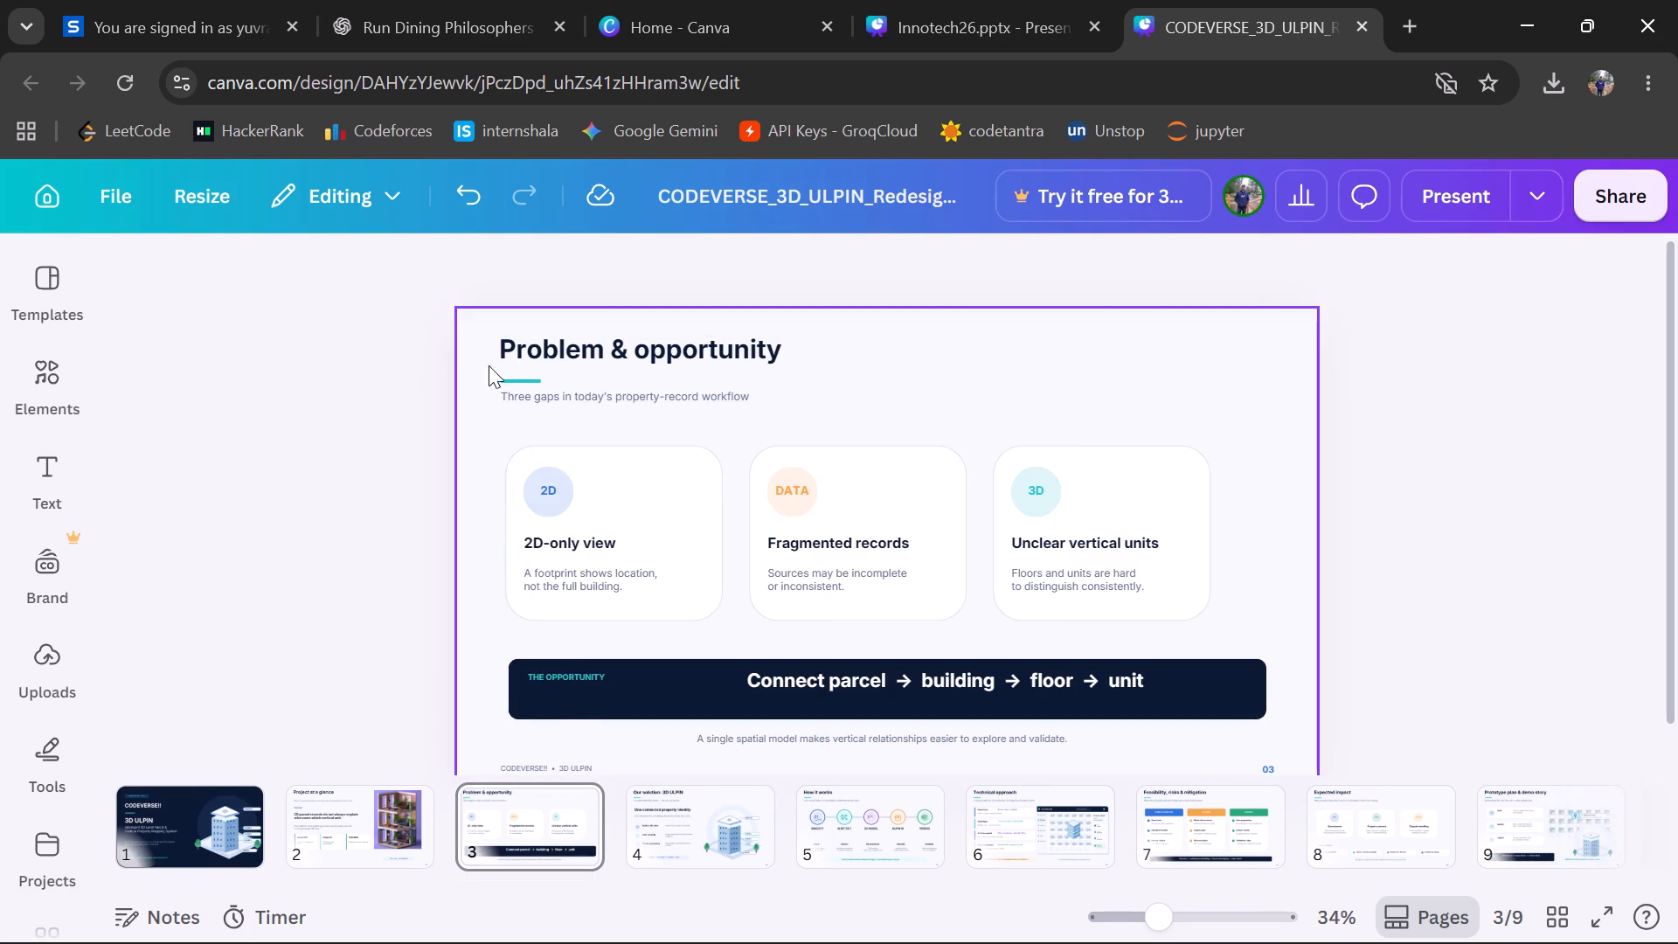
click(483, 398)
key(ctrl+v)
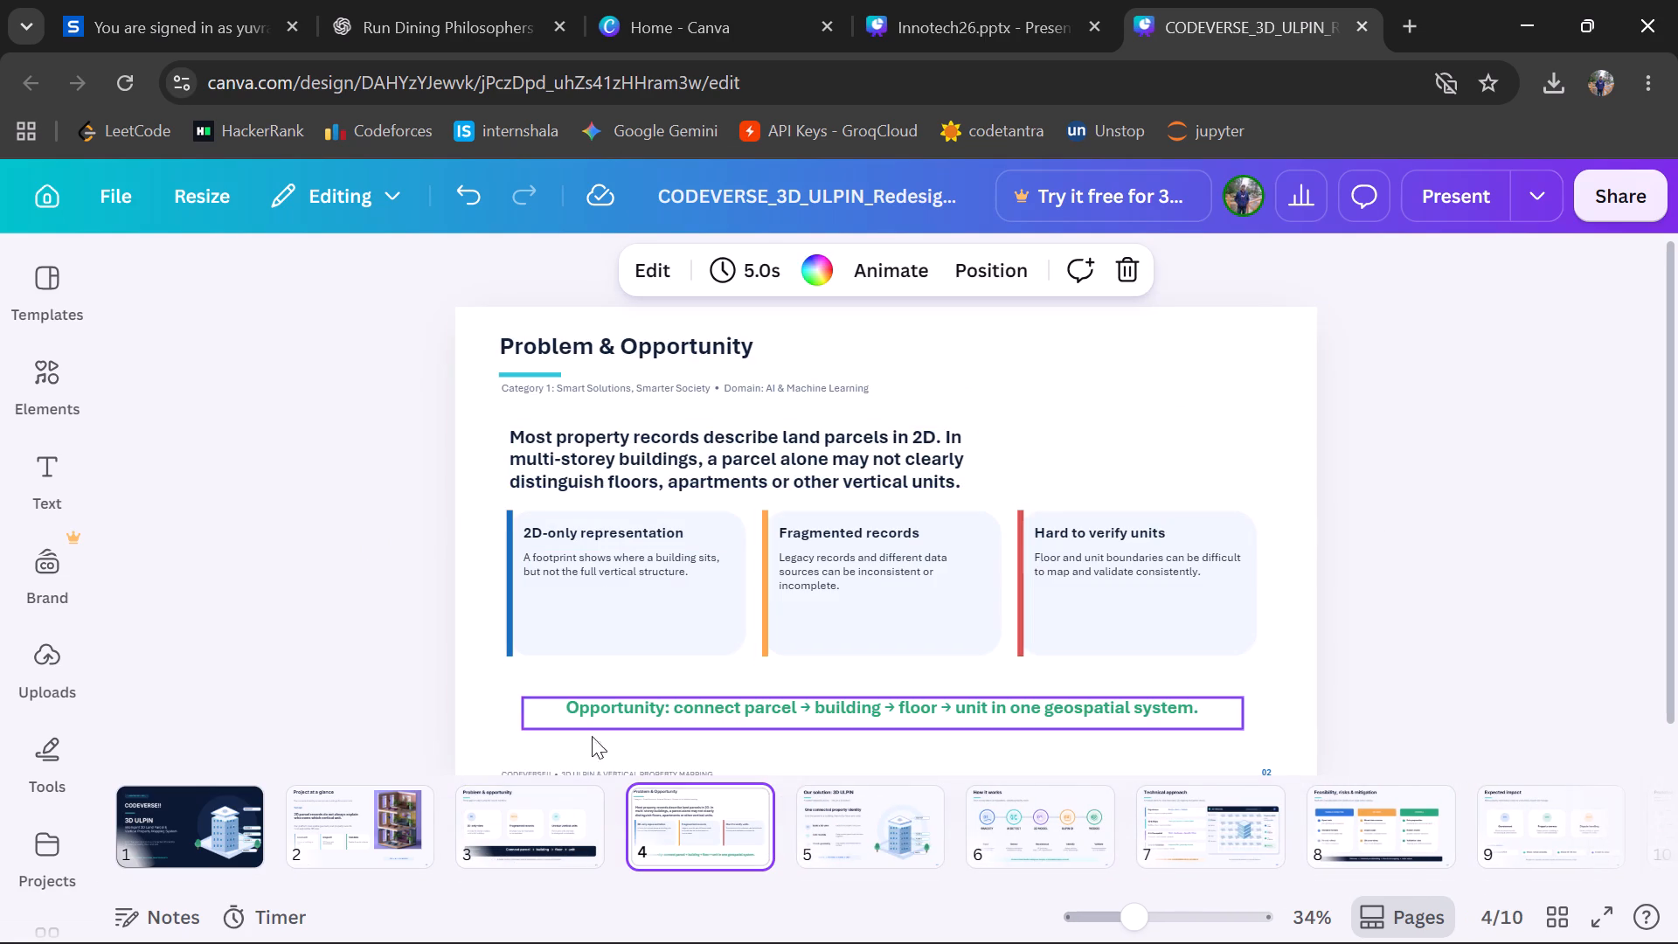
Delete the original Problem & opportunity page 3 from the CODEVERSE redesign, keeping the pasted version.
click(551, 820)
click(685, 819)
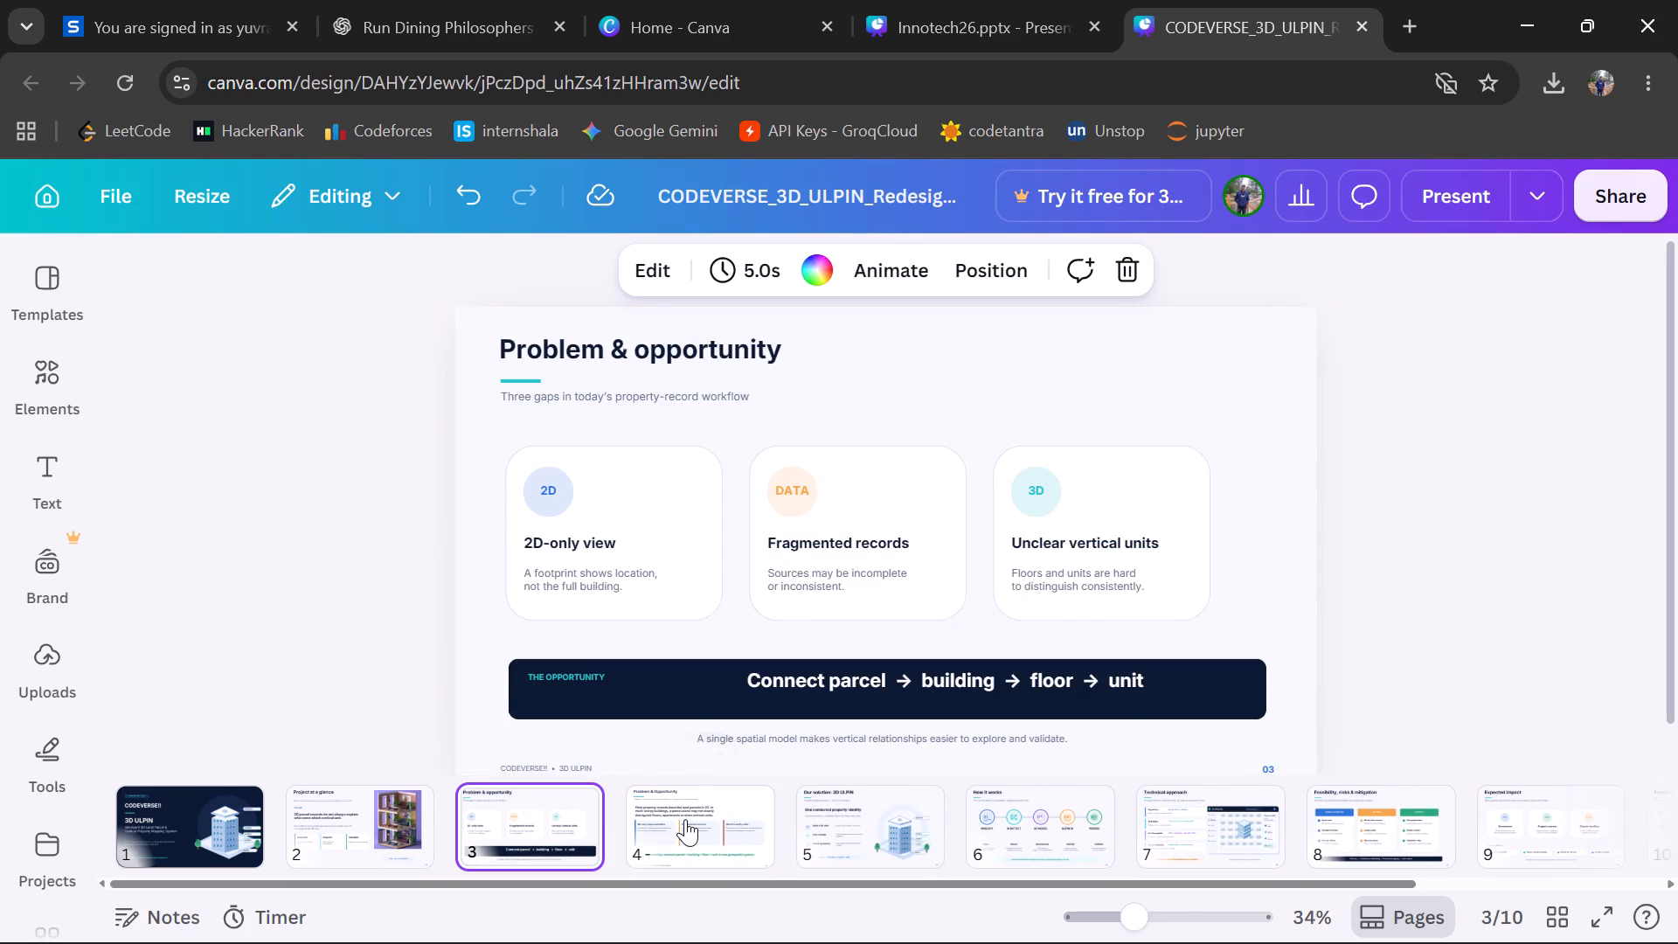
click(517, 826)
click(583, 798)
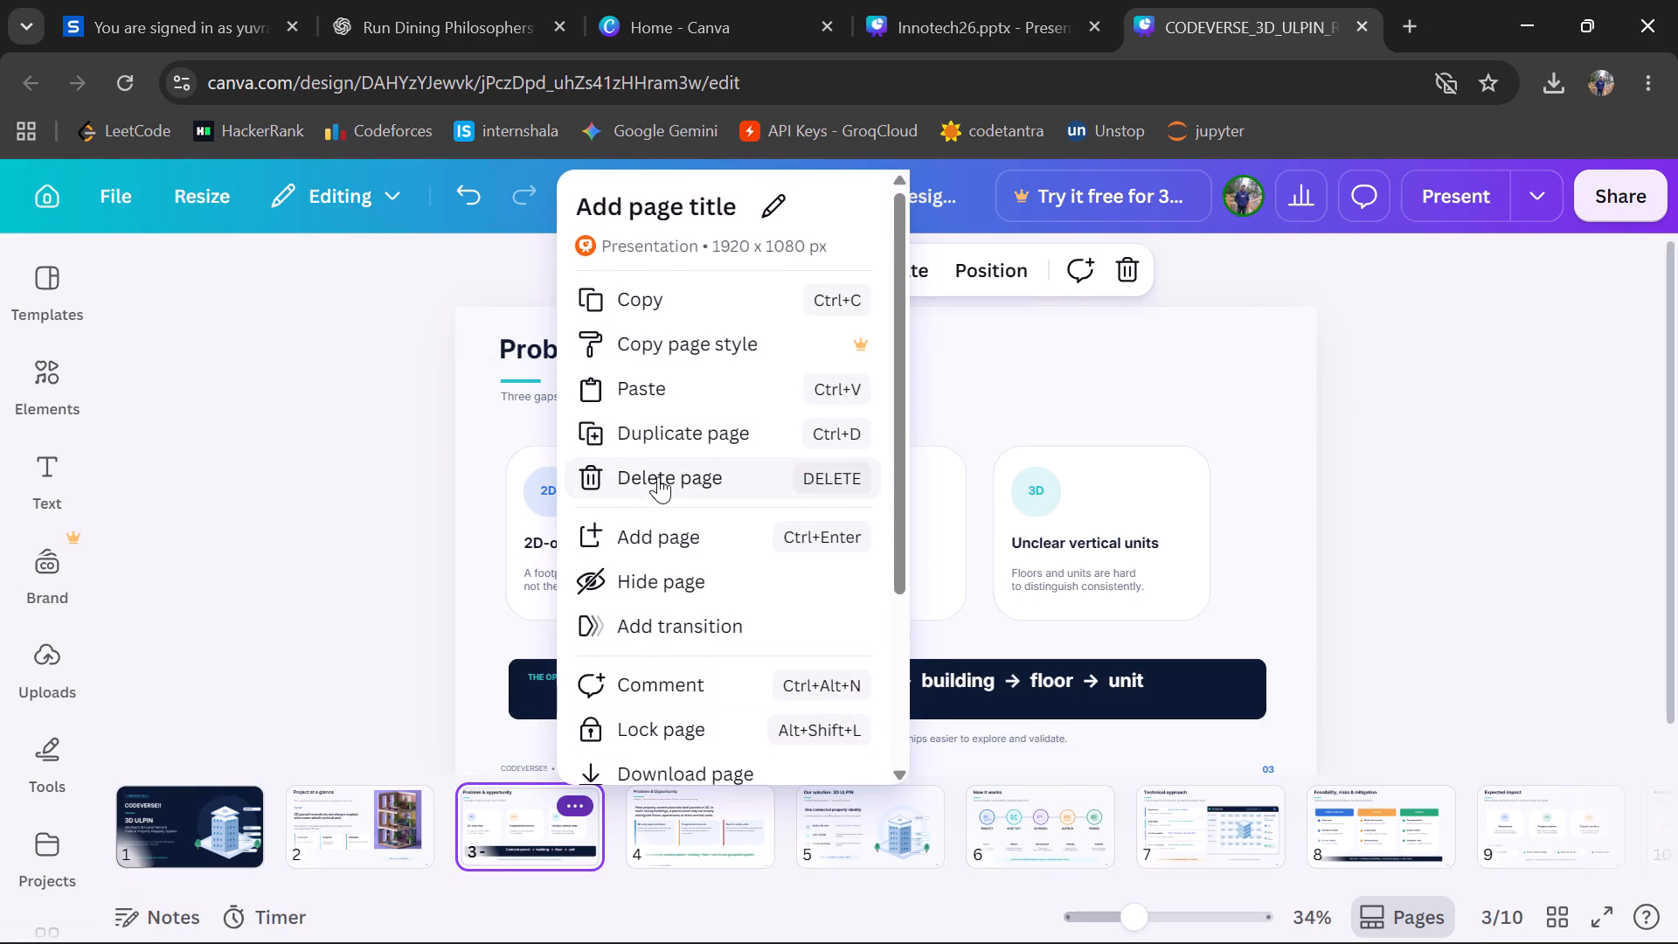
scroll(658, 476, down, 1)
click(723, 388)
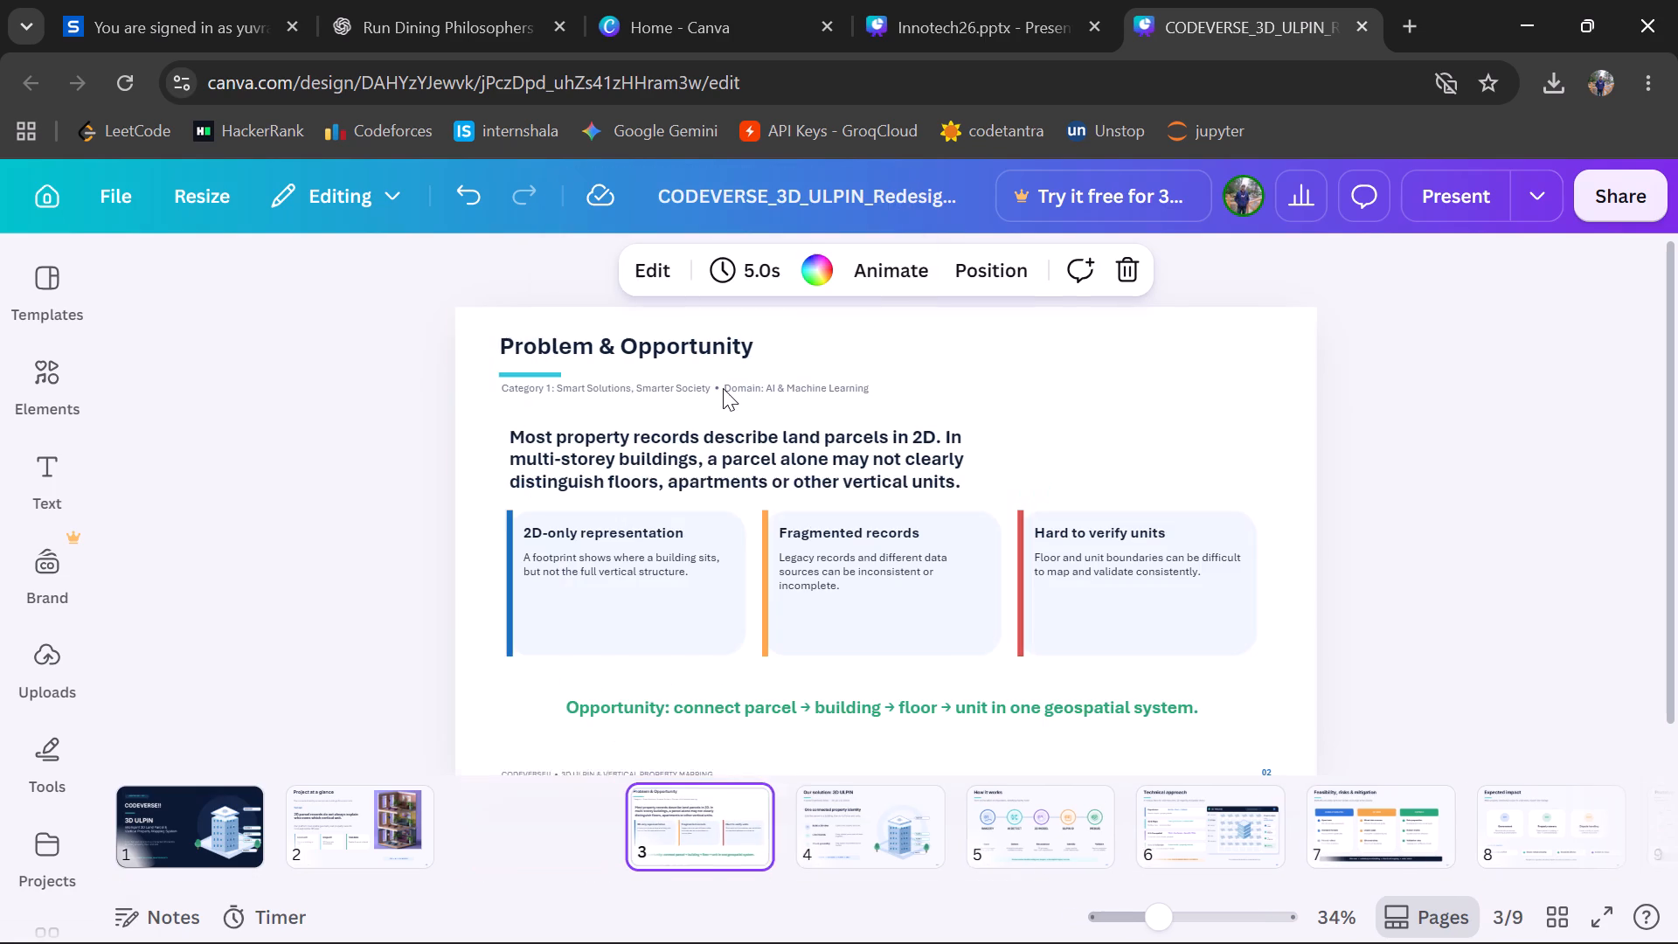
Look over the title page and the Project at a glance page of the redesign.
click(377, 800)
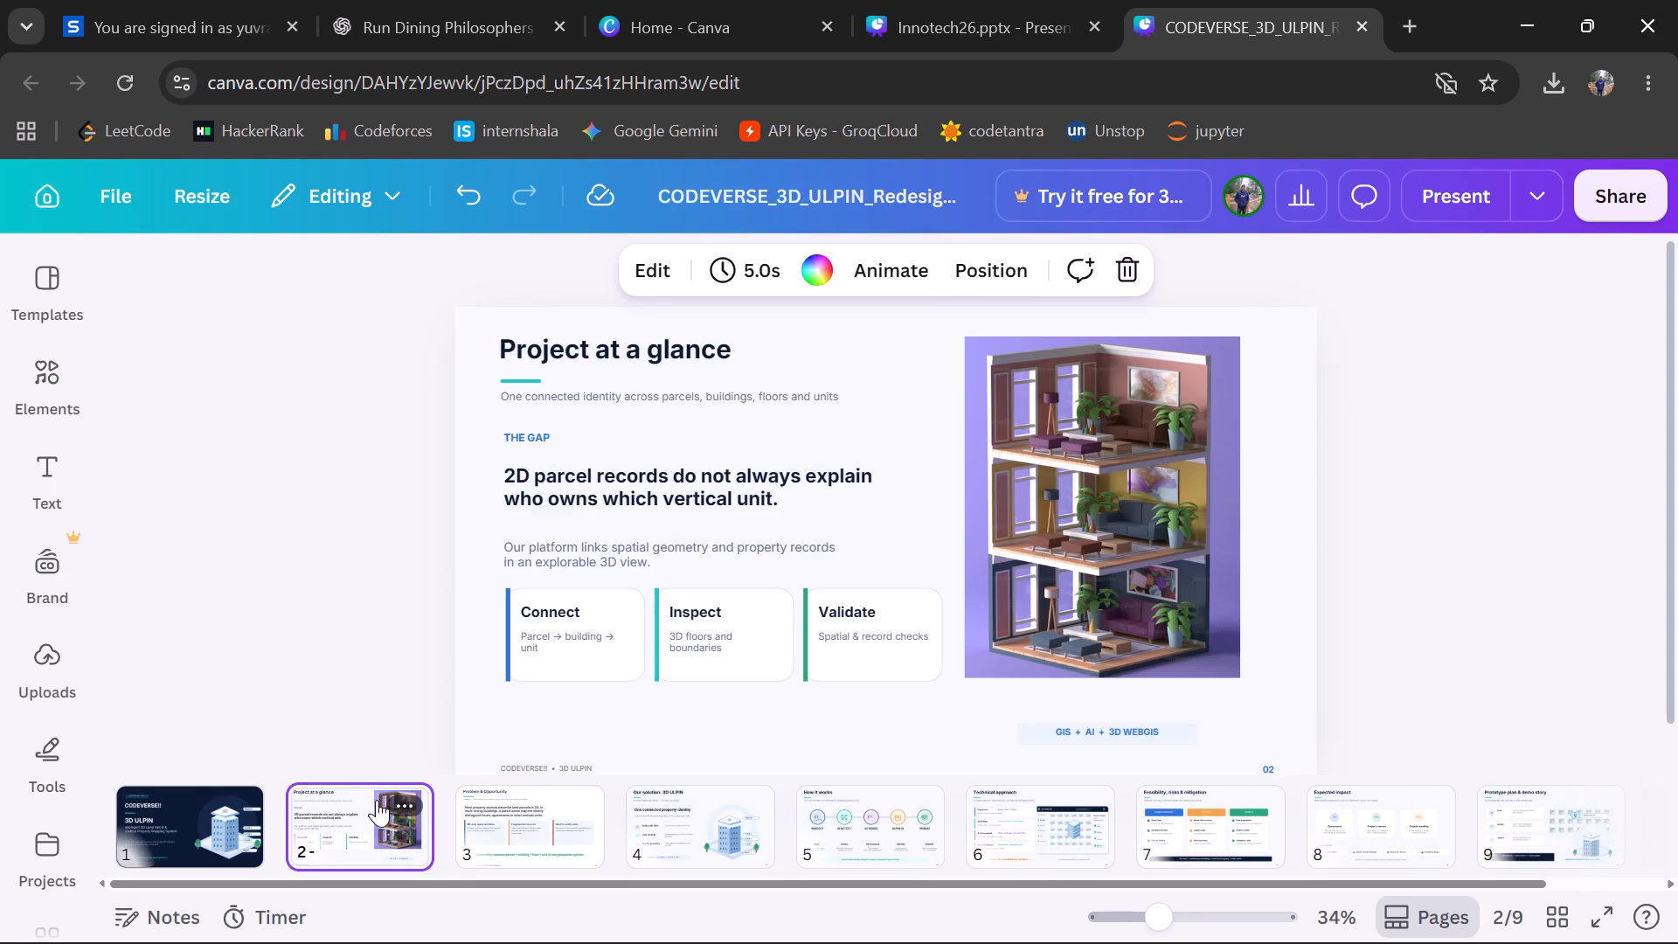
click(190, 830)
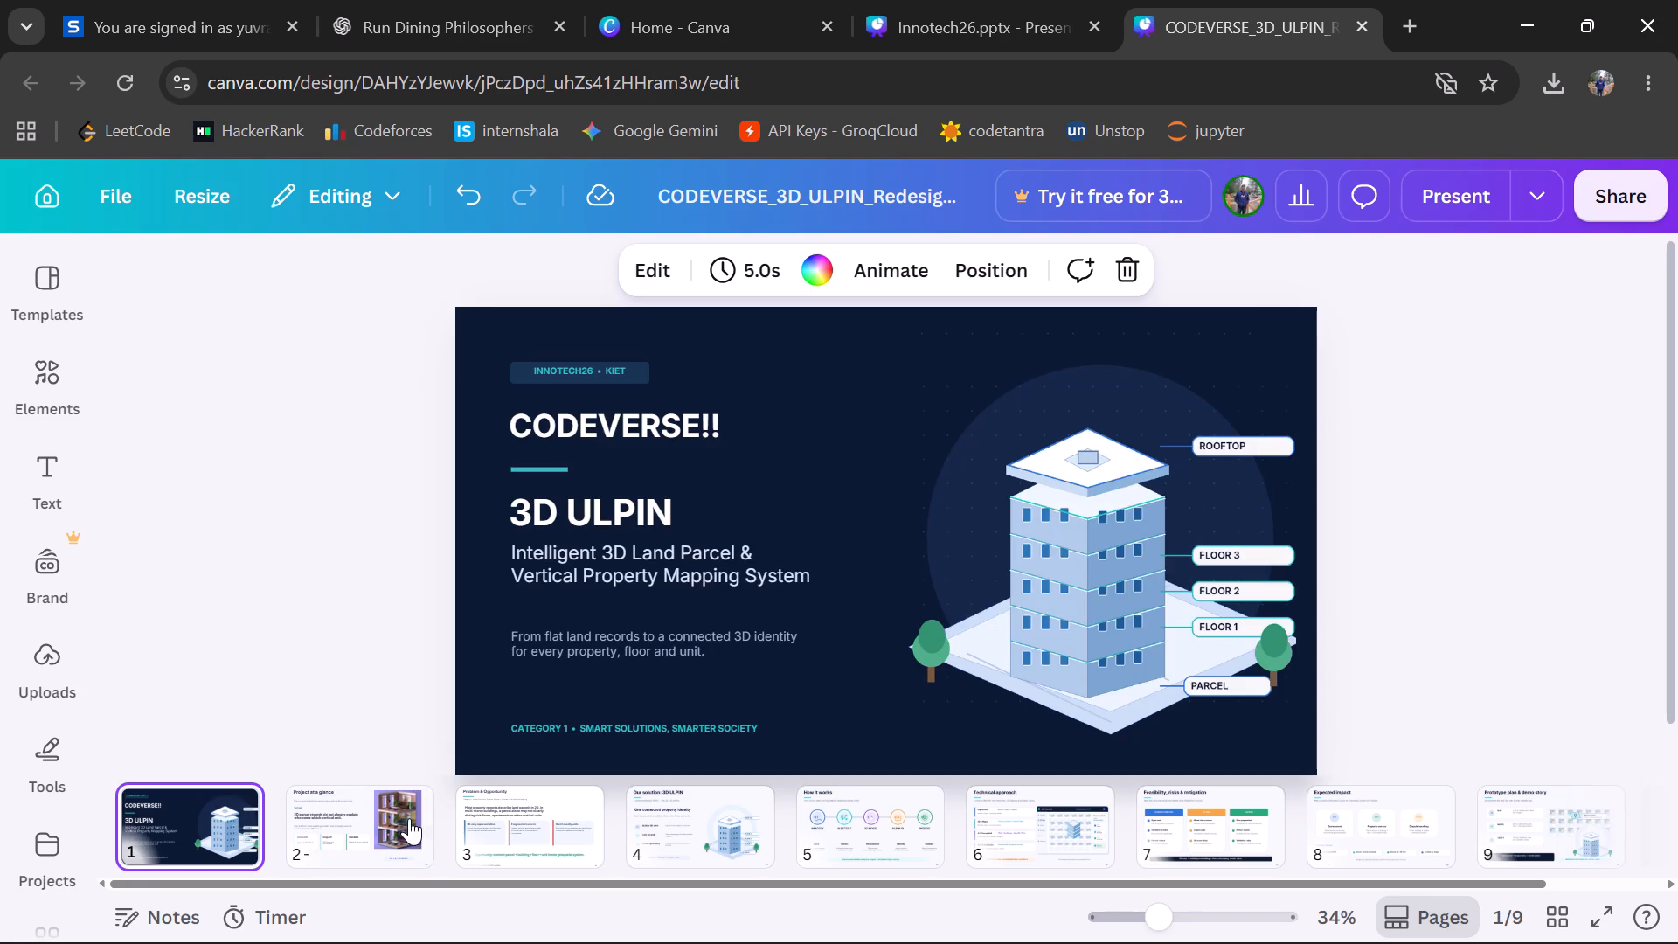
click(390, 818)
scroll(719, 637, up, 1)
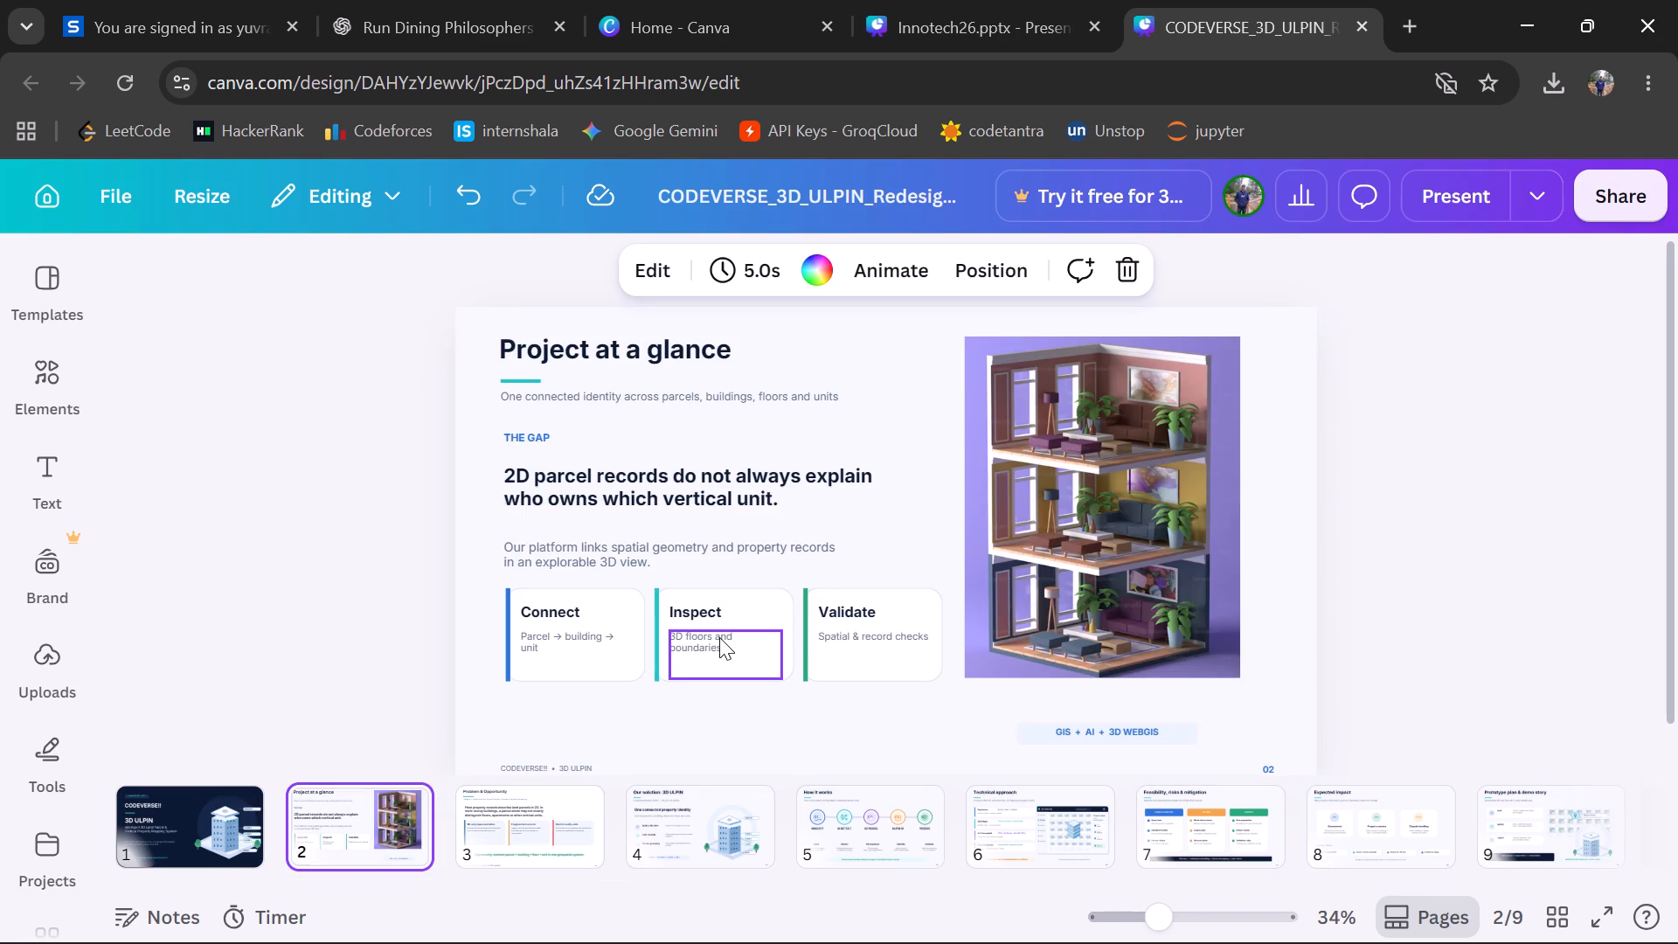
scroll(719, 637, up, 1)
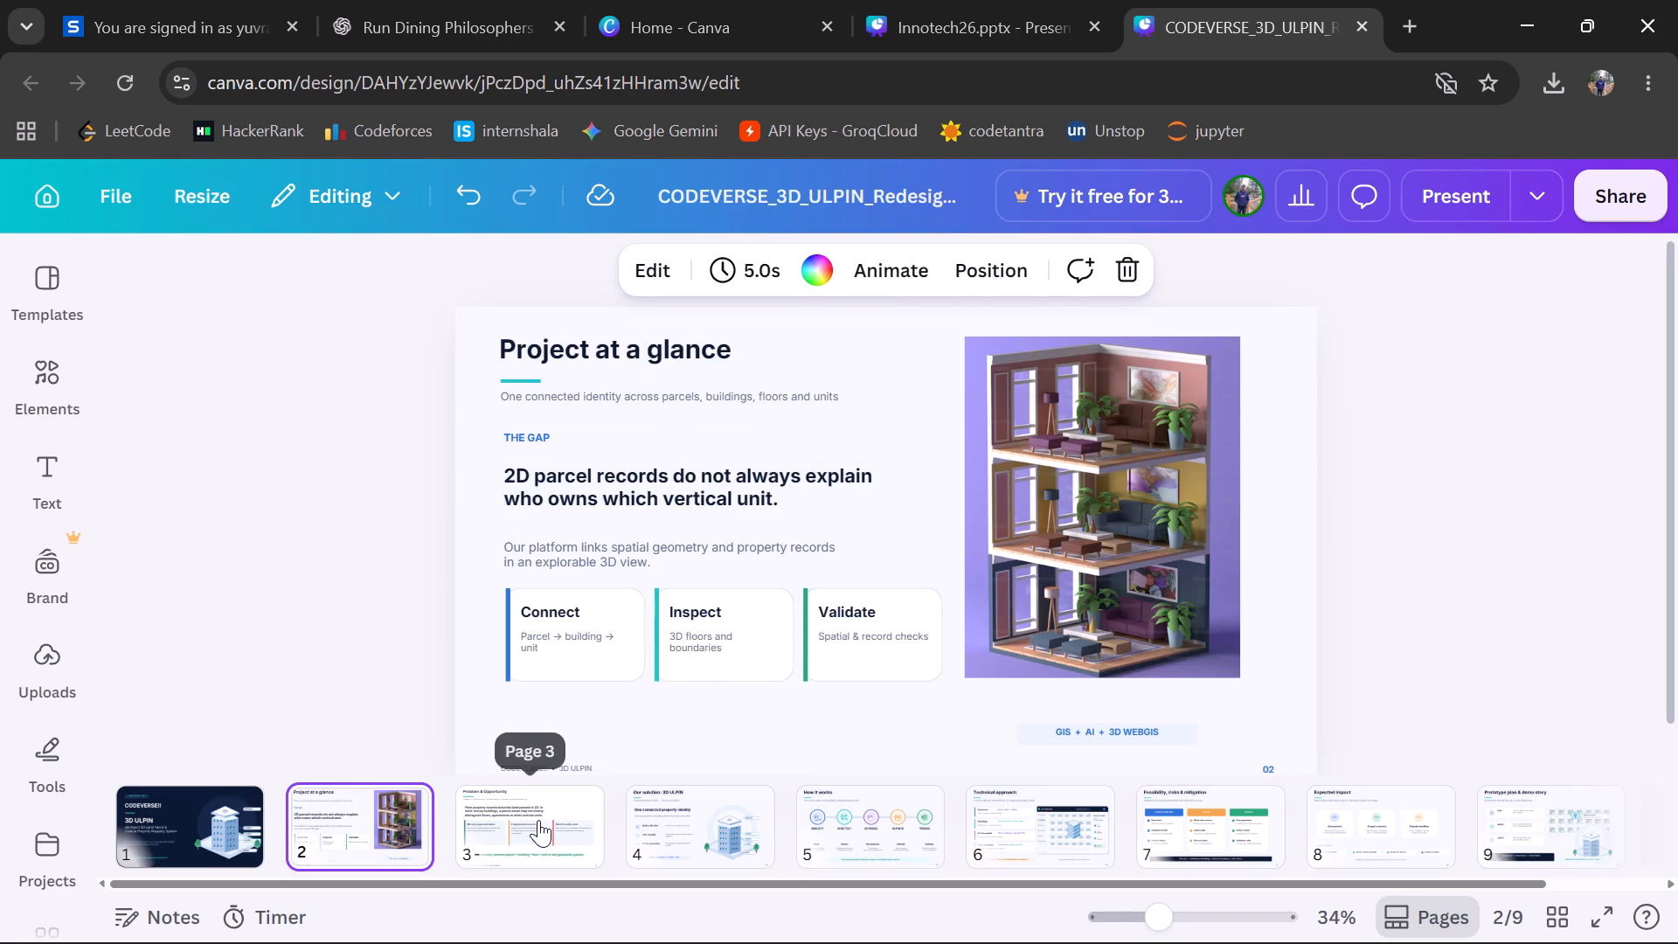
Set the bold introductory statement on the pasted Problem & Opportunity page to font size 29.5.
click(538, 820)
scroll(825, 580, up, 1)
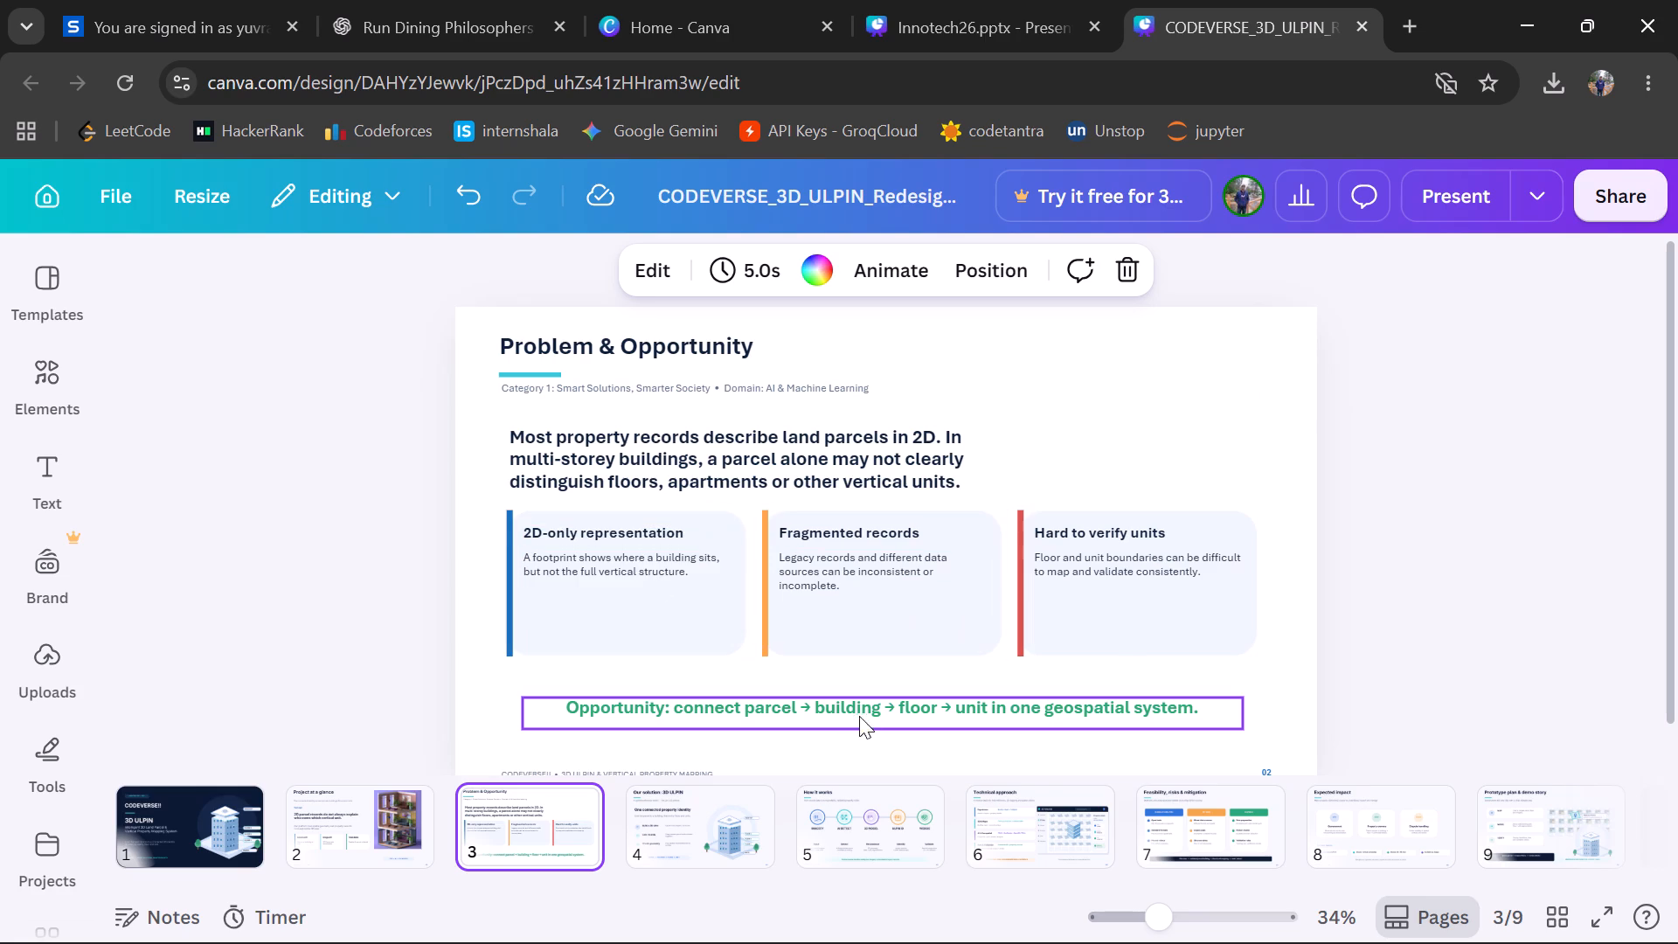
click(672, 460)
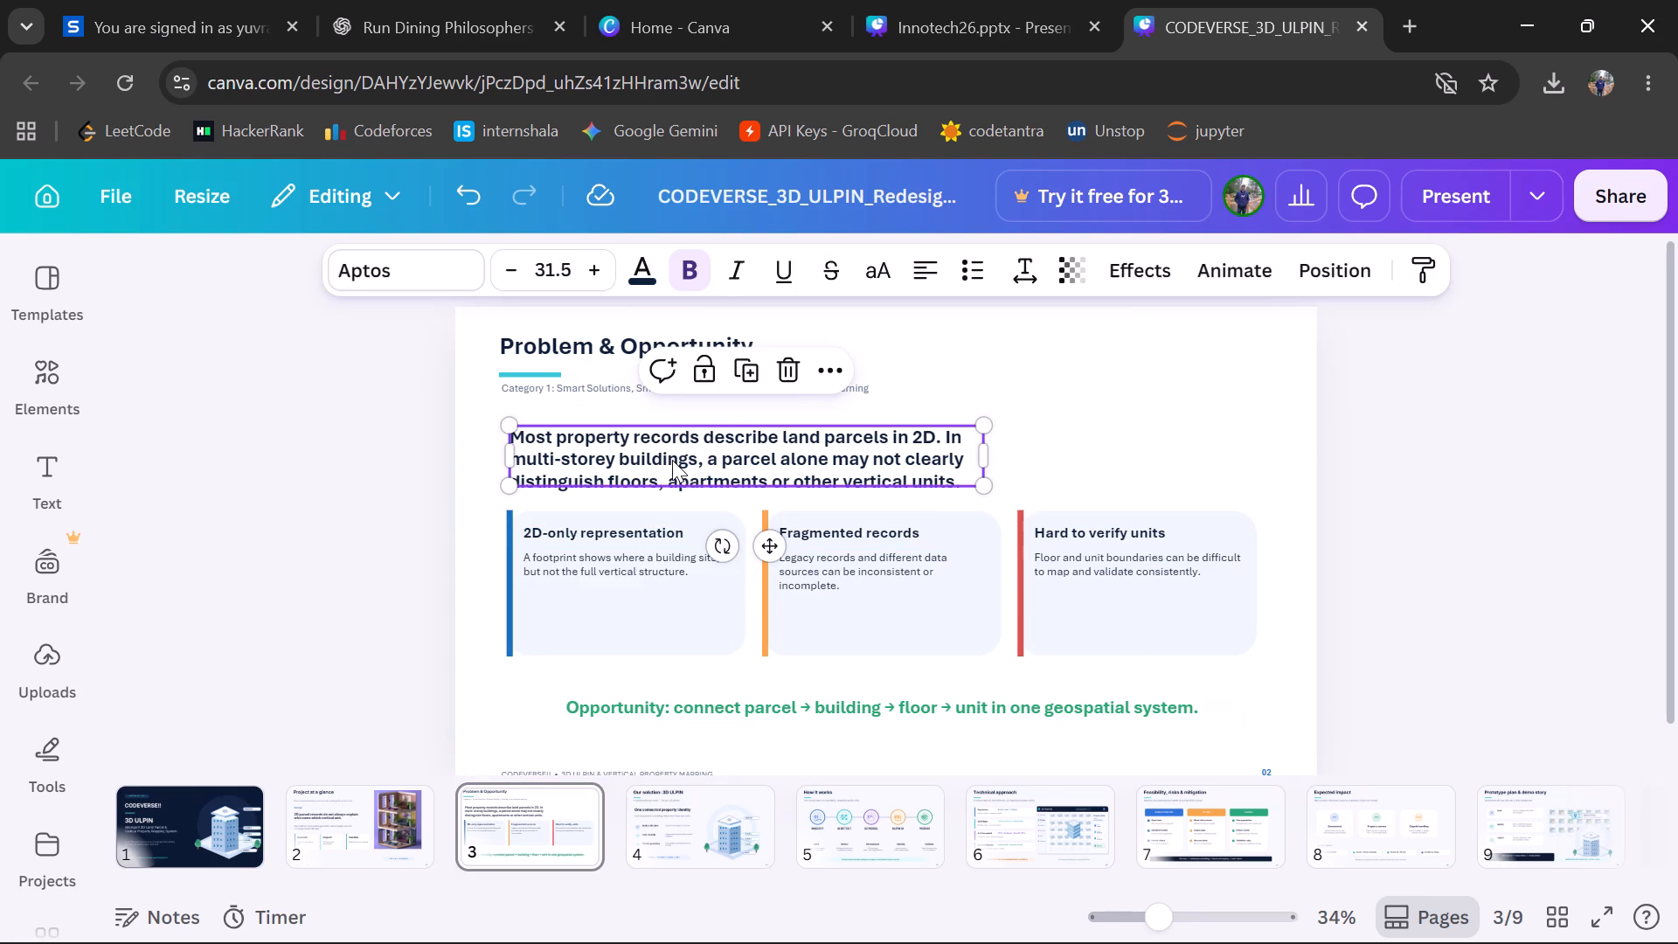
click(516, 269)
click(516, 269)
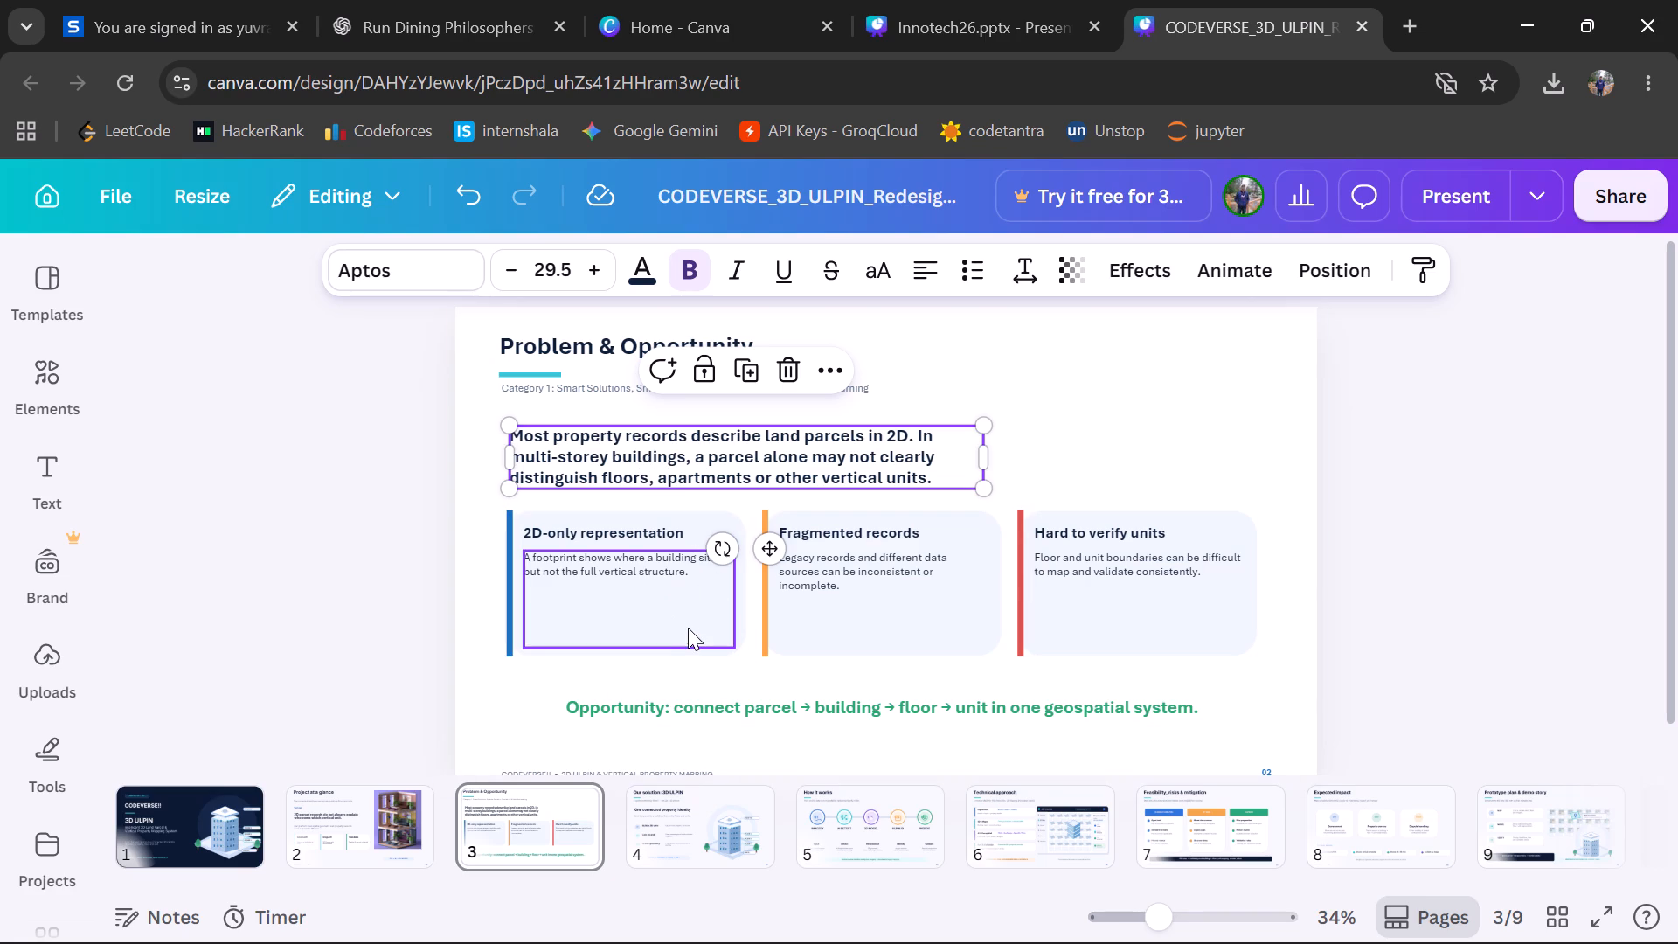
Reduce the green Opportunity line to font size 28 and move it slightly lower, farther from the cards.
click(730, 717)
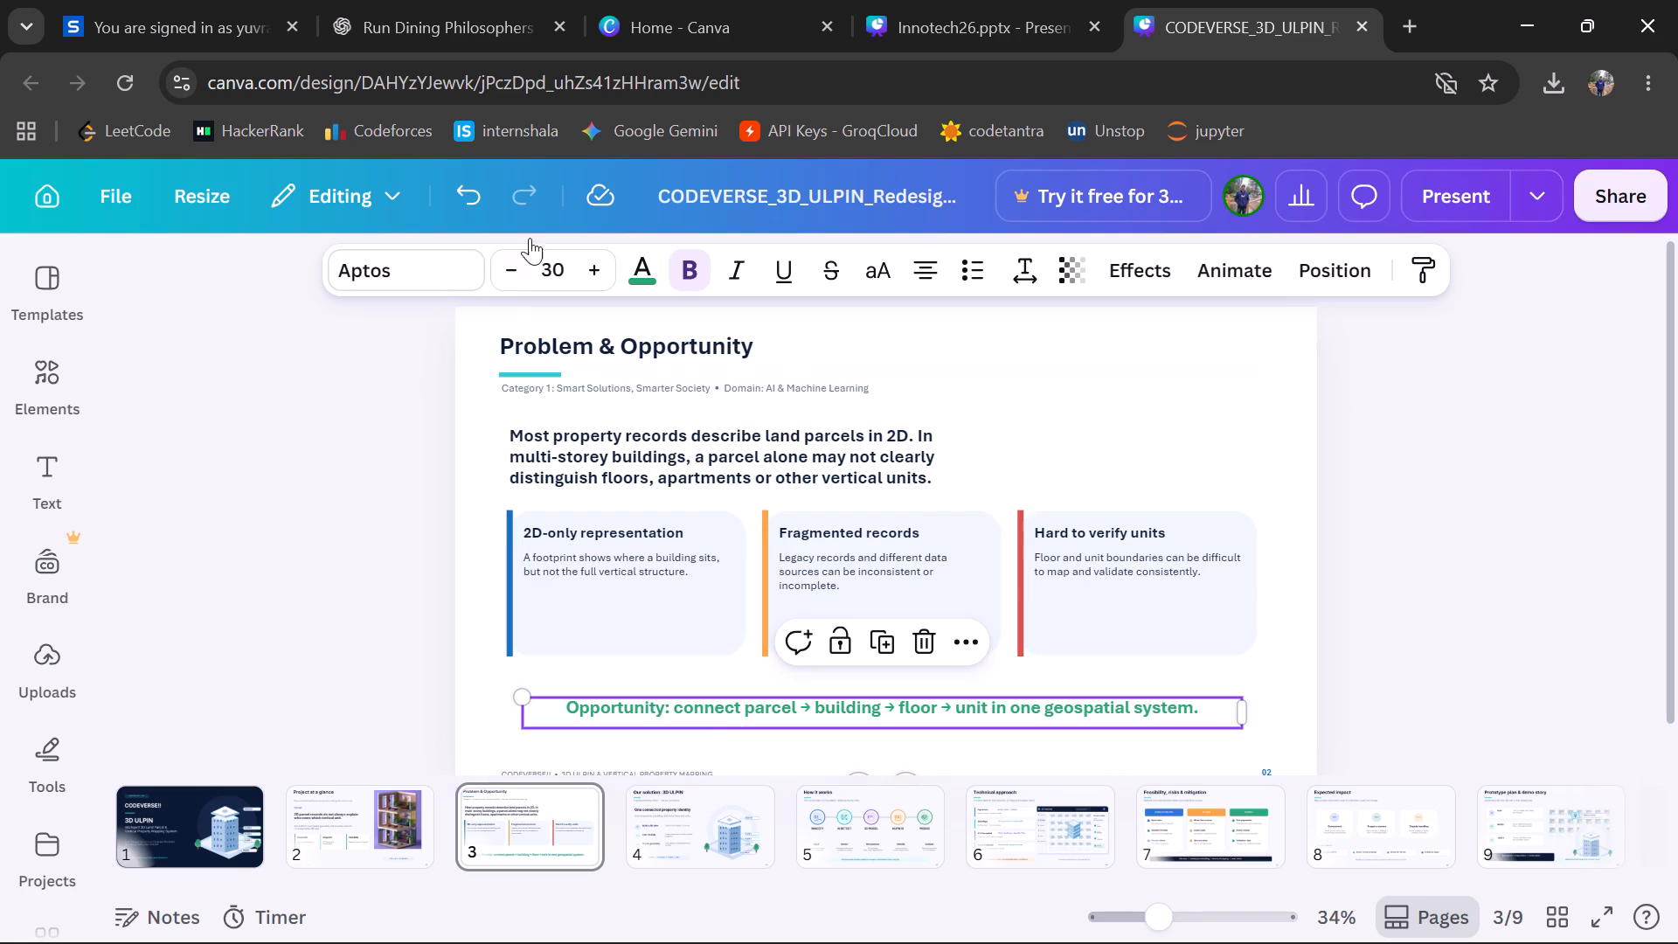
click(511, 265)
click(511, 265)
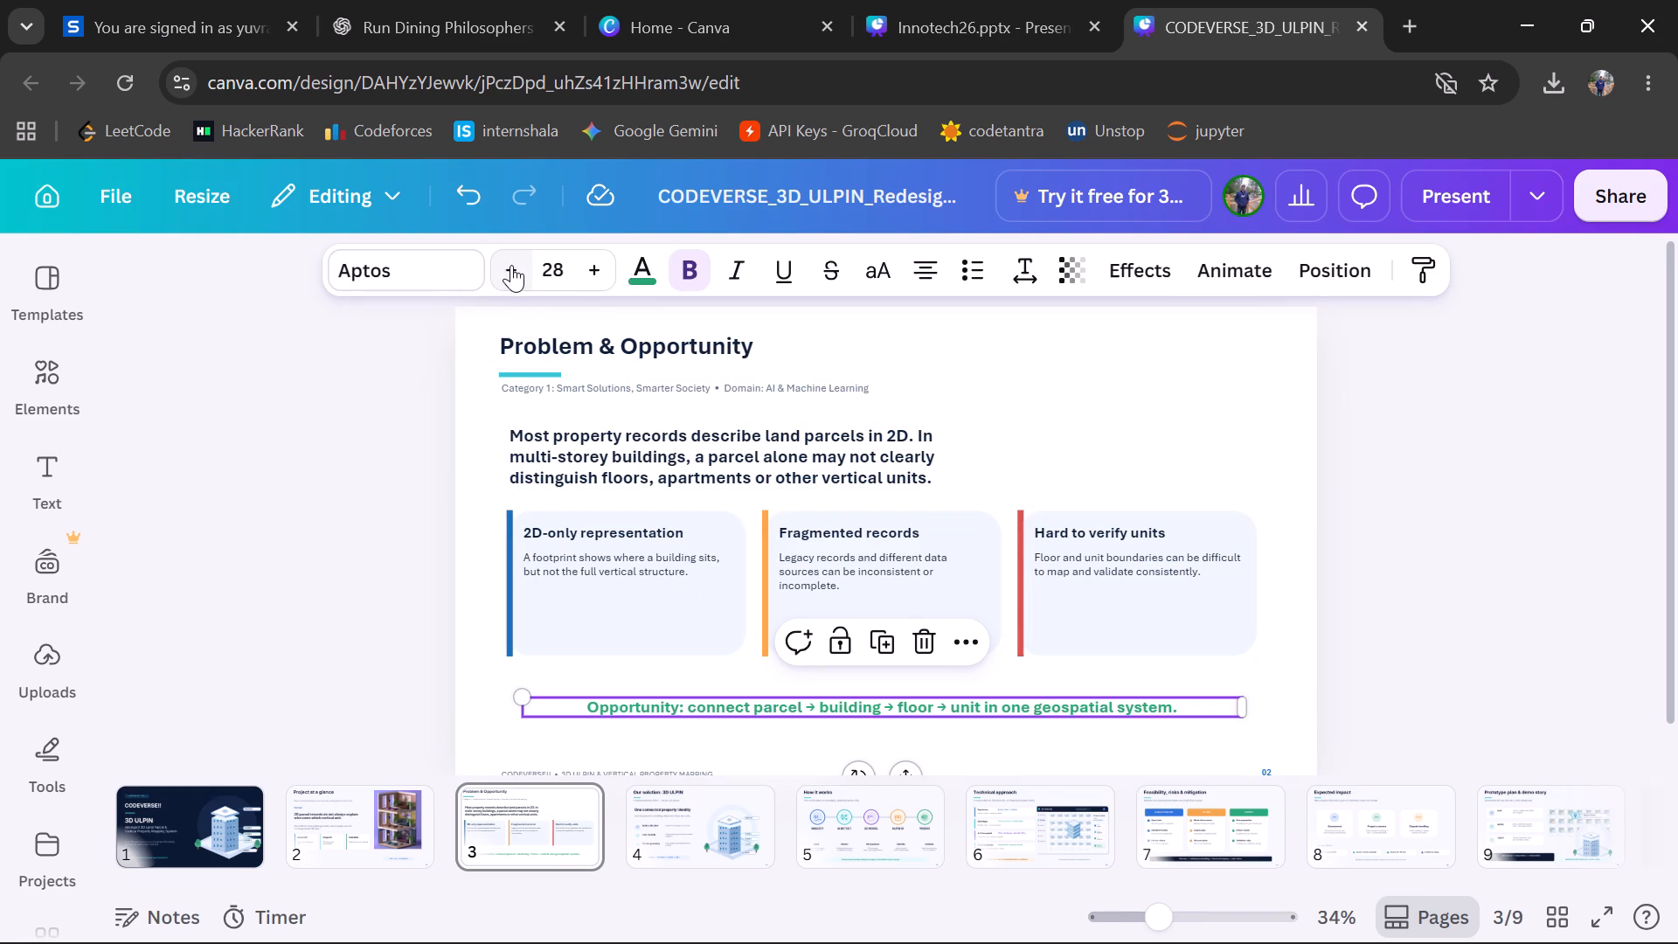
drag(893, 702, 890, 706)
drag(890, 706, 889, 725)
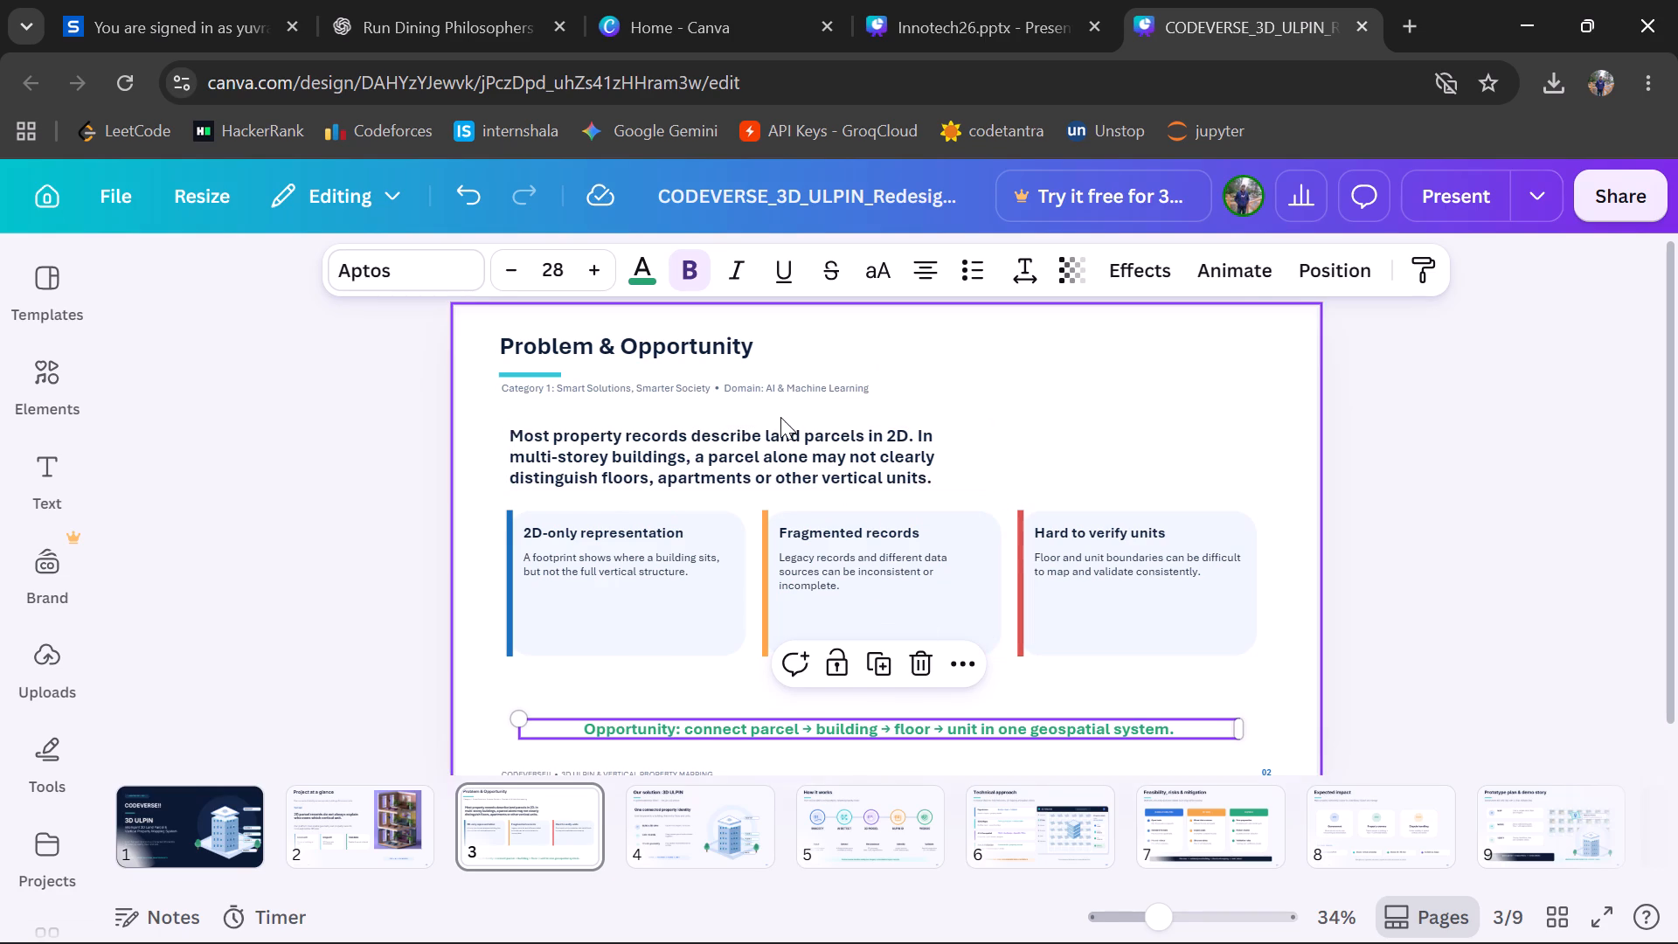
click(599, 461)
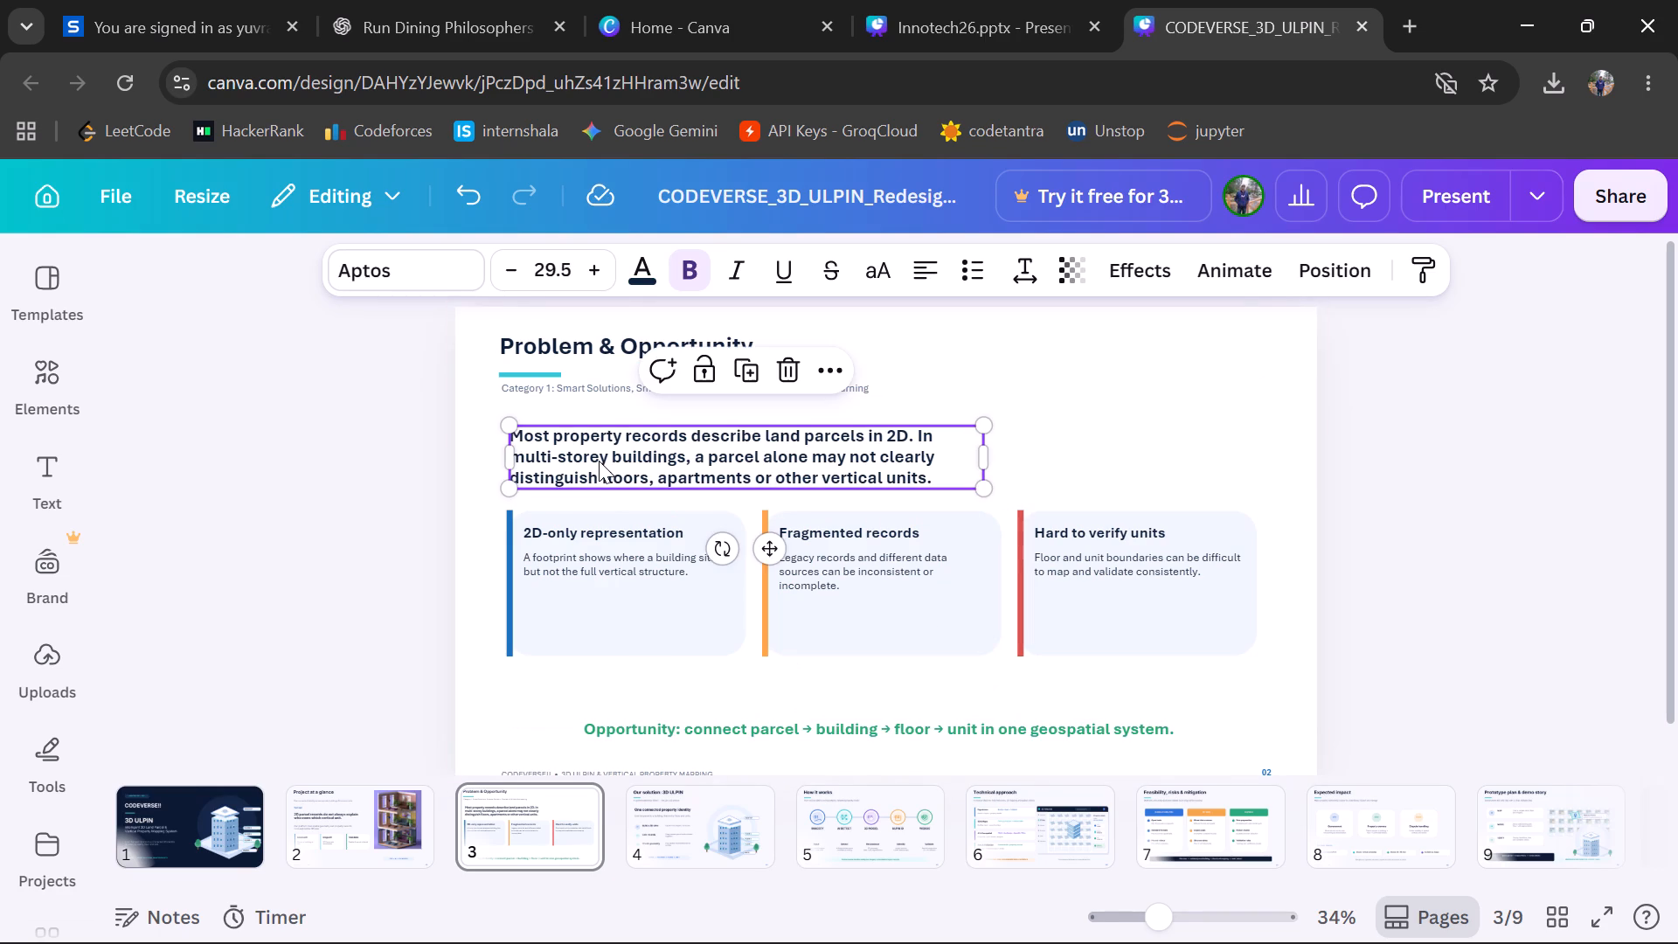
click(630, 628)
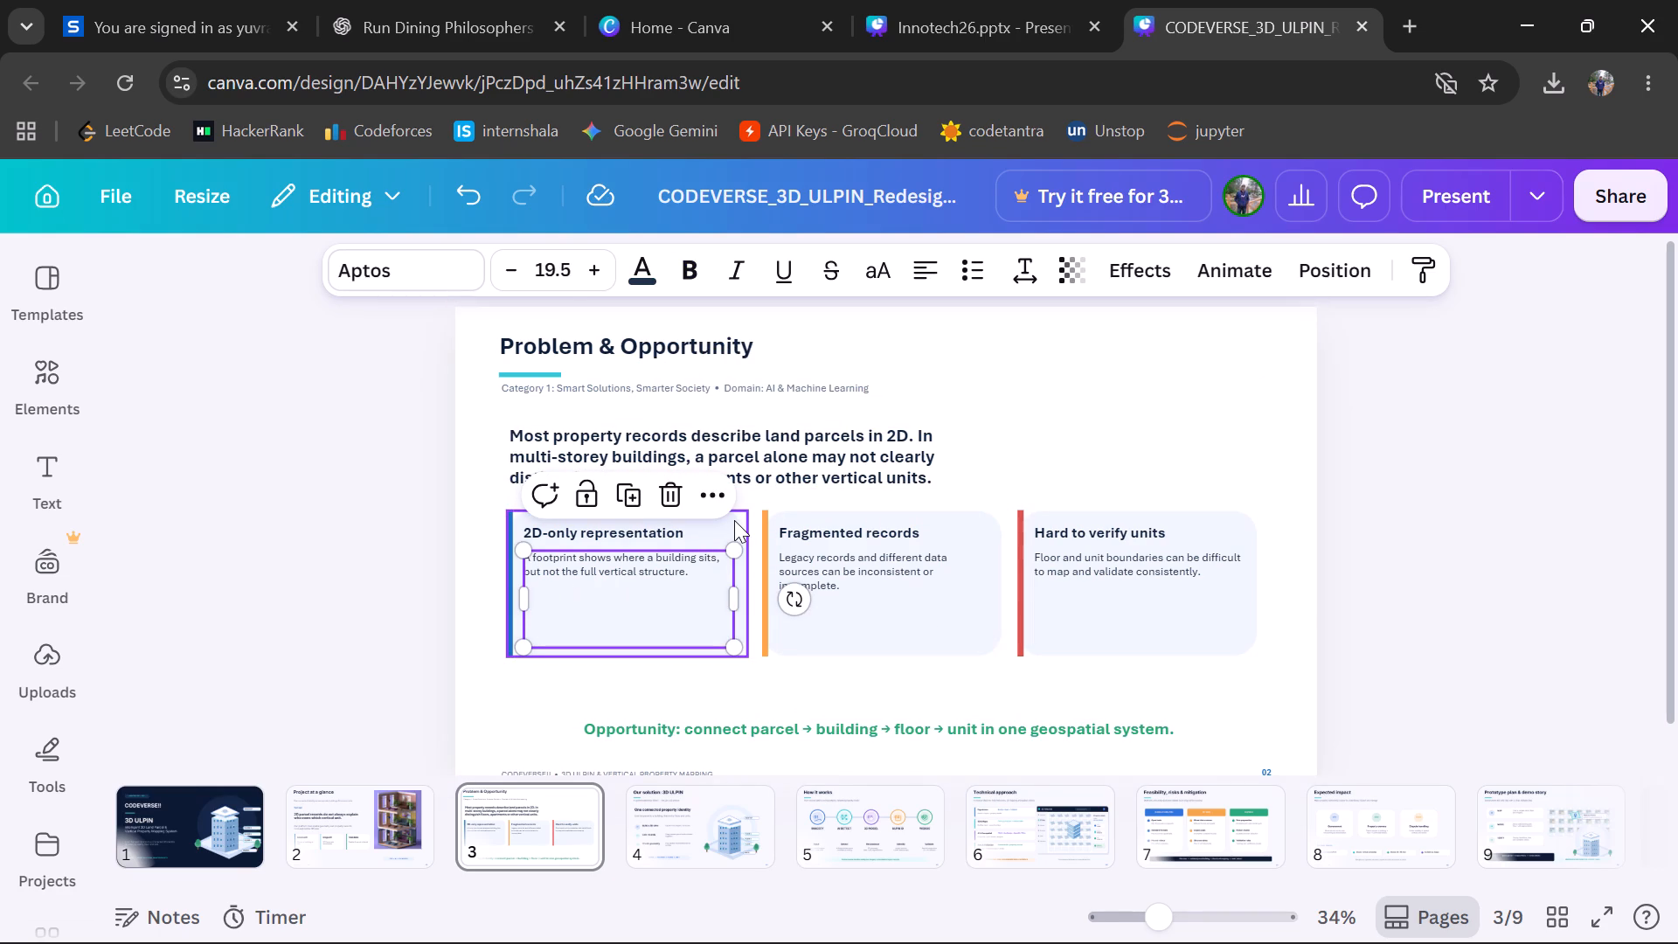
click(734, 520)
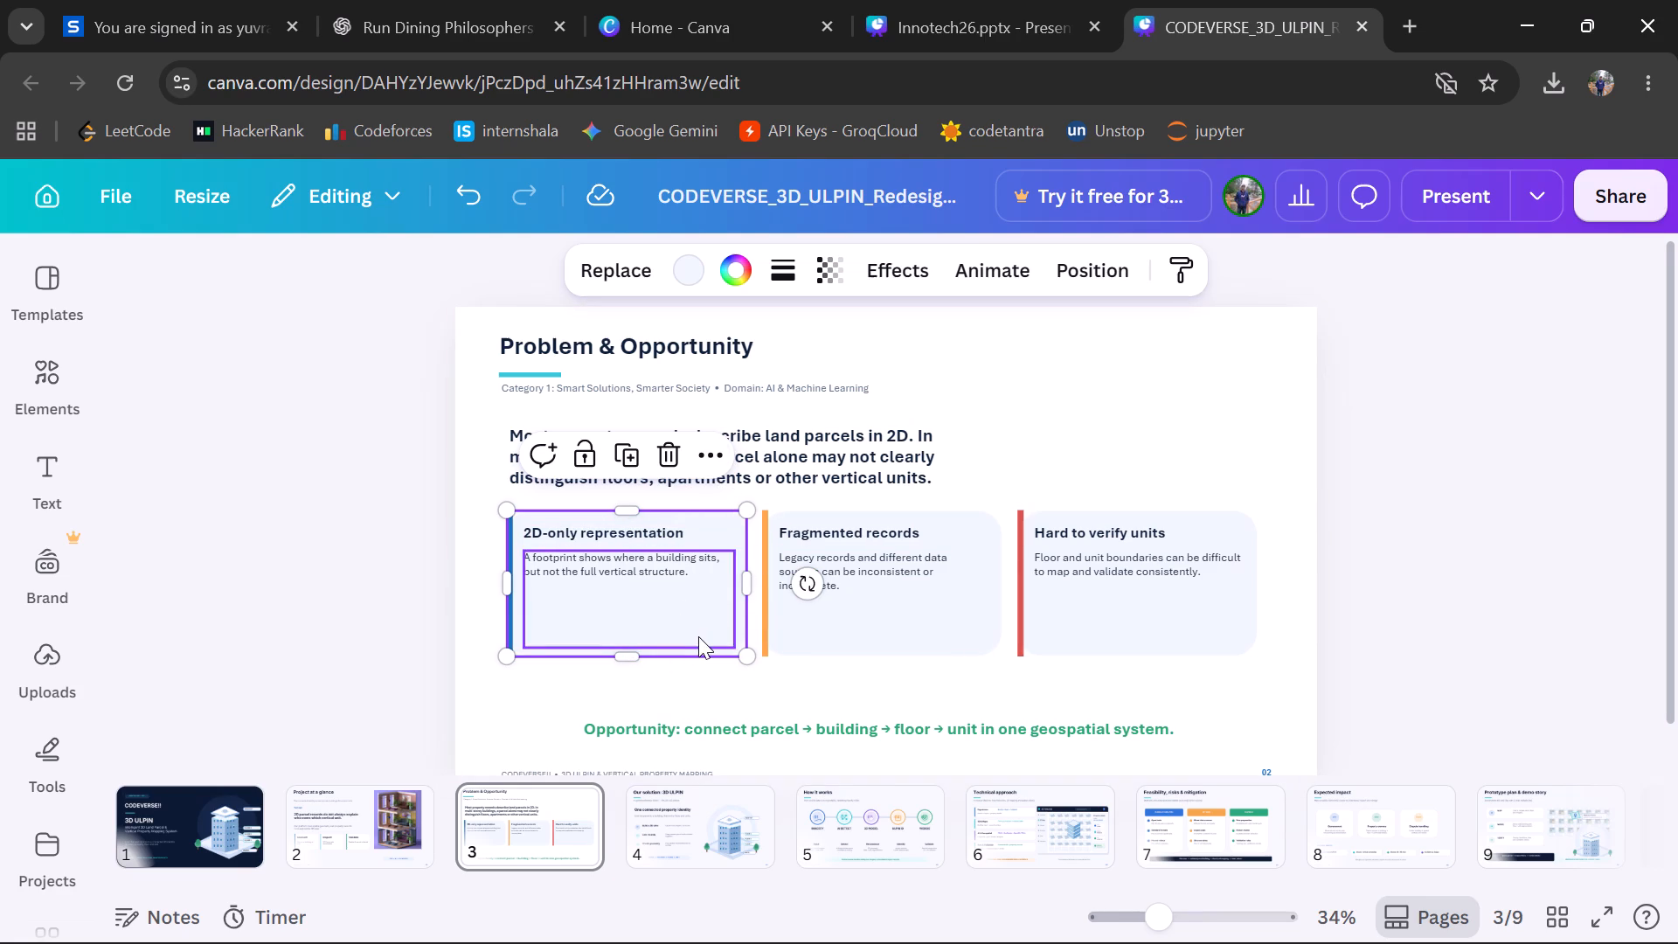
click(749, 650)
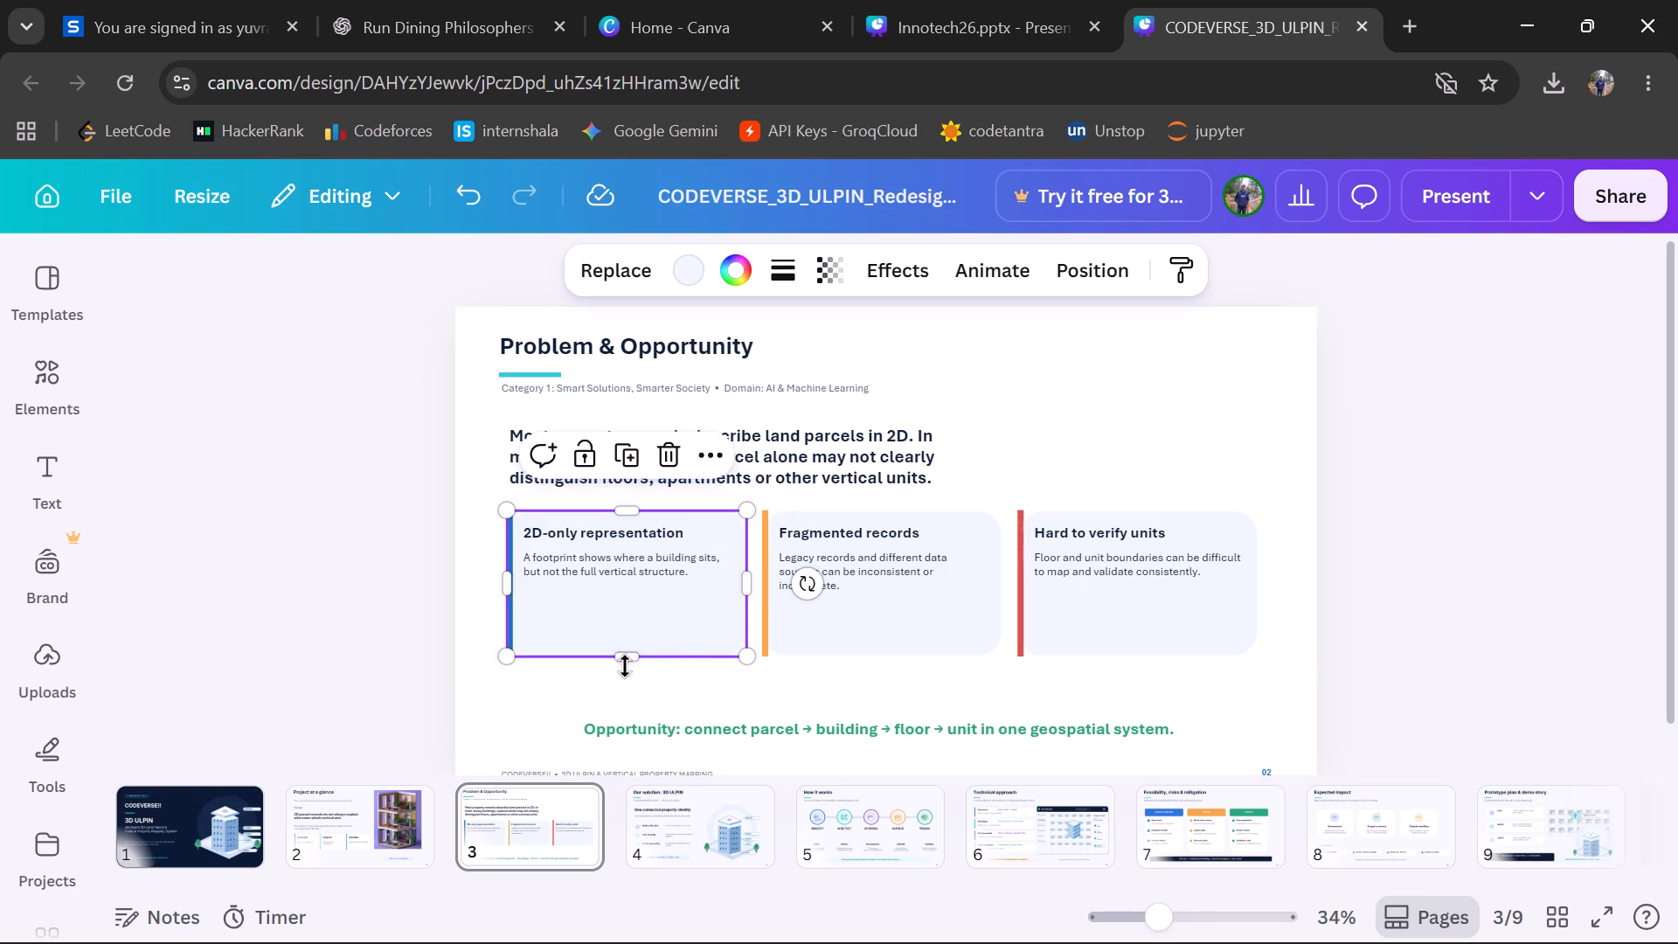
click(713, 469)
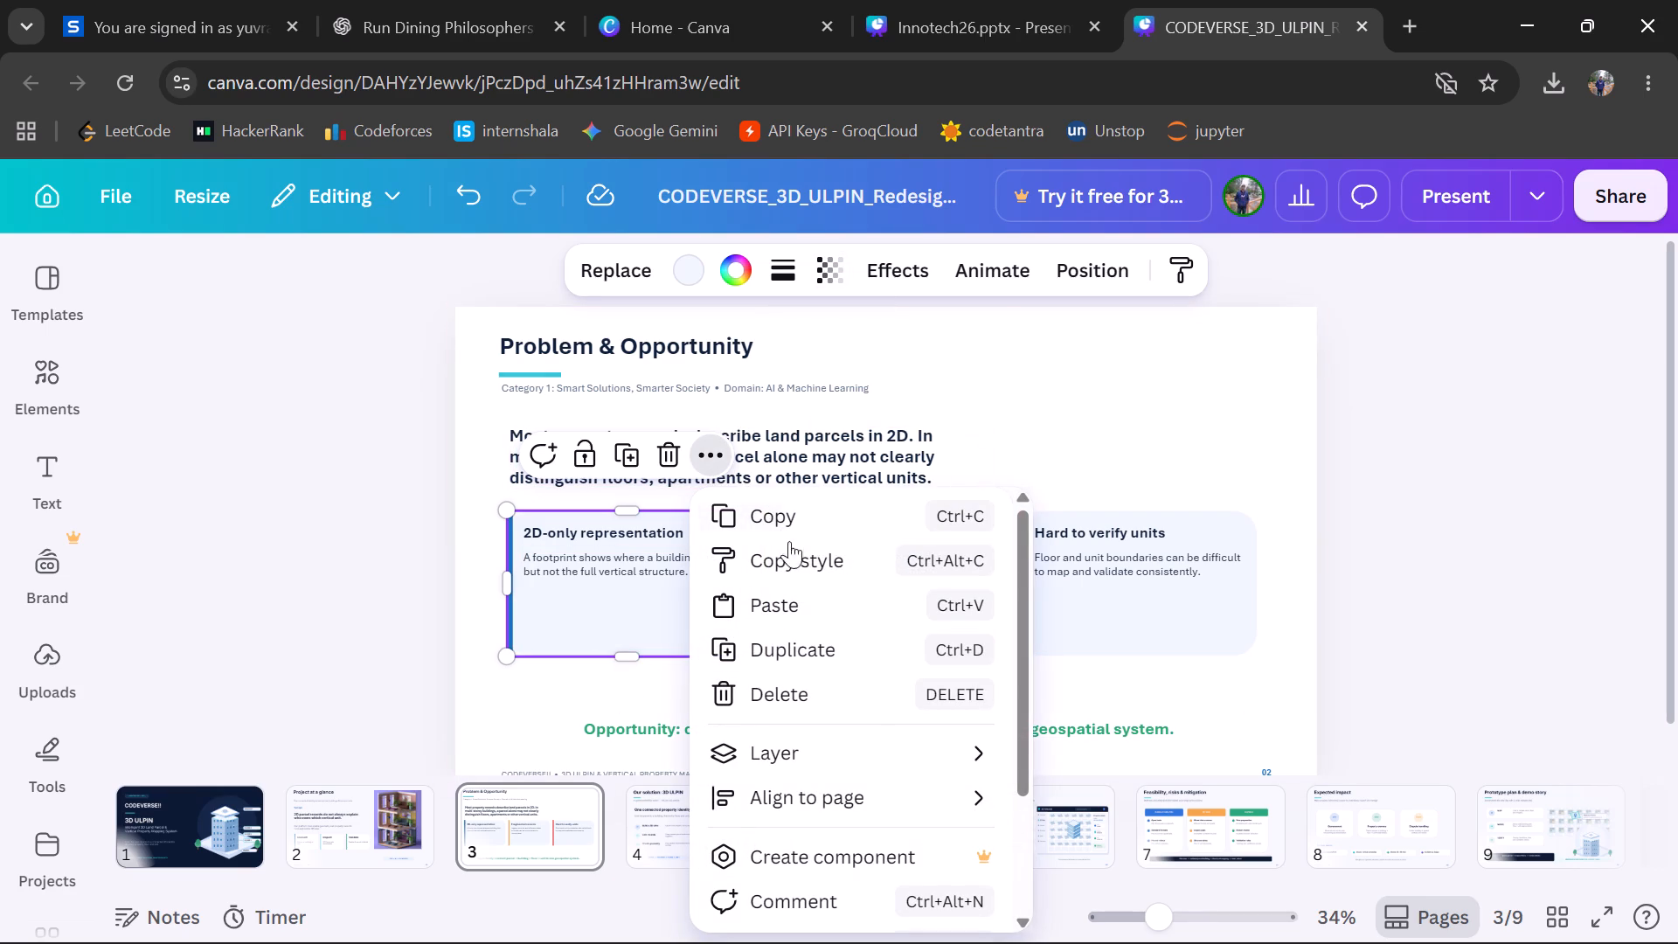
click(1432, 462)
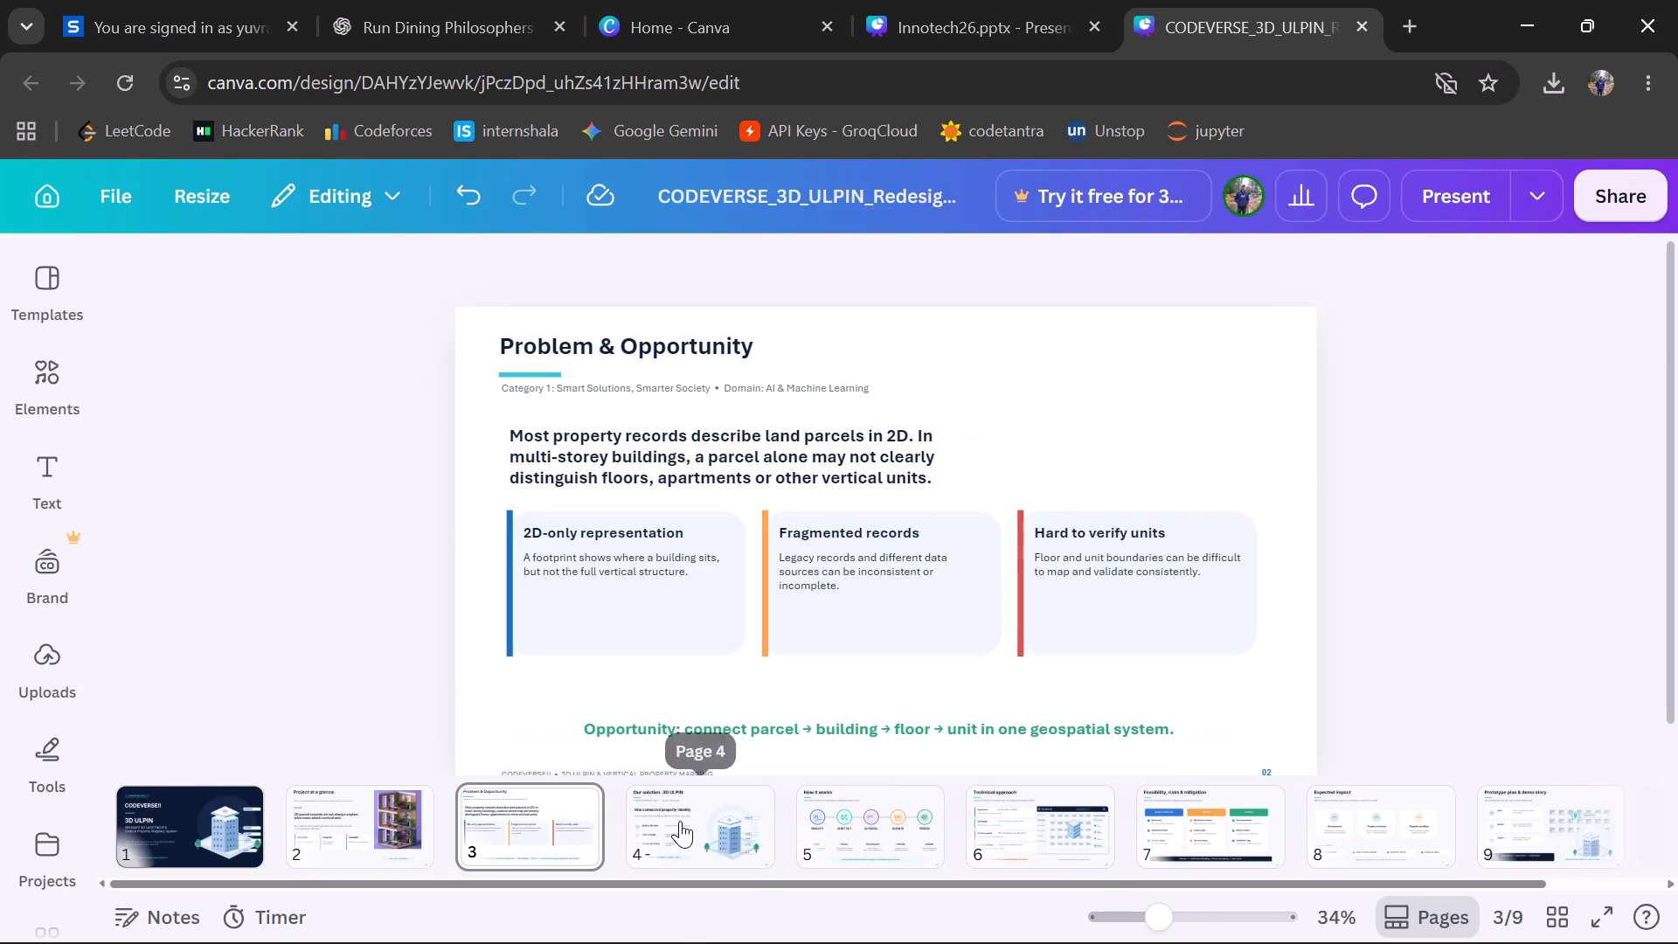
Compare the solution and How it works pages of both presentations, and review the remaining Innotech26.pptx pages through Prototype Plan & Demo Story.
click(680, 821)
click(932, 0)
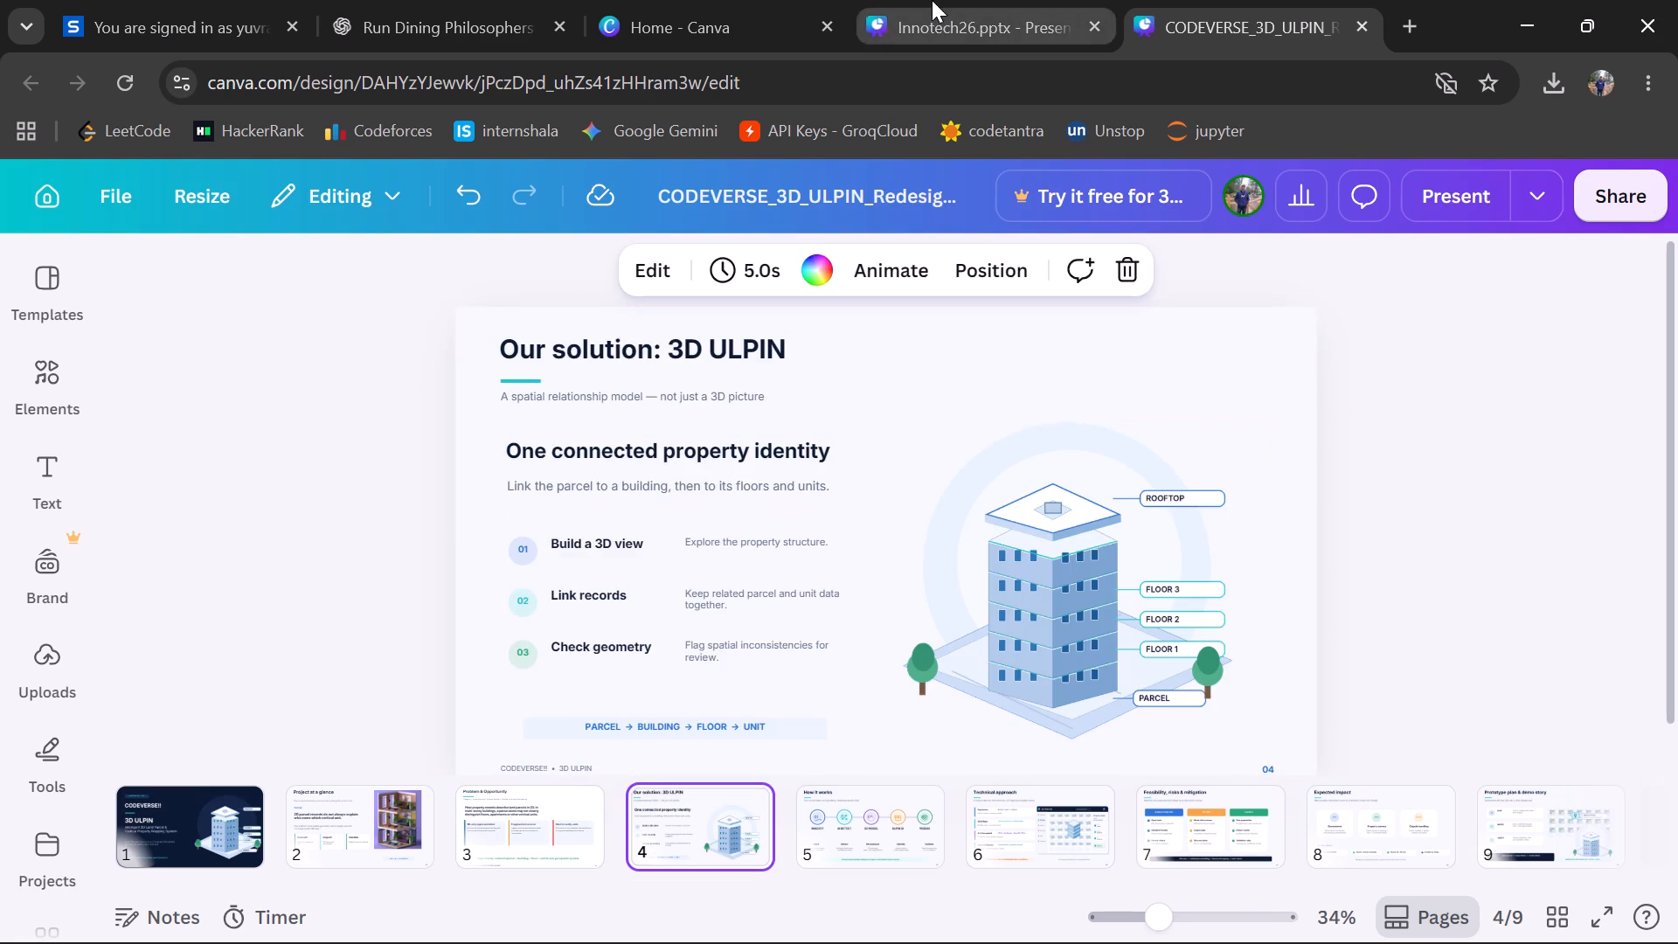
key(Right)
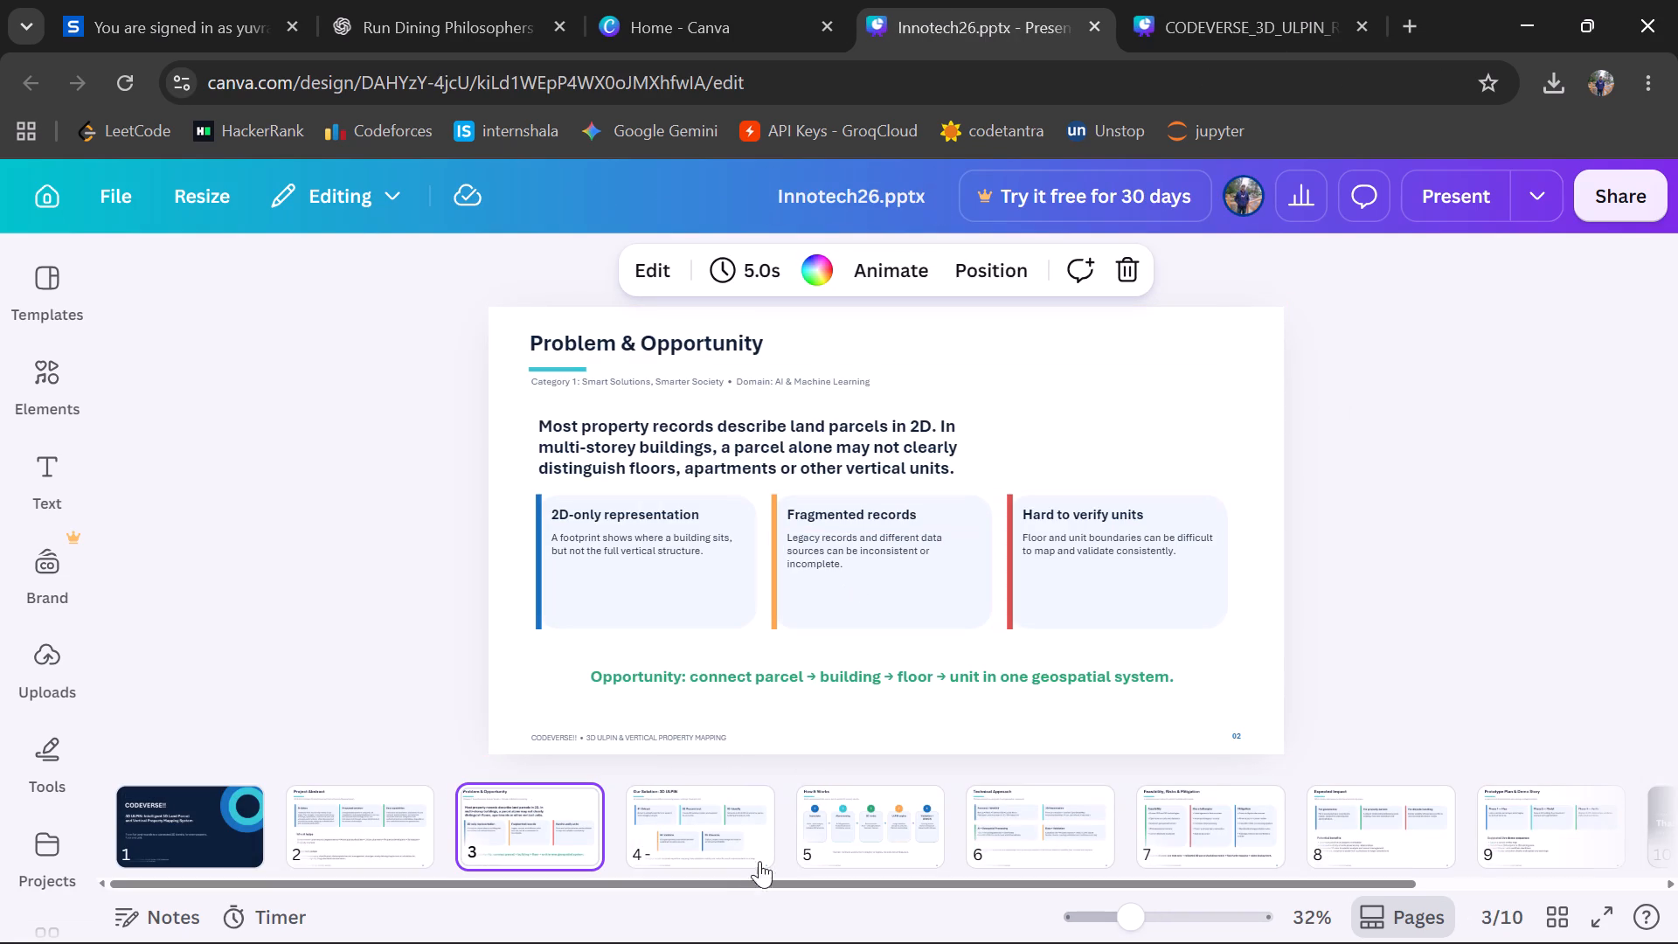
click(748, 829)
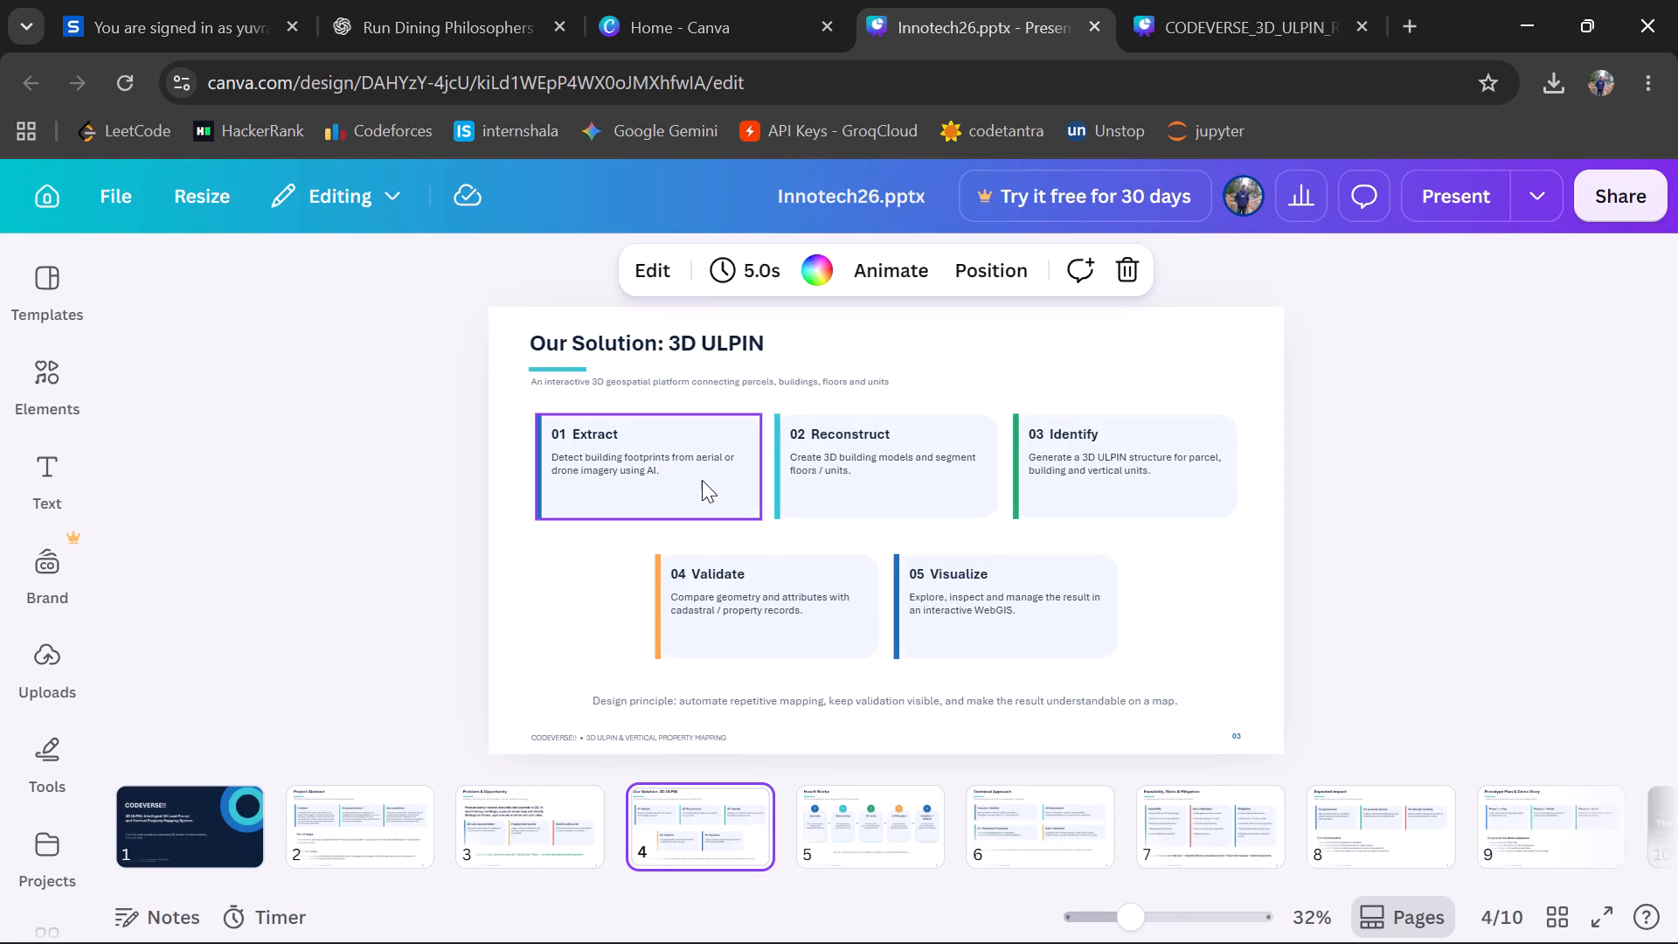
click(1255, 19)
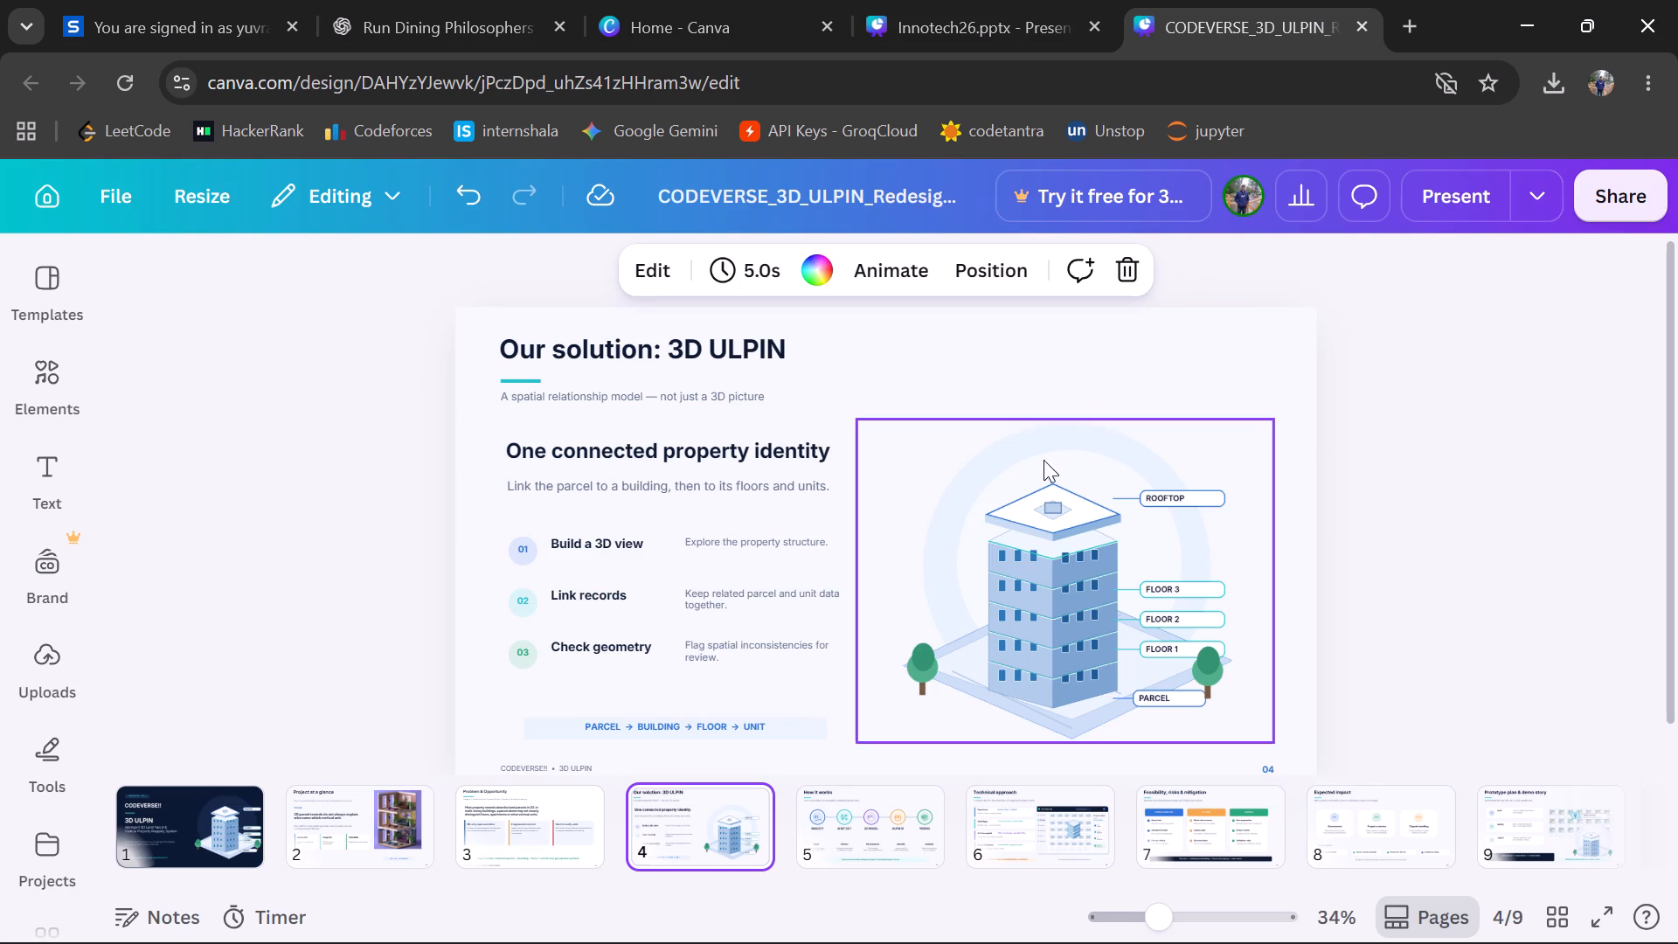
click(861, 816)
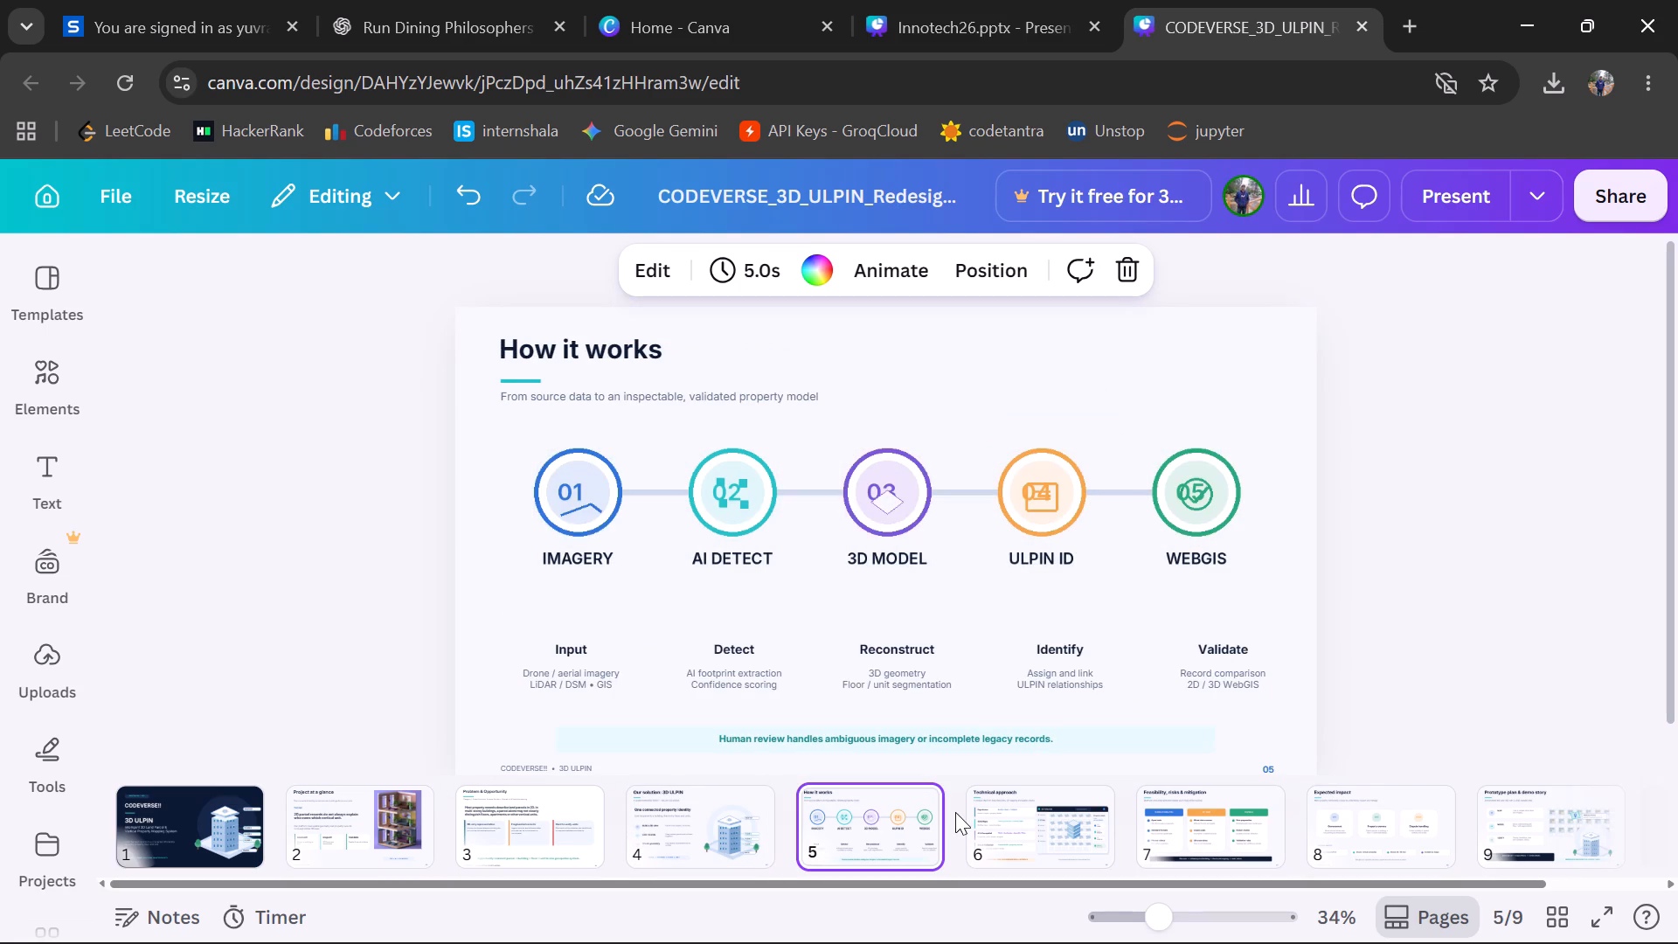
click(941, 7)
click(881, 825)
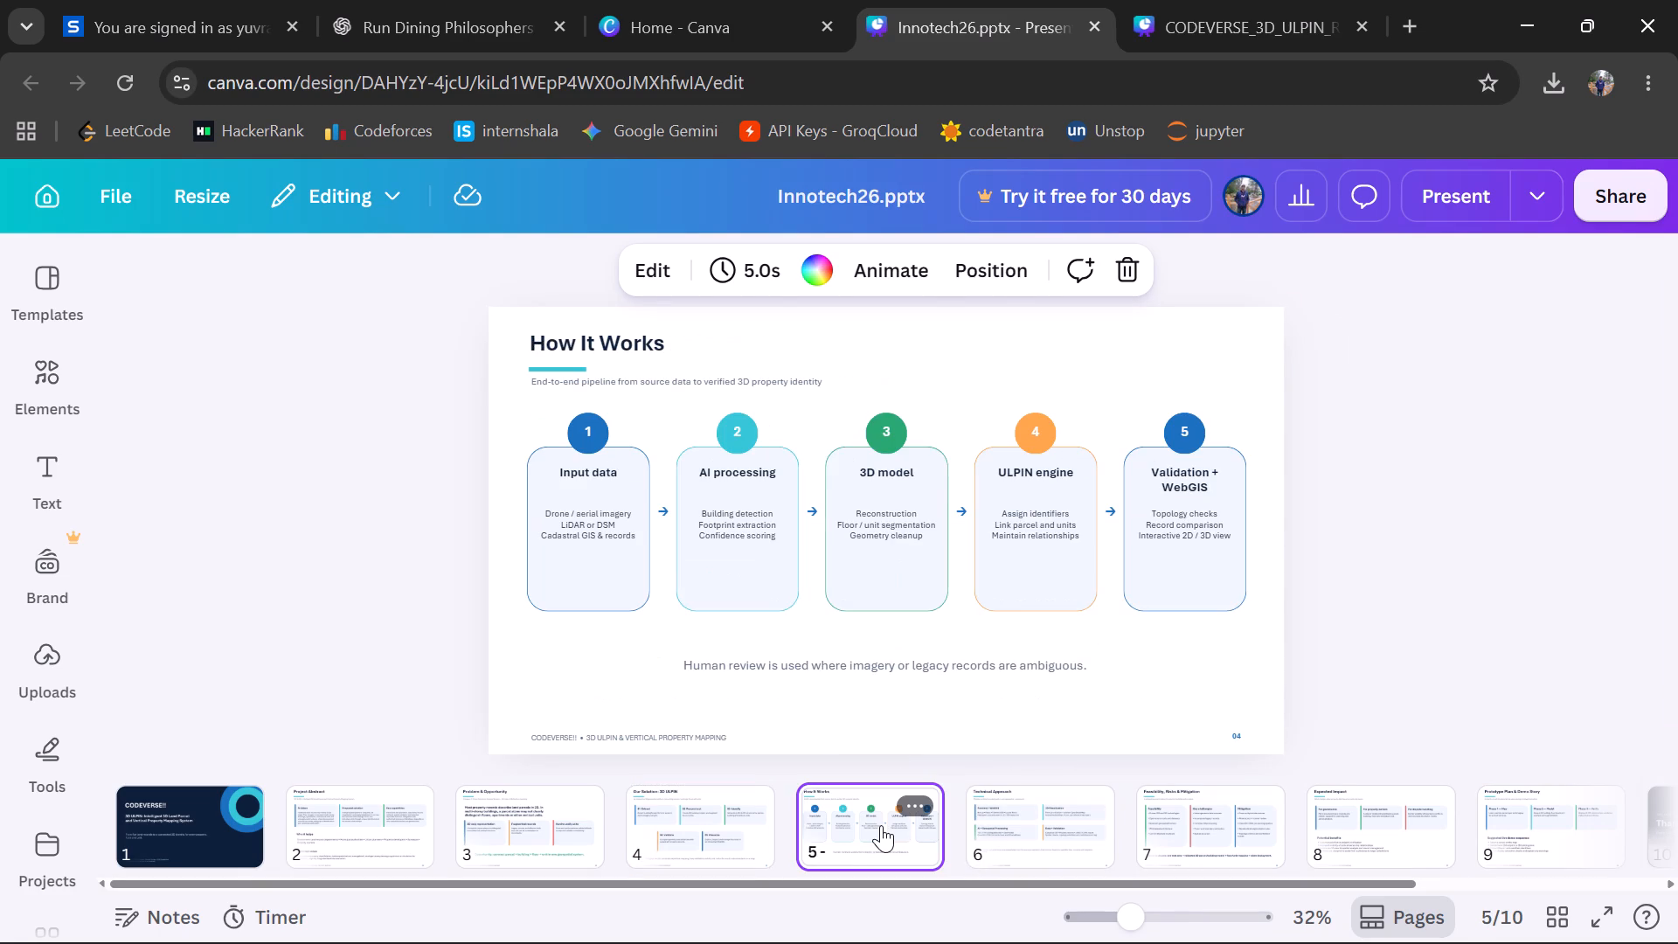
click(1026, 818)
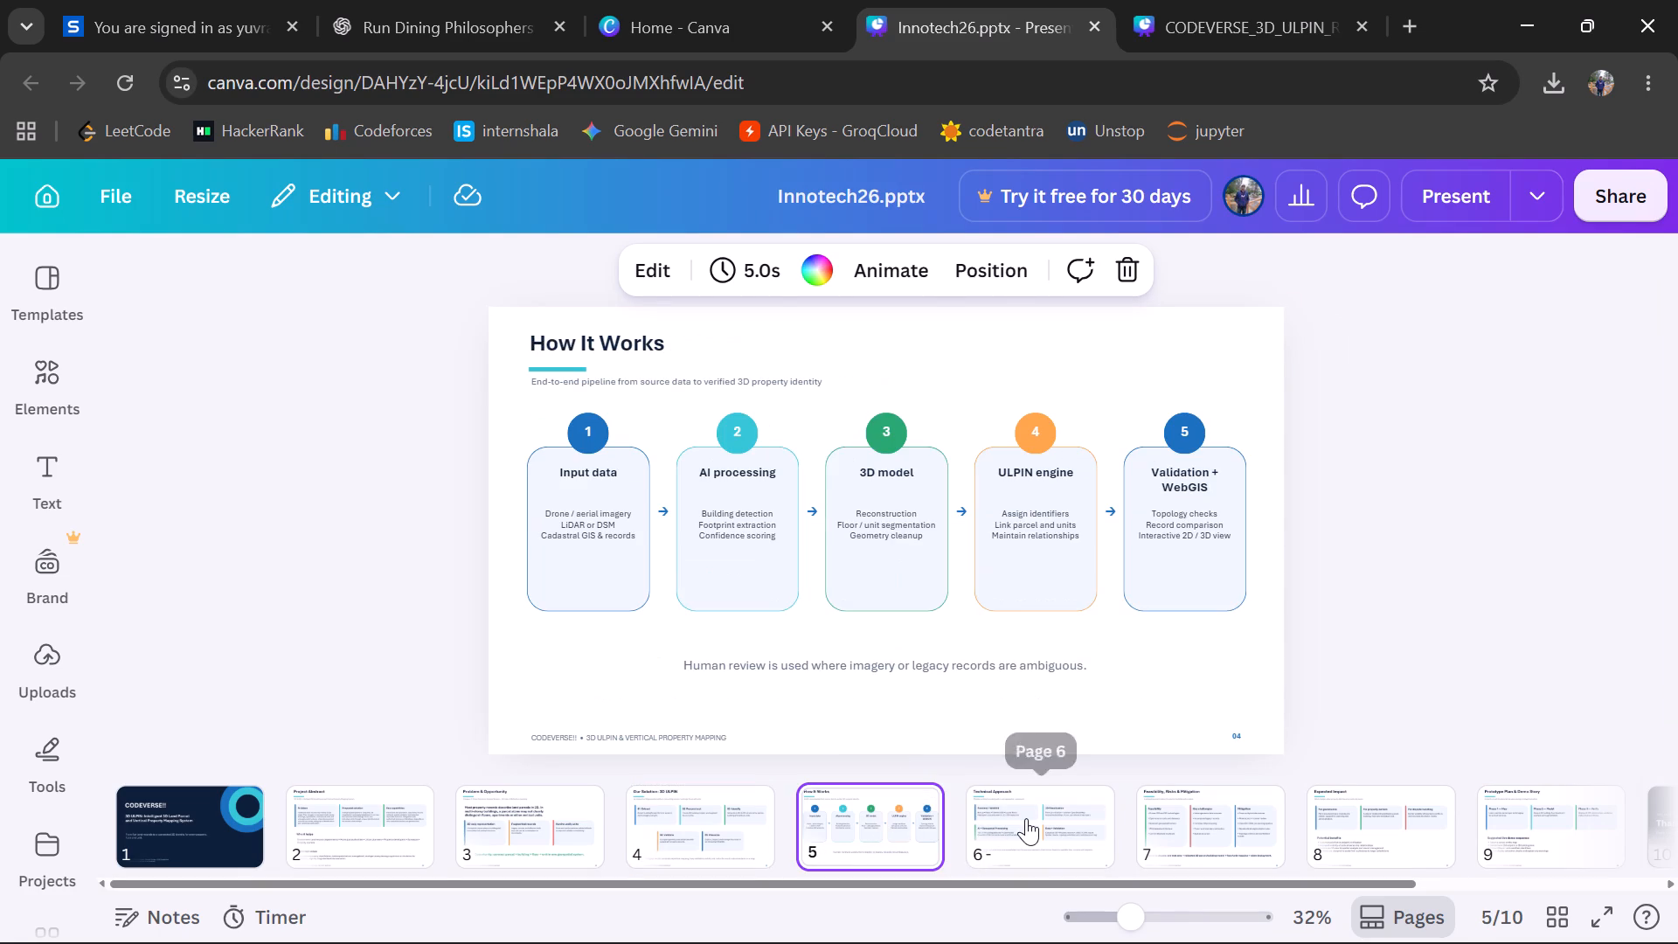
click(1175, 828)
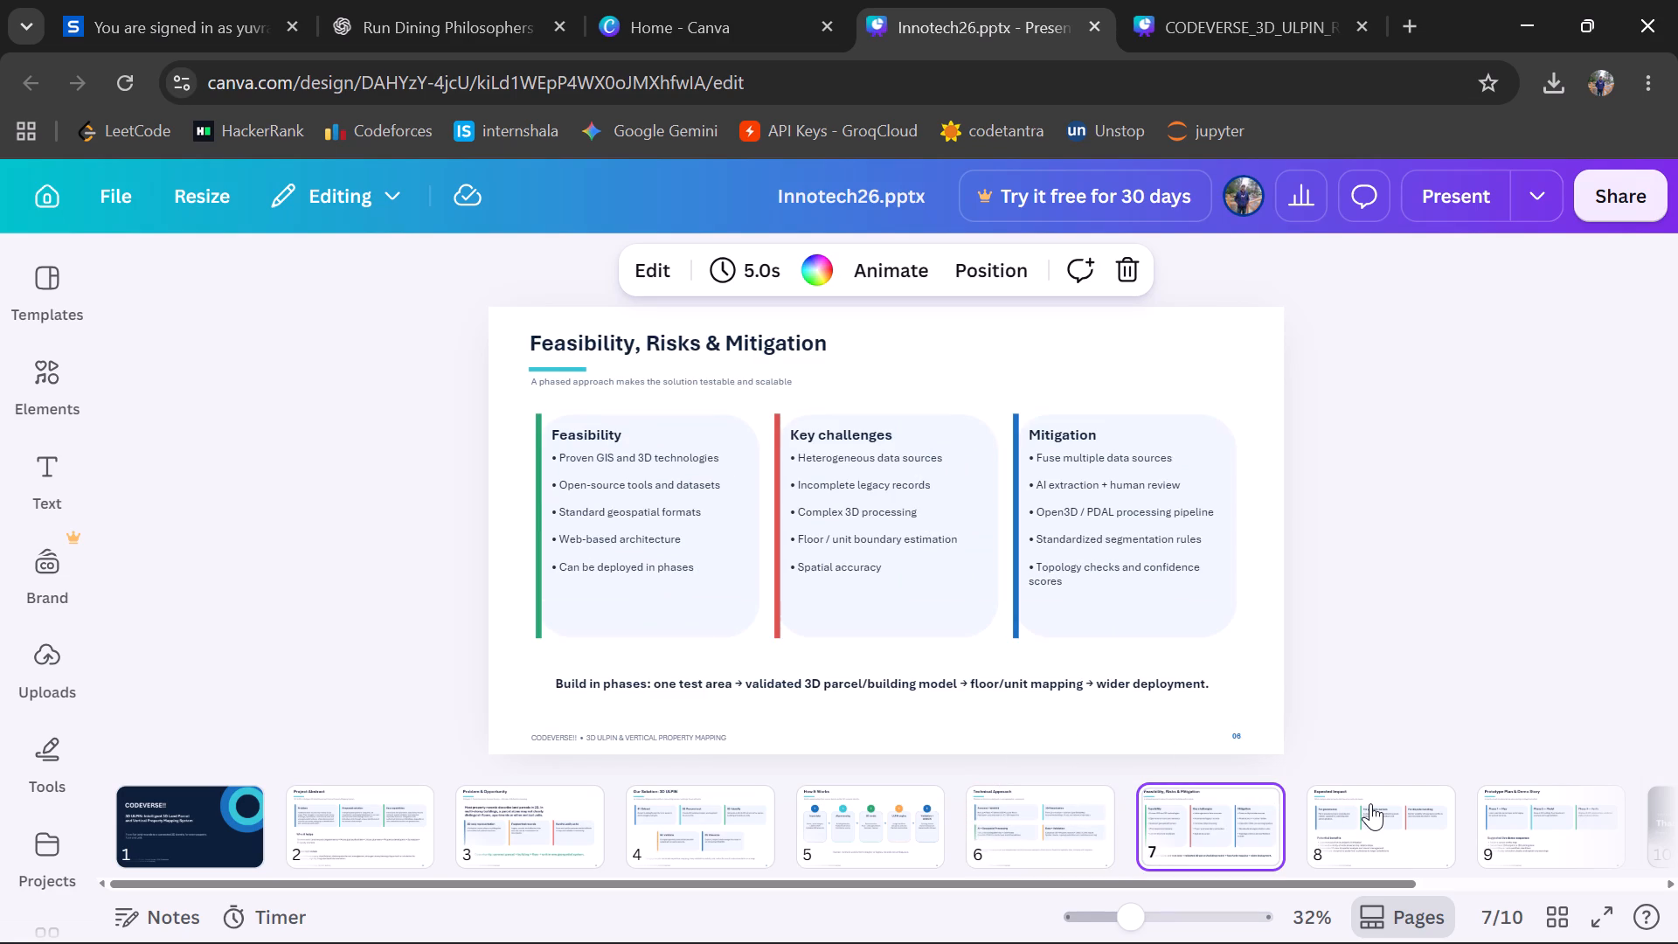
click(1352, 816)
scroll(1352, 816, left, 1)
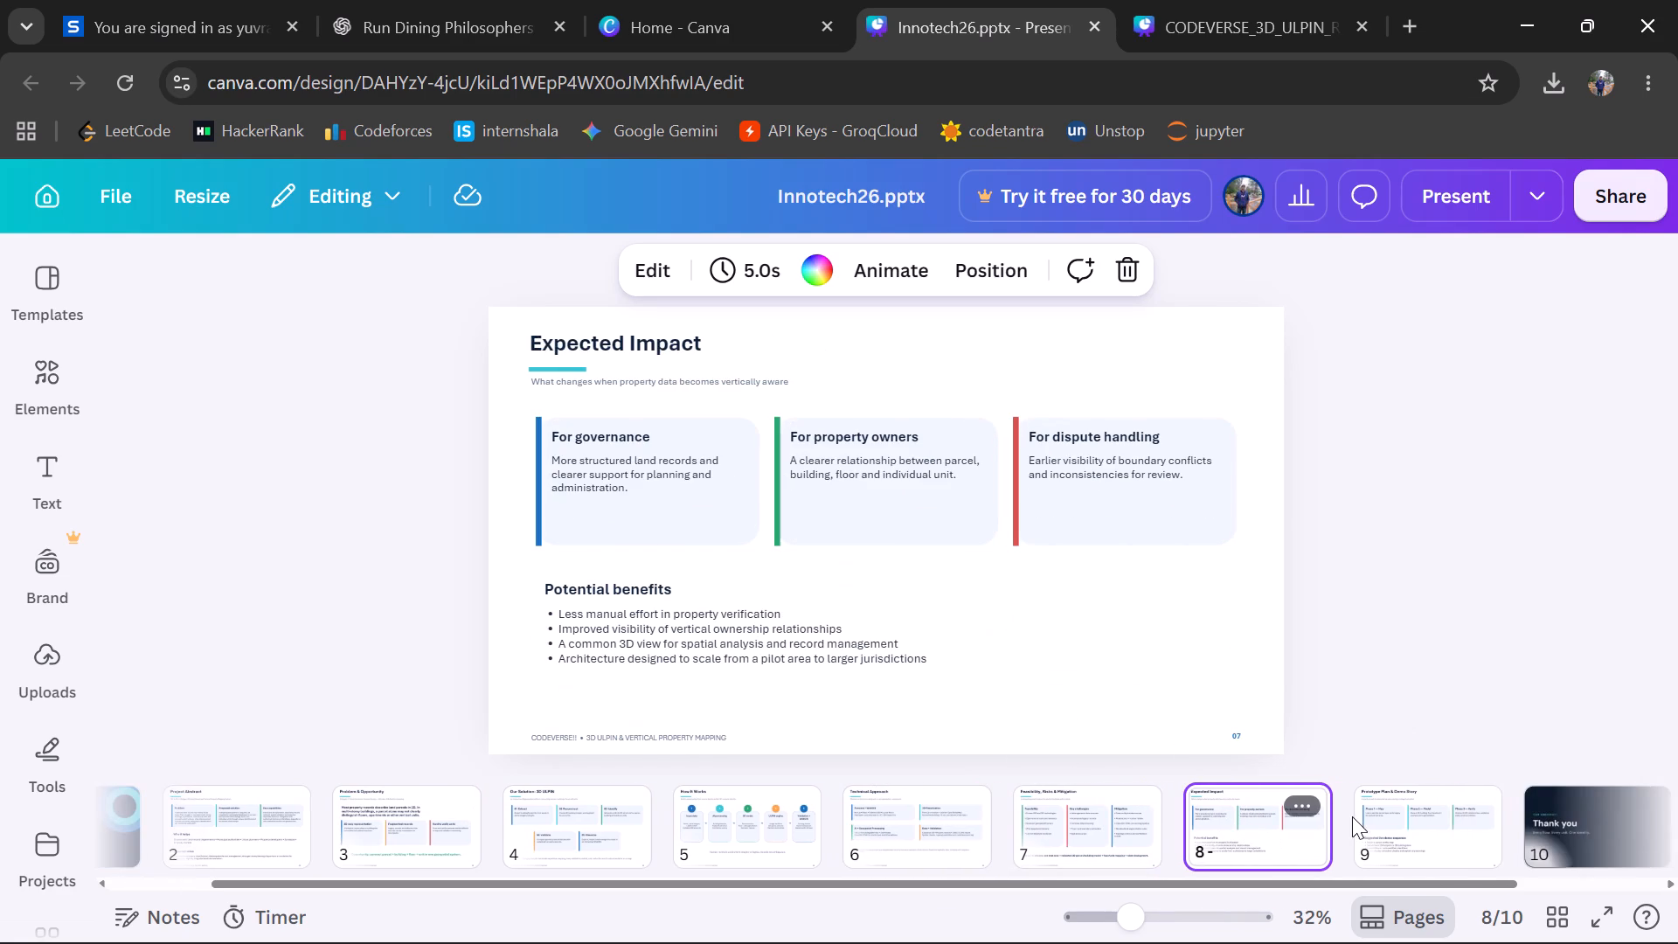
click(1424, 816)
scroll(1424, 816, left, 2)
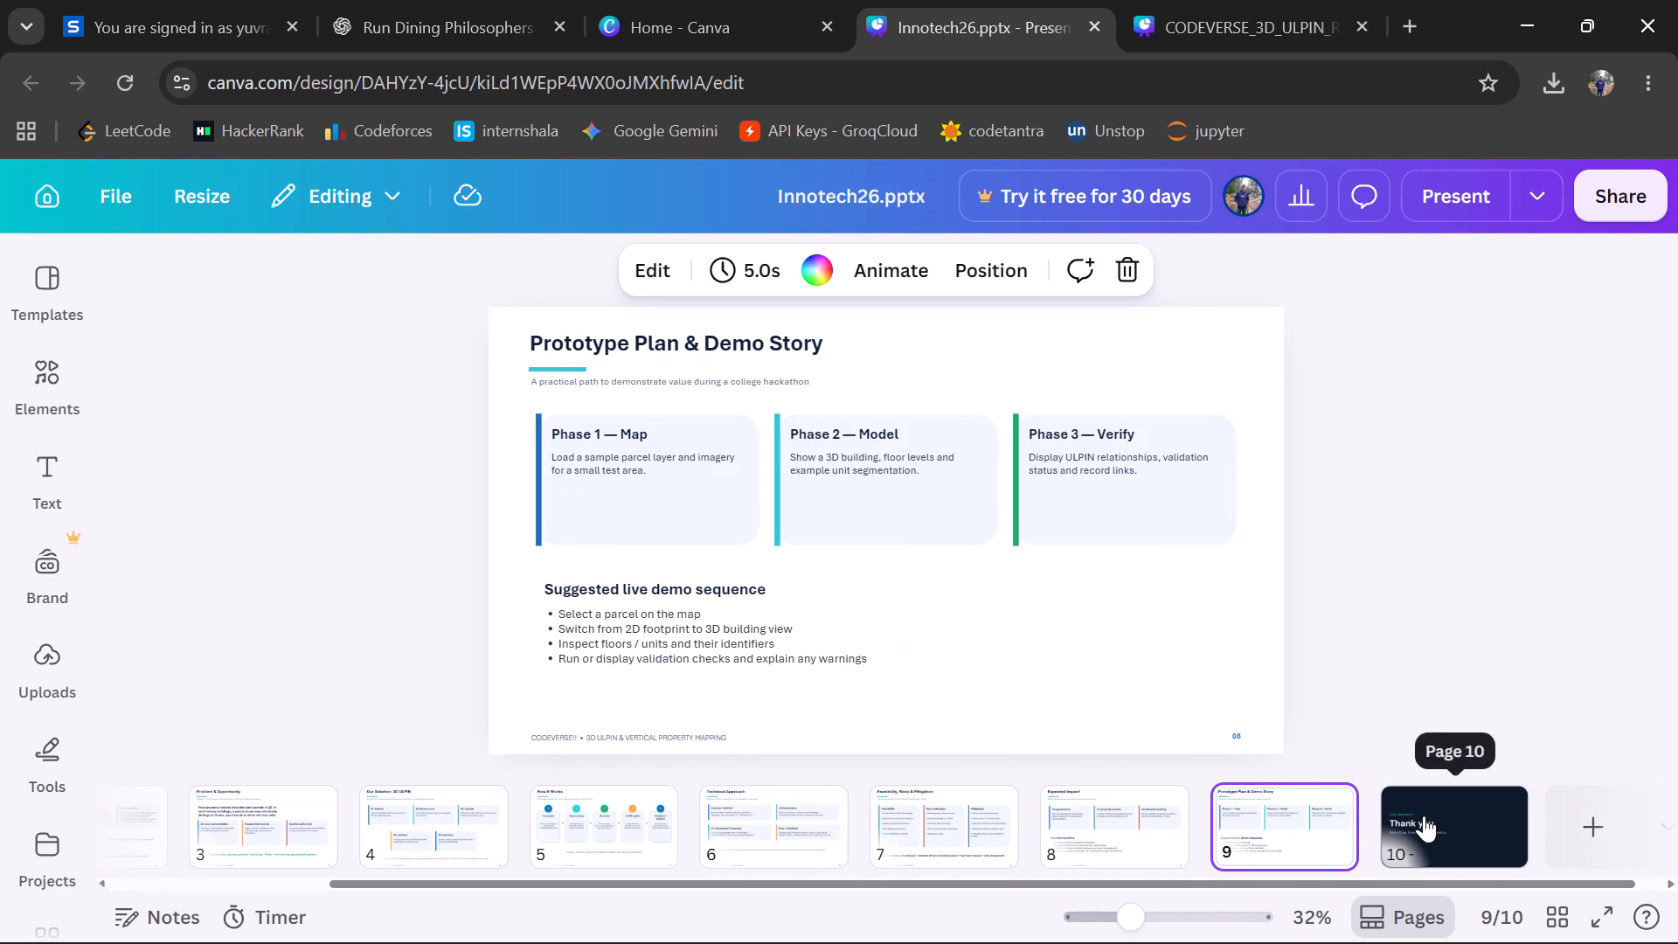
Recolour the dark Live demo banner on the redesign's Prototype plan & demo story page with the muted mid-blue from the building image's photo colours.
click(1249, 0)
scroll(1357, 801, left, 1)
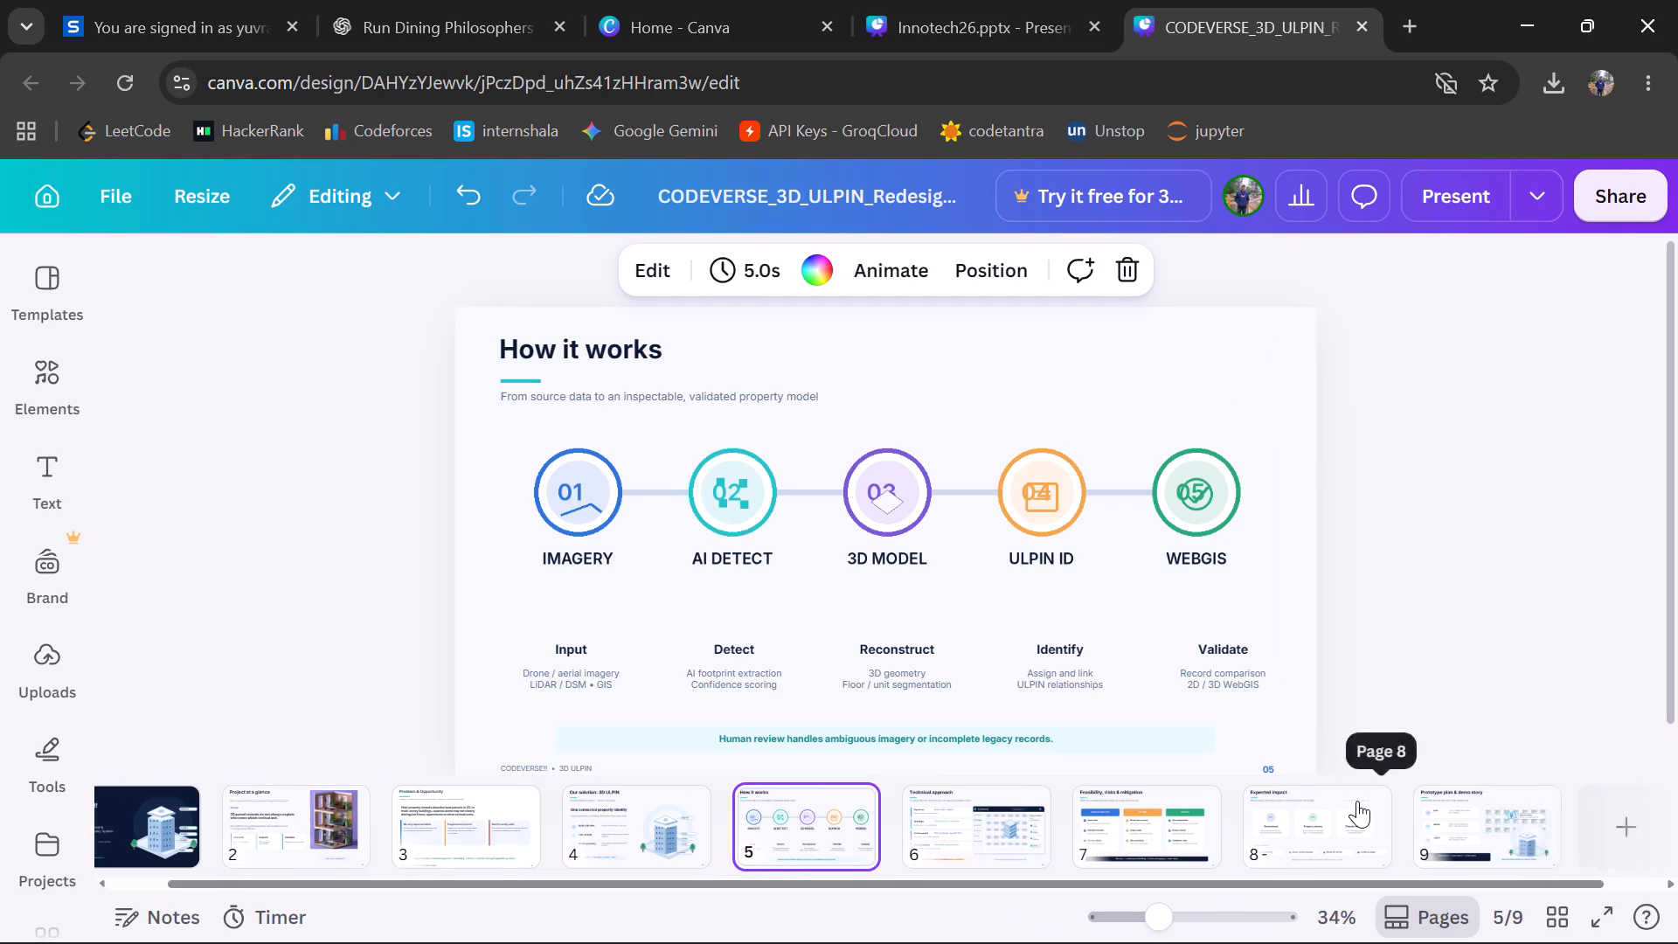
scroll(1357, 801, left, 1)
click(1404, 816)
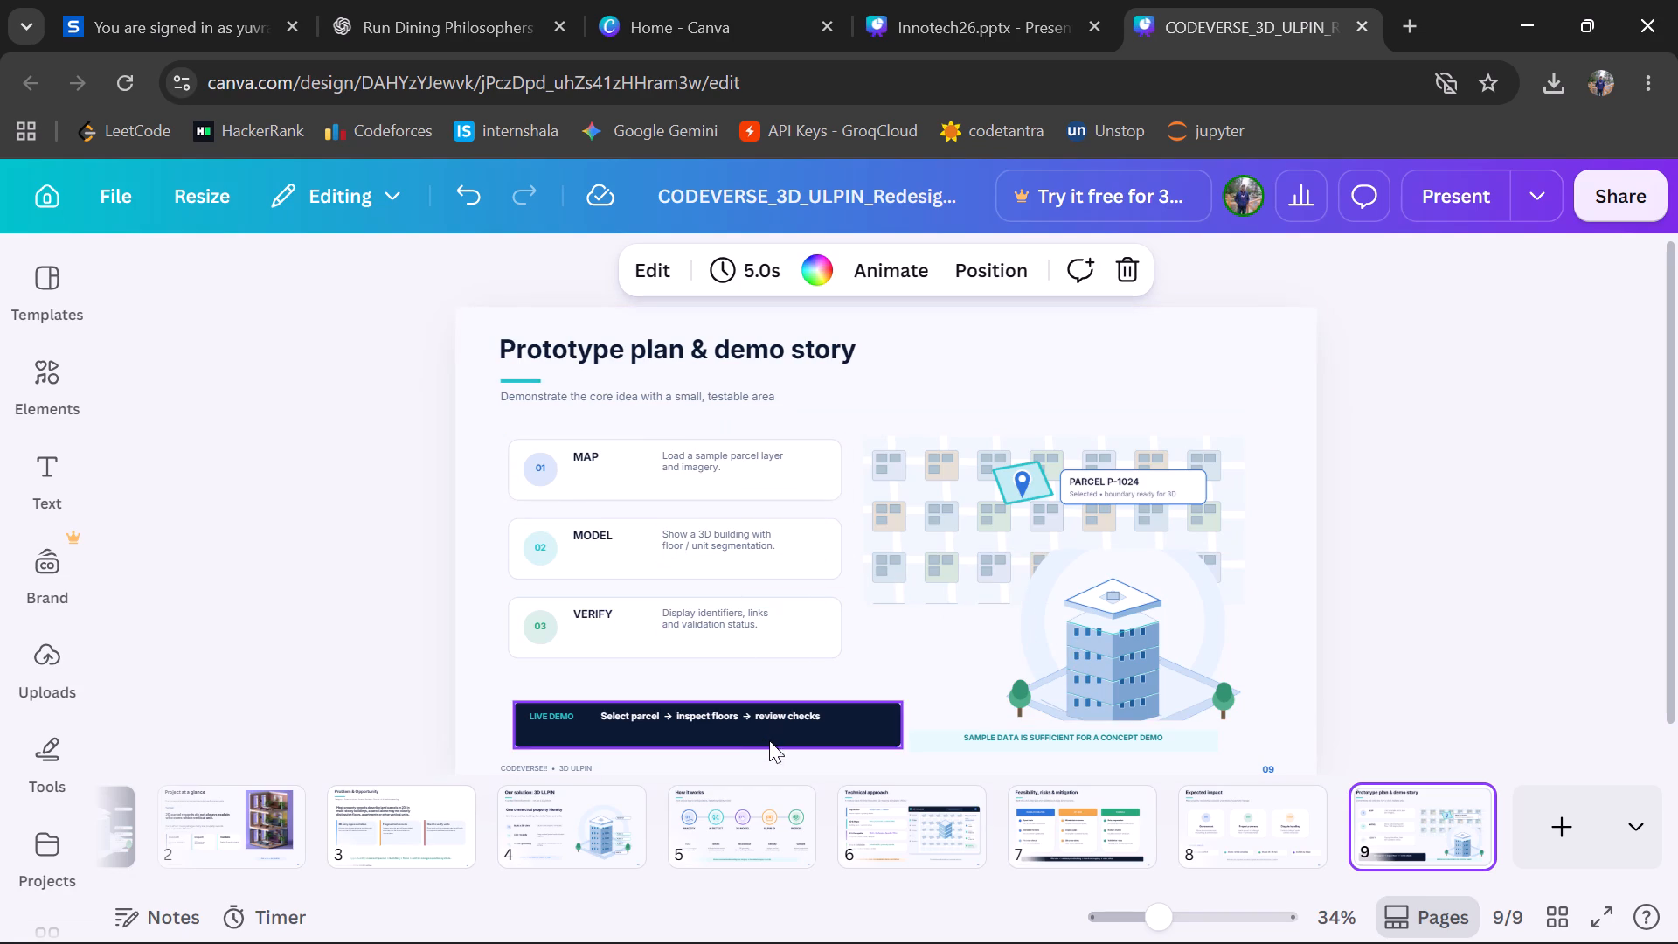
click(862, 729)
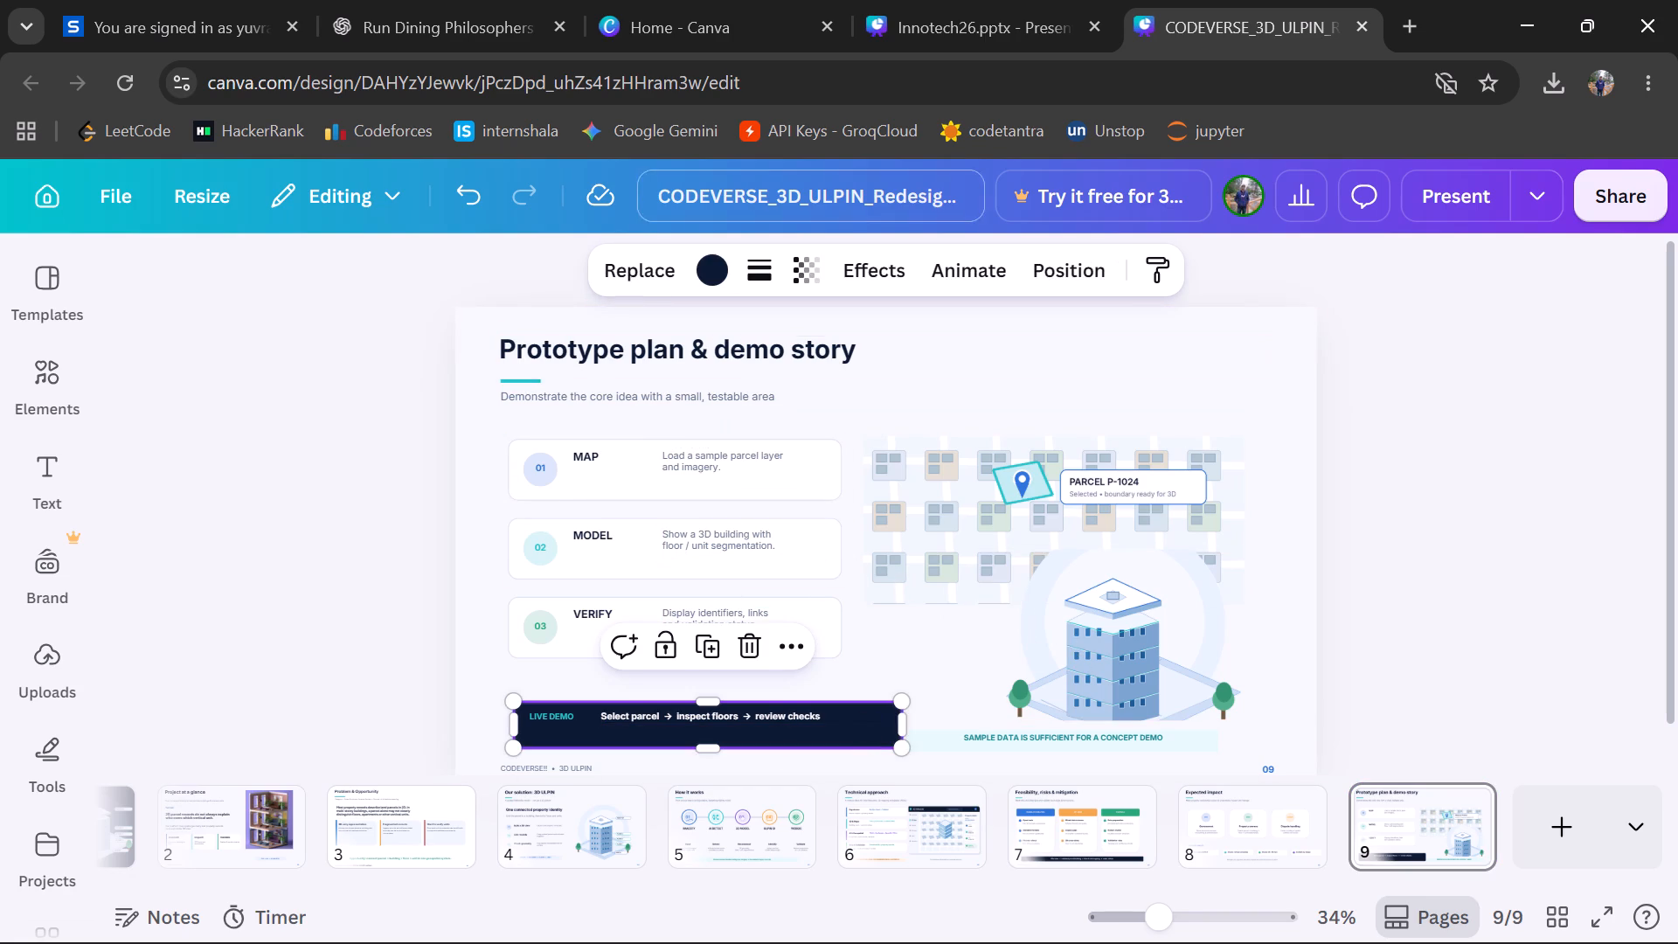
click(714, 265)
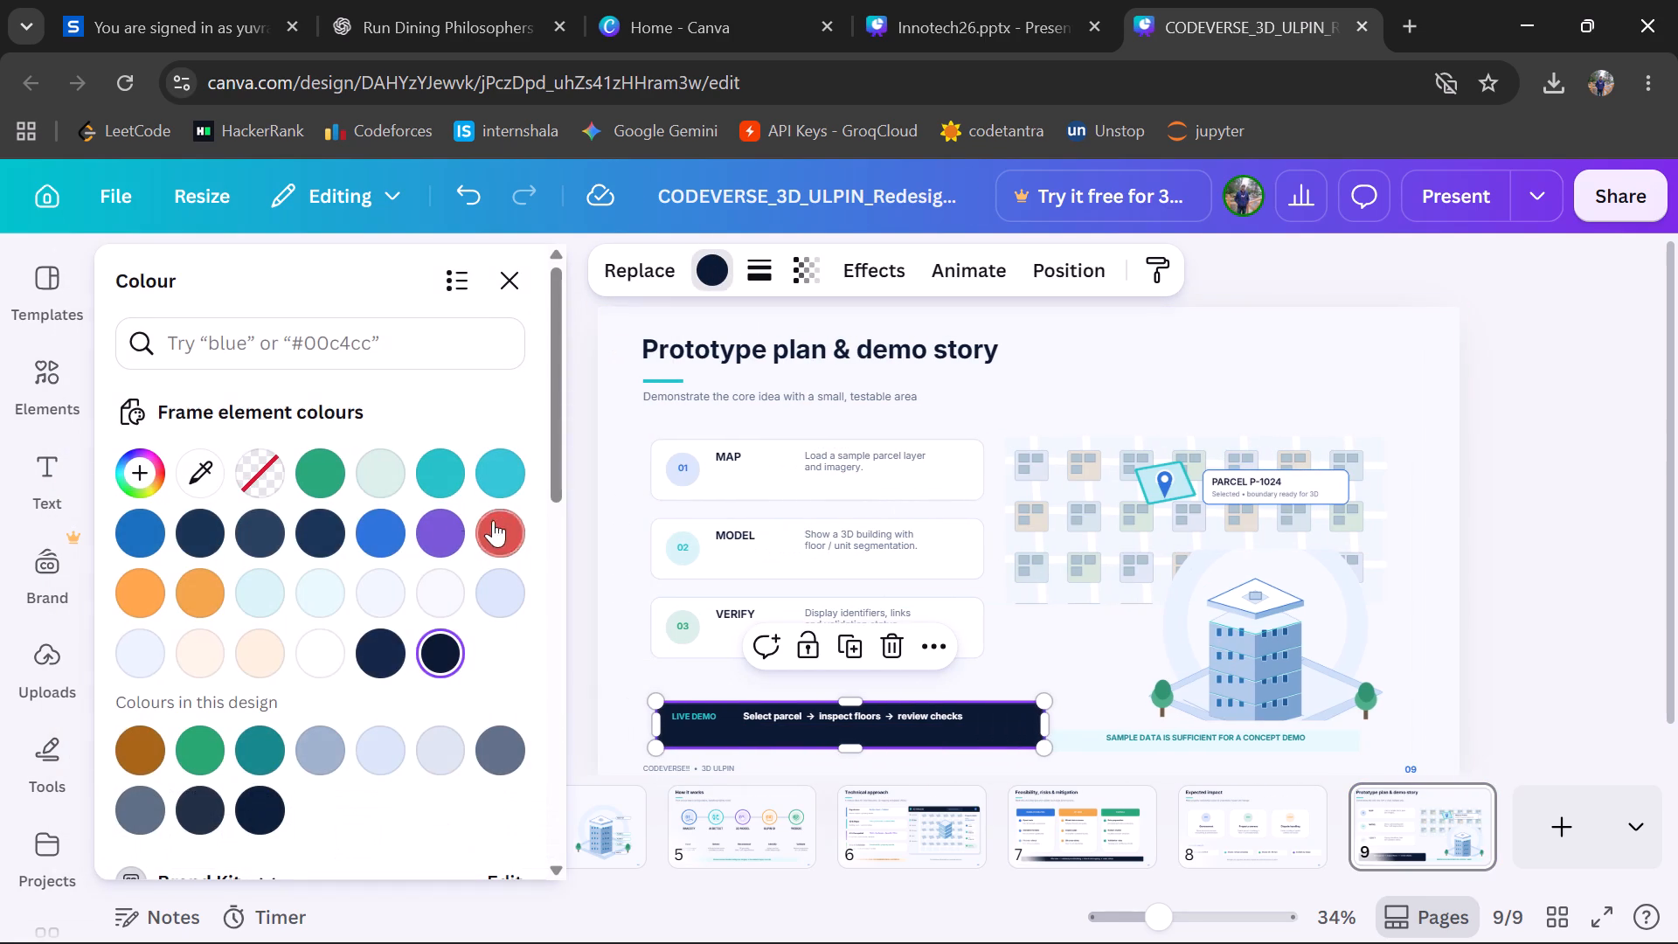
click(431, 531)
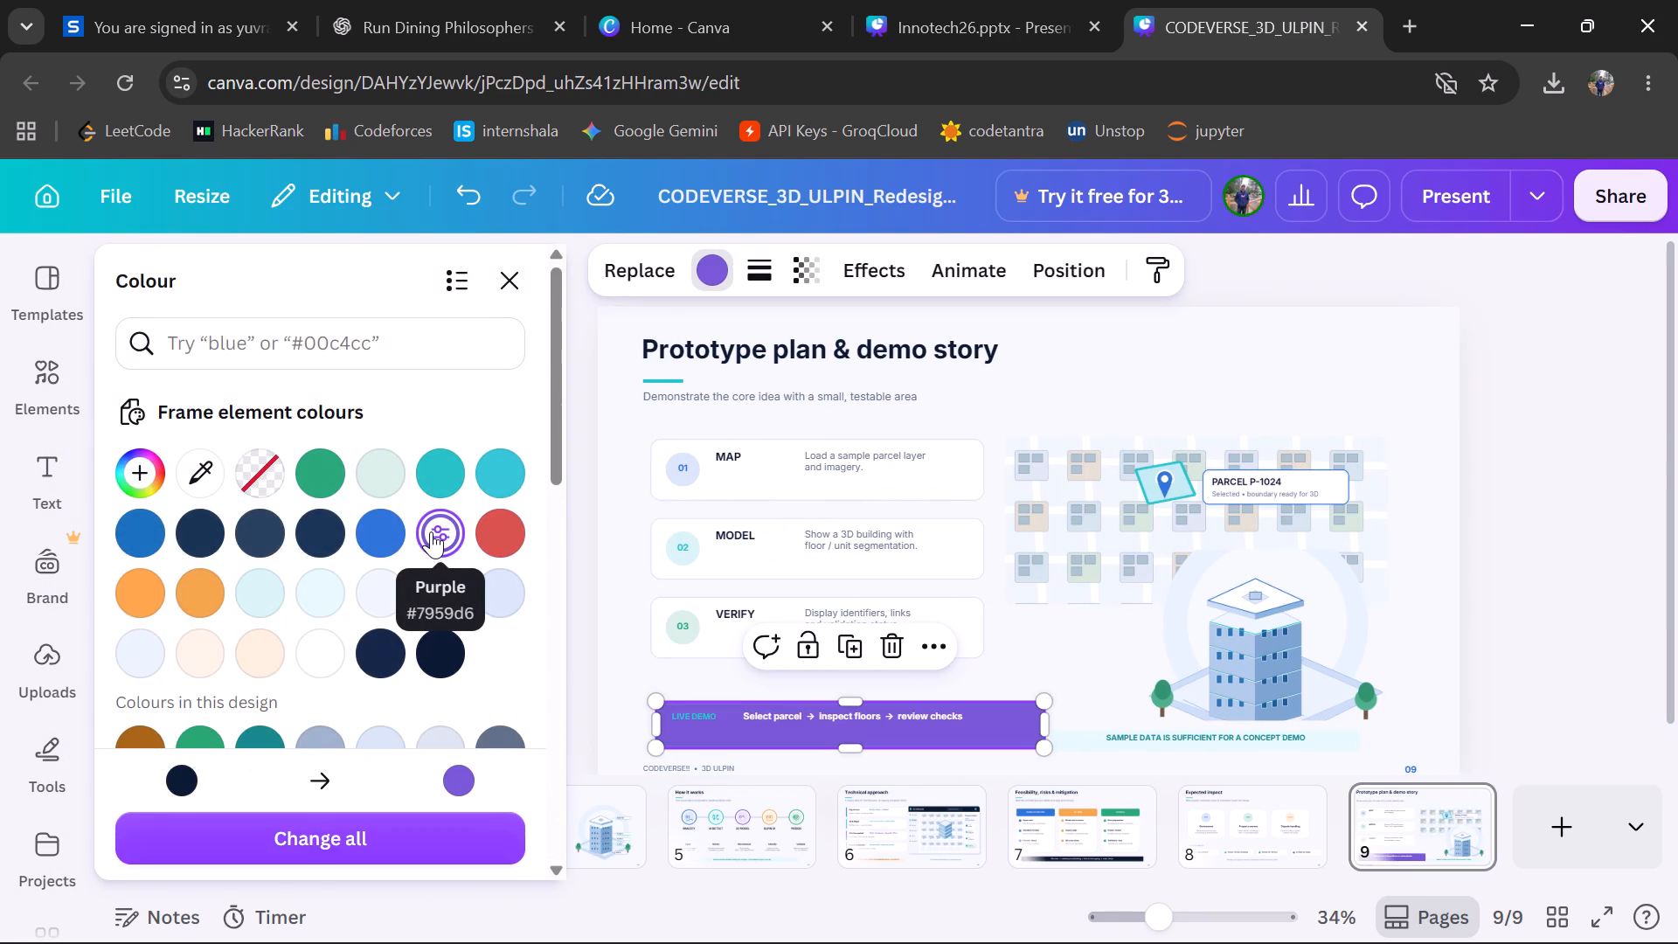
click(387, 531)
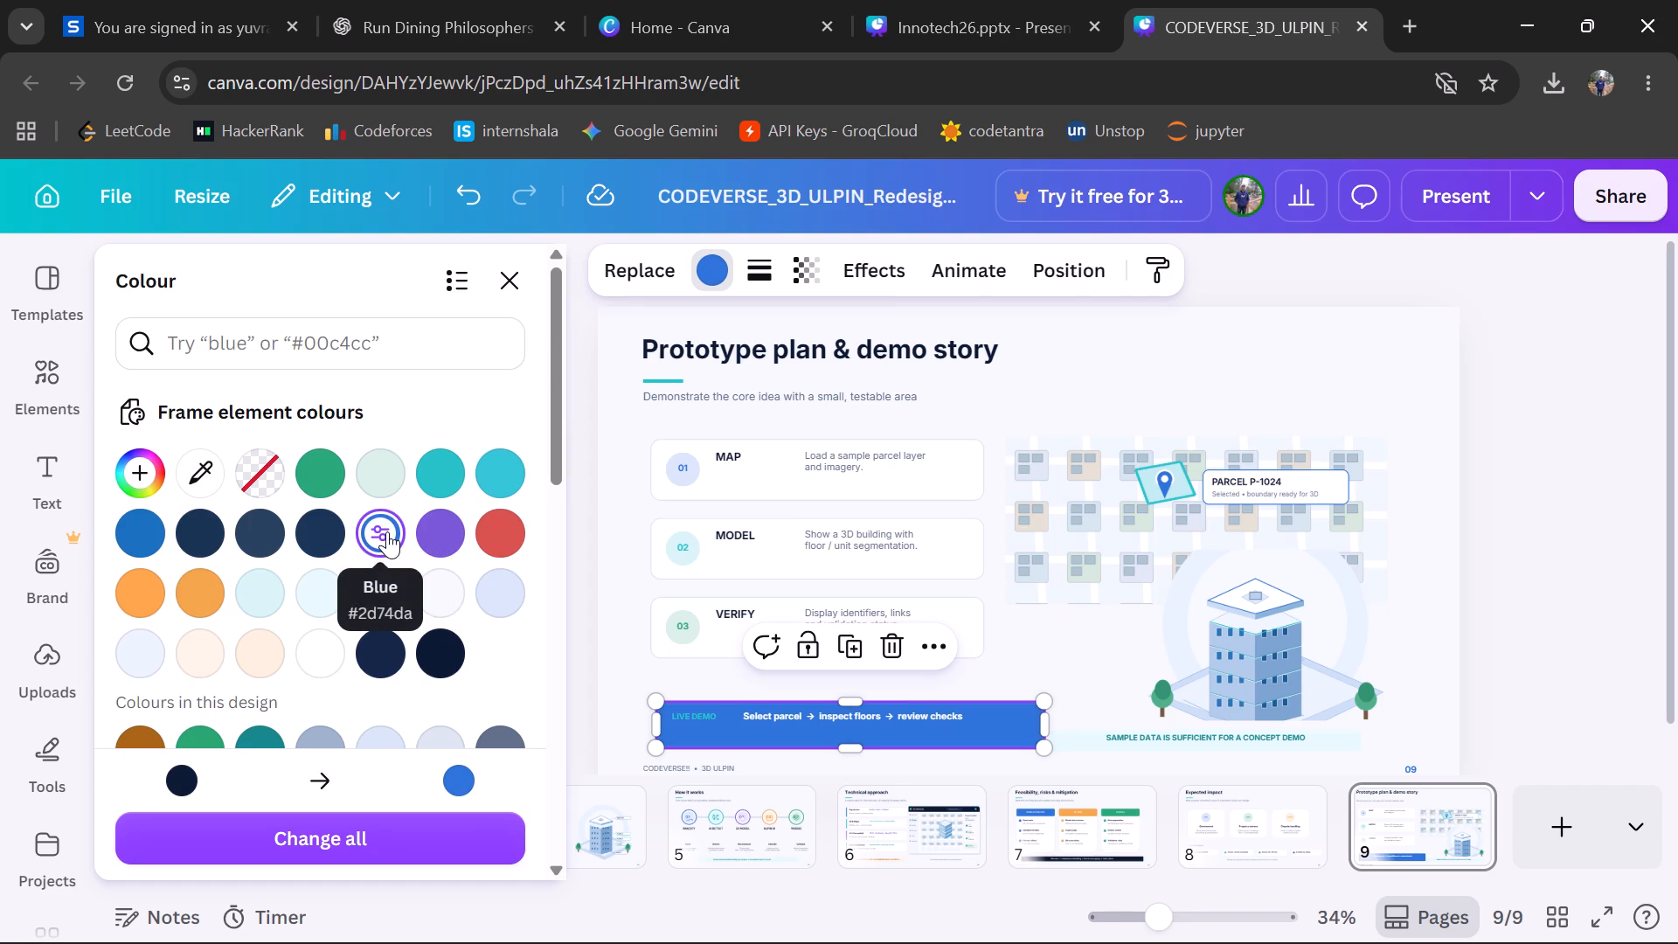
click(509, 485)
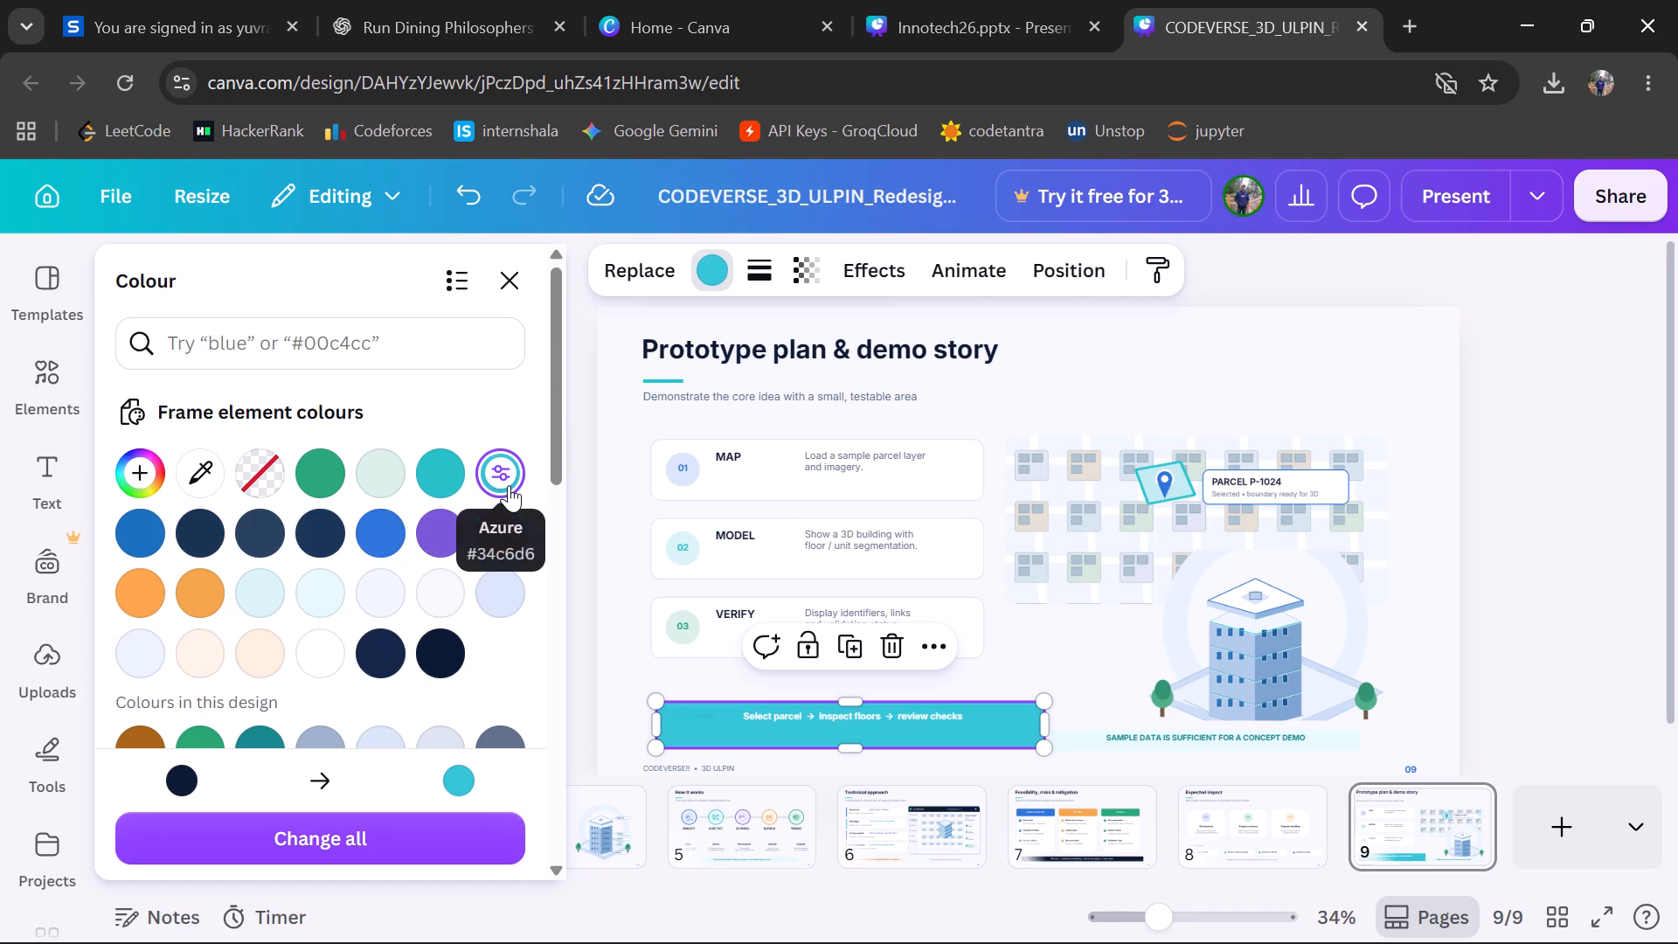
click(443, 458)
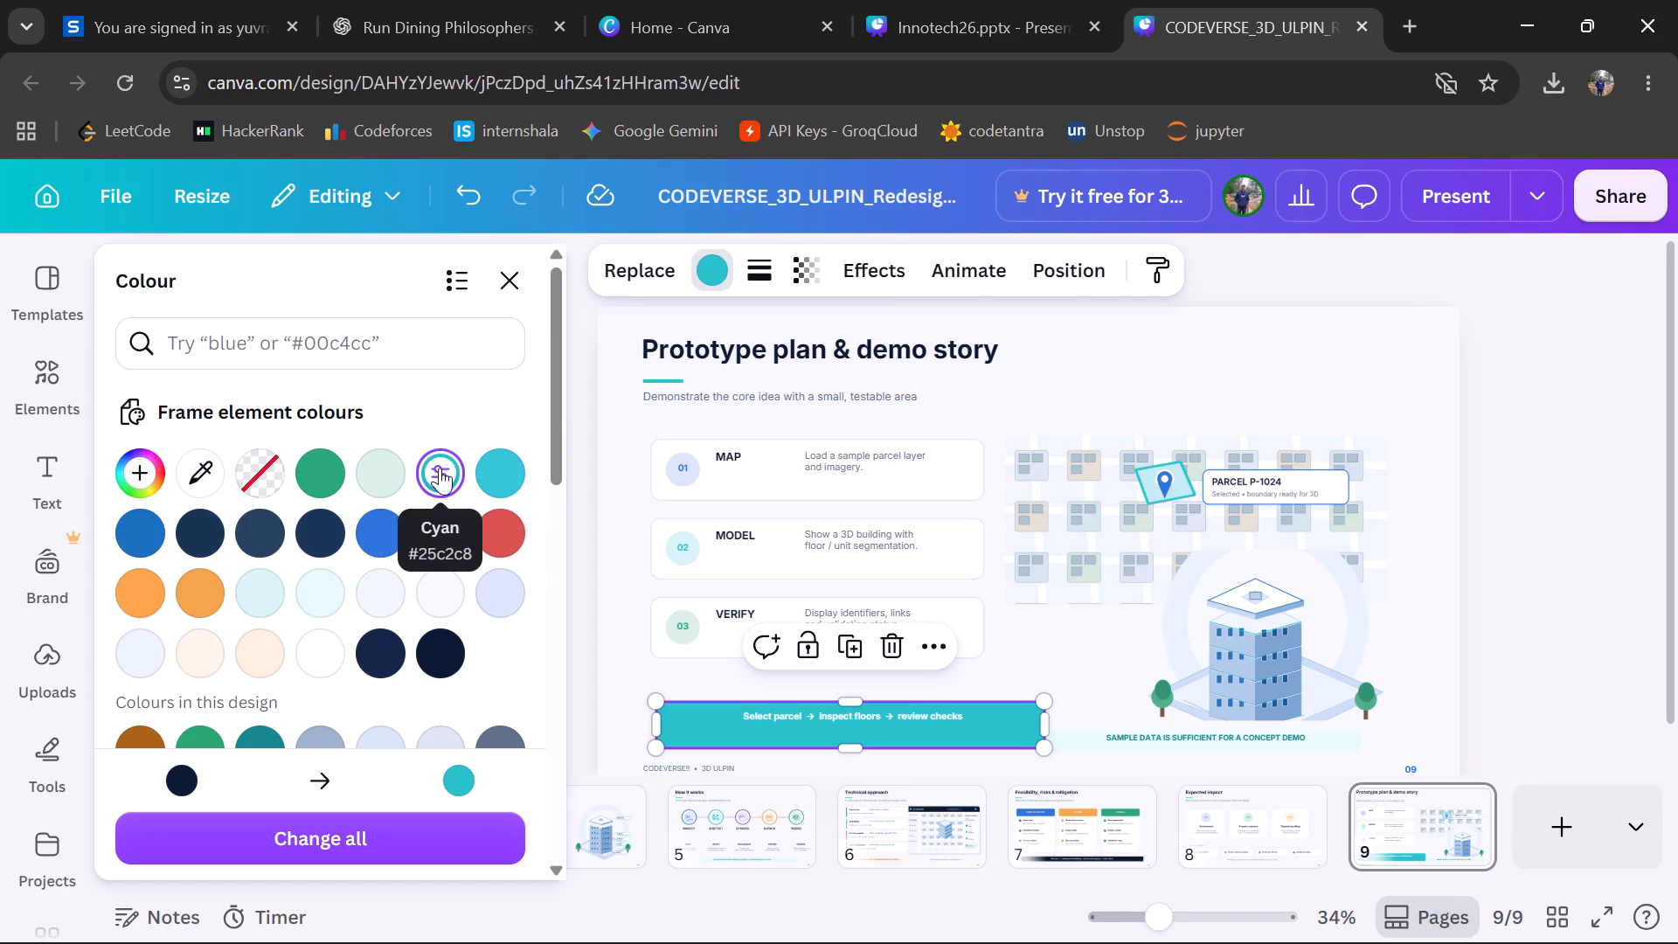
click(138, 526)
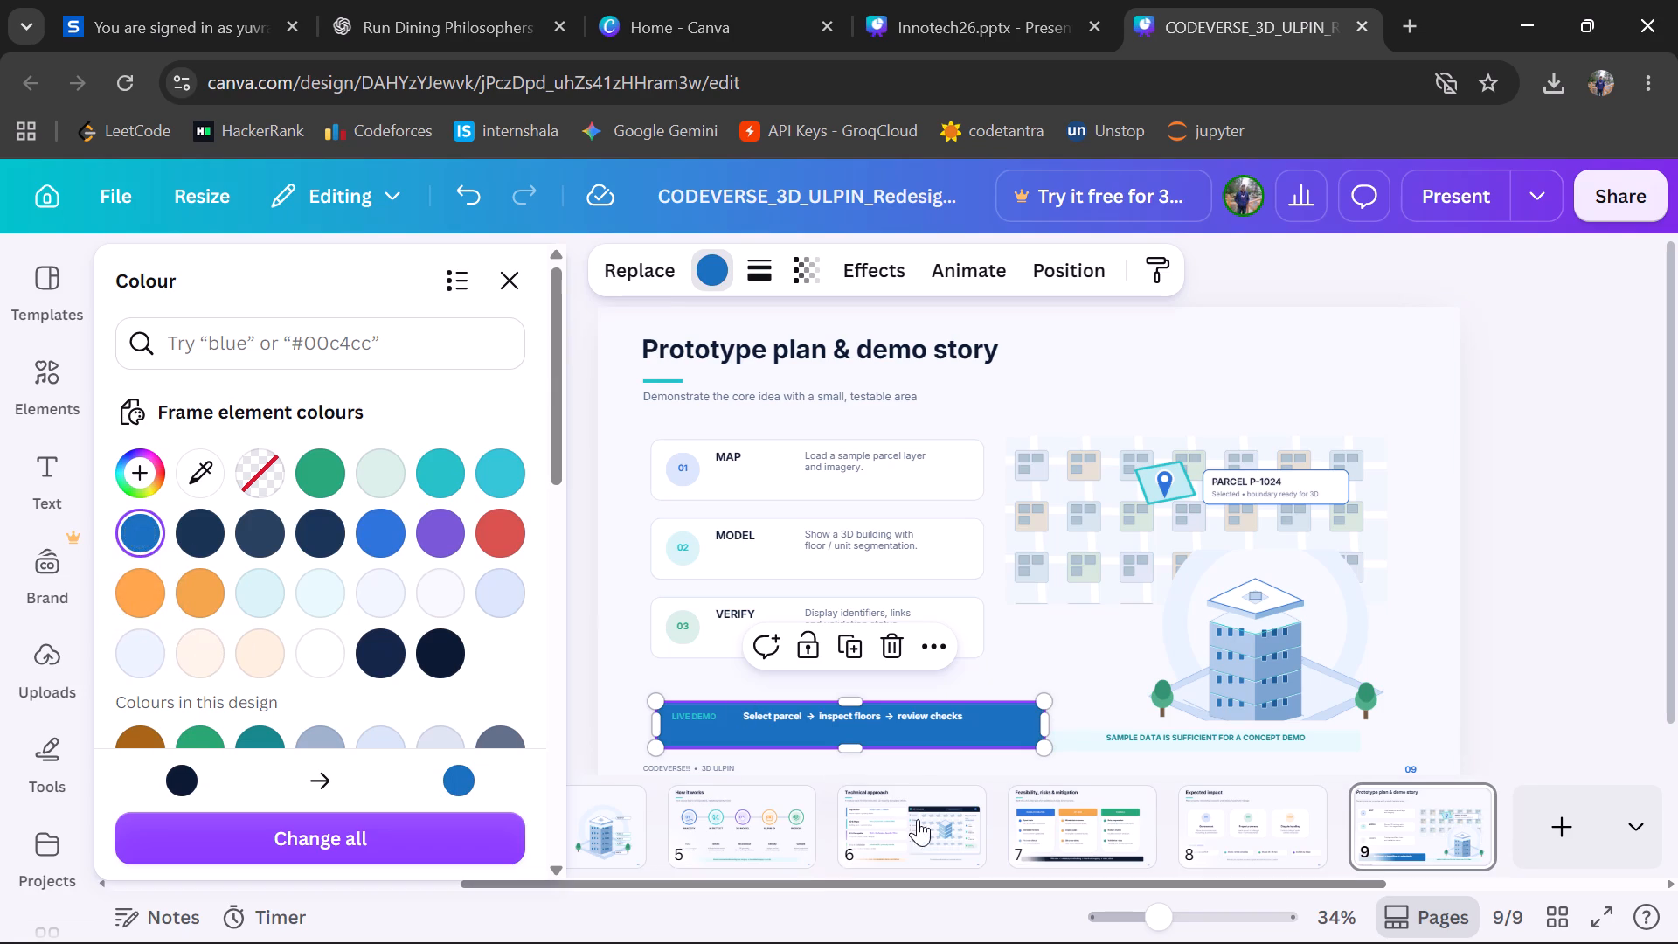
scroll(898, 829, right, 3)
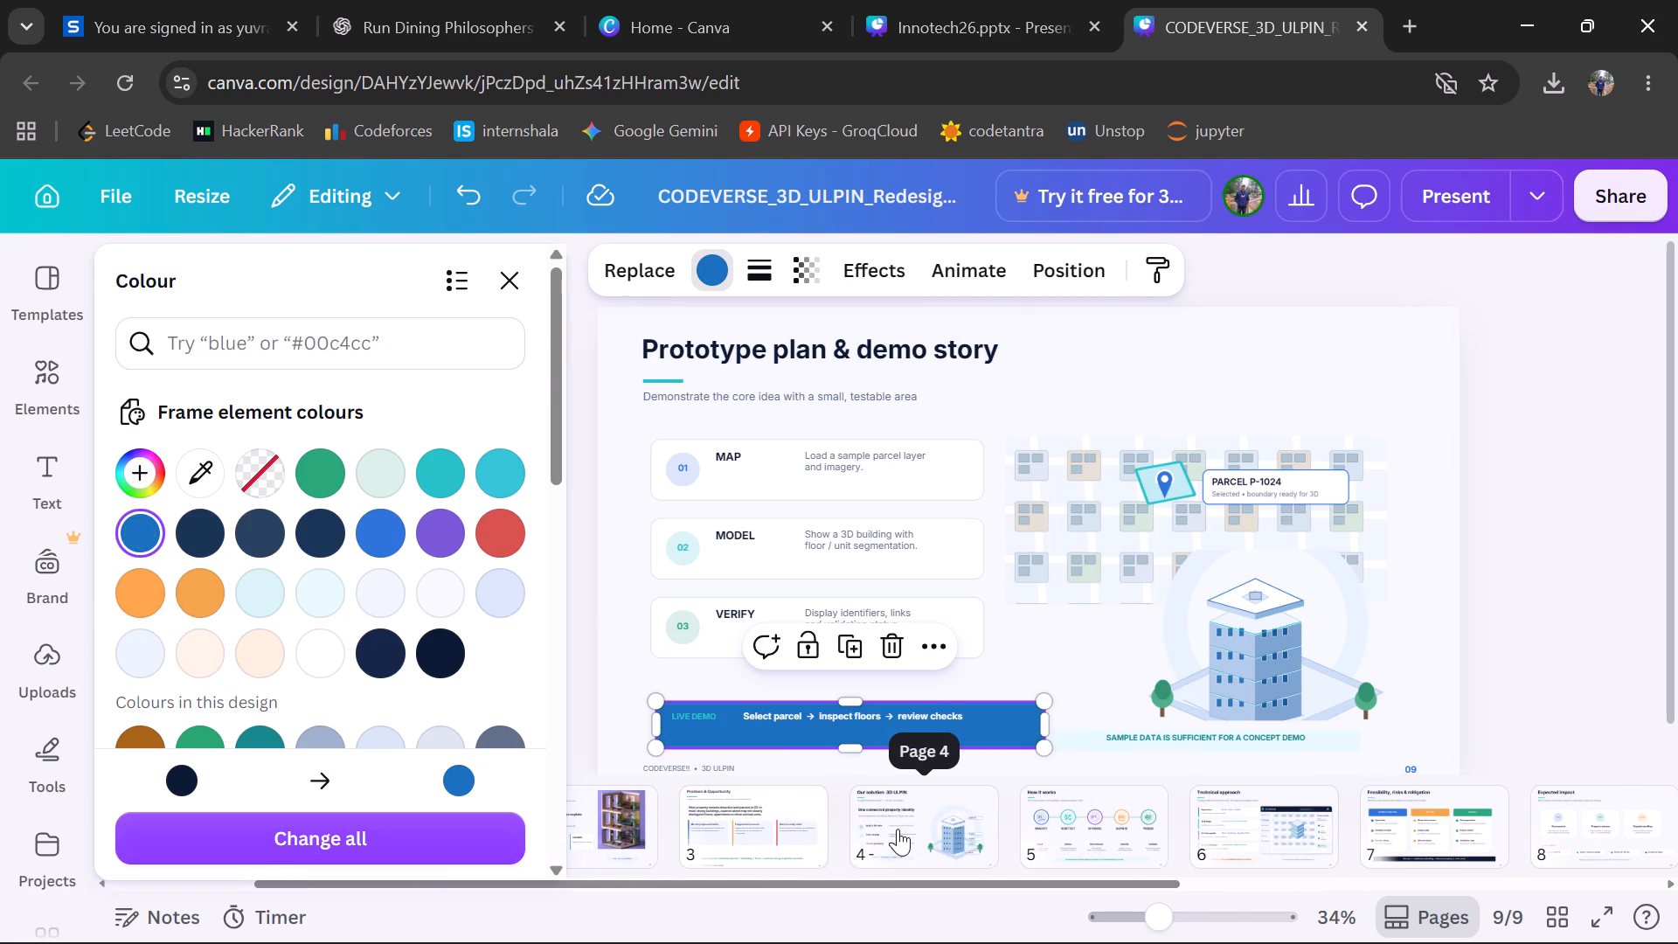
scroll(898, 829, left, 1)
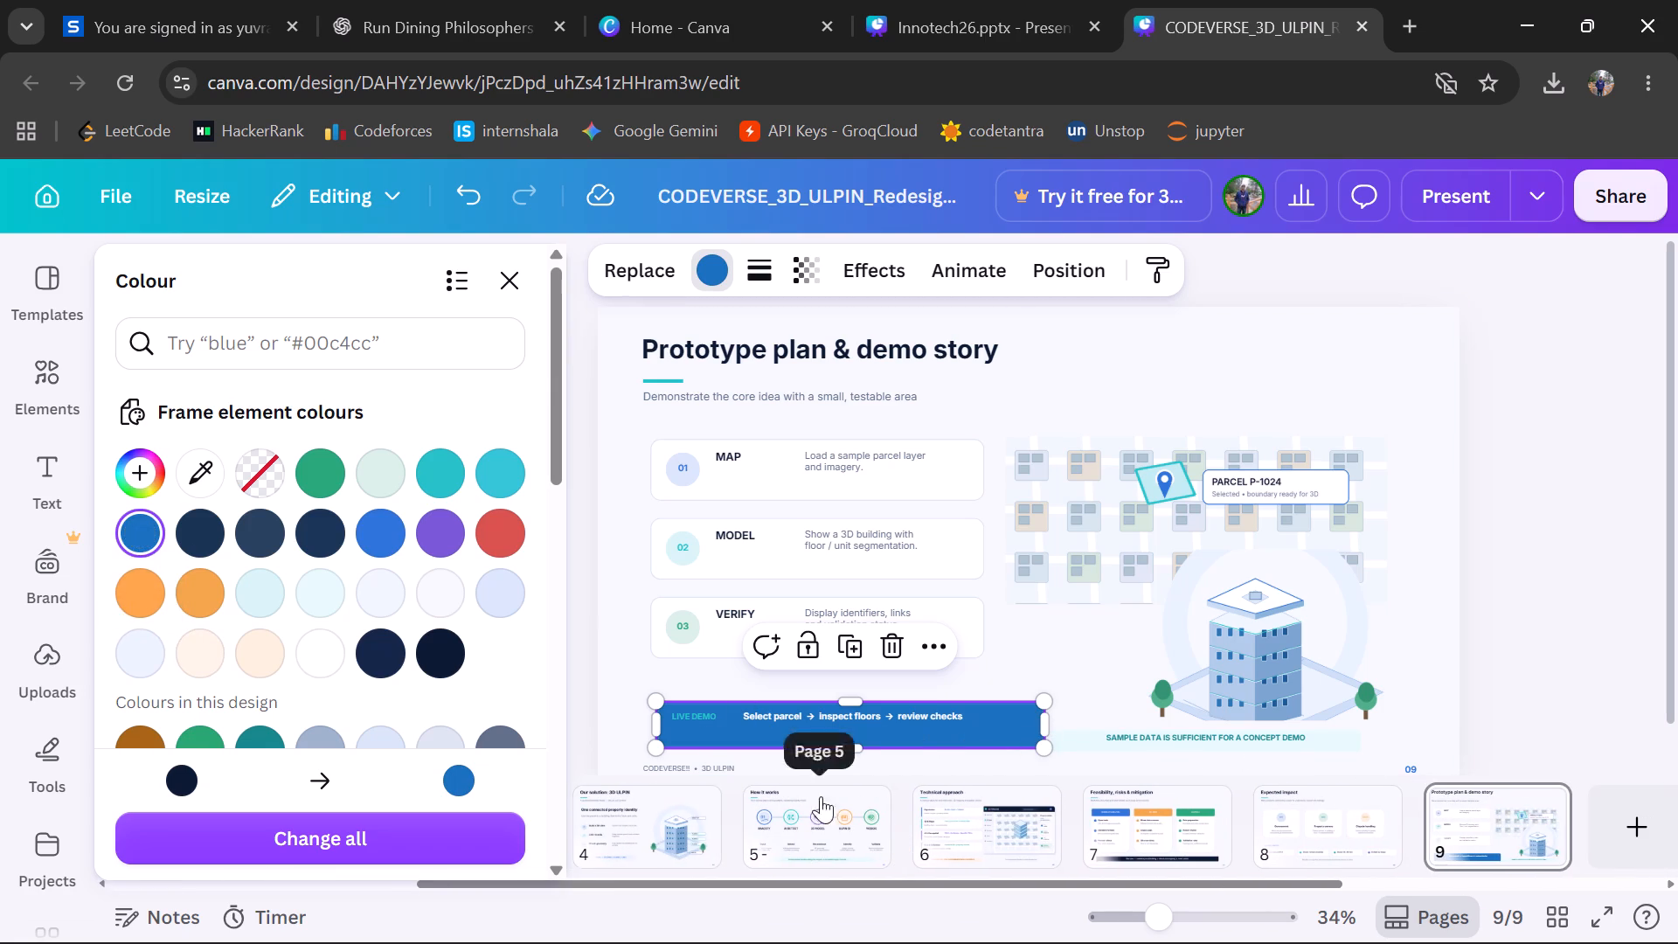
scroll(481, 595, down, 6)
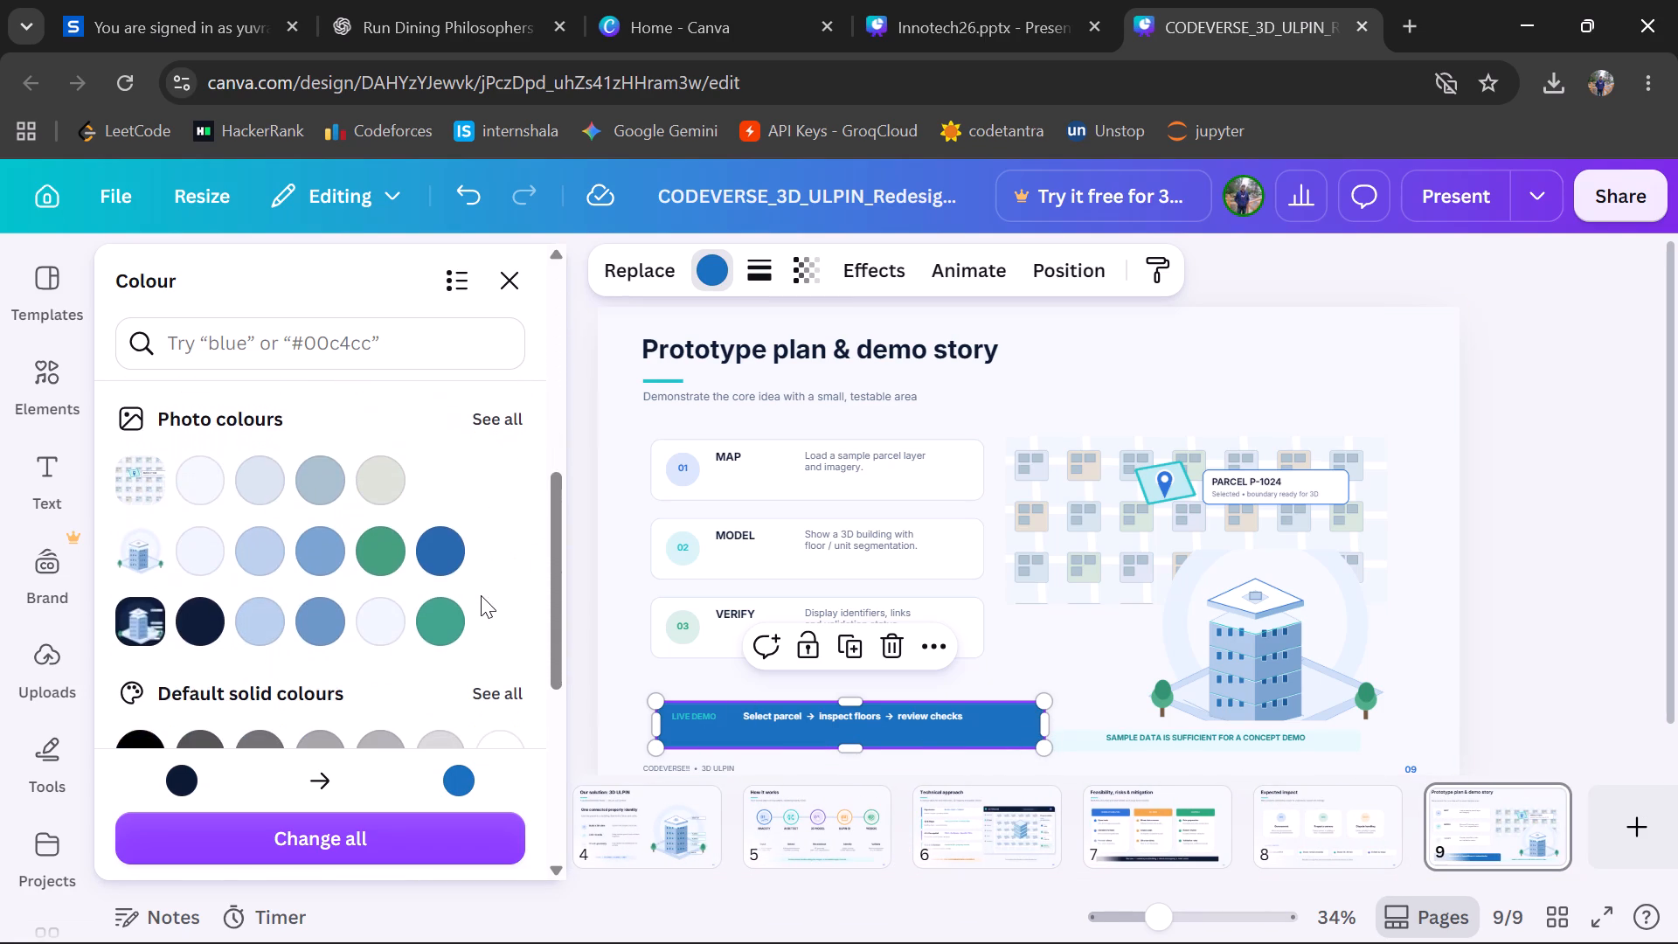
click(330, 548)
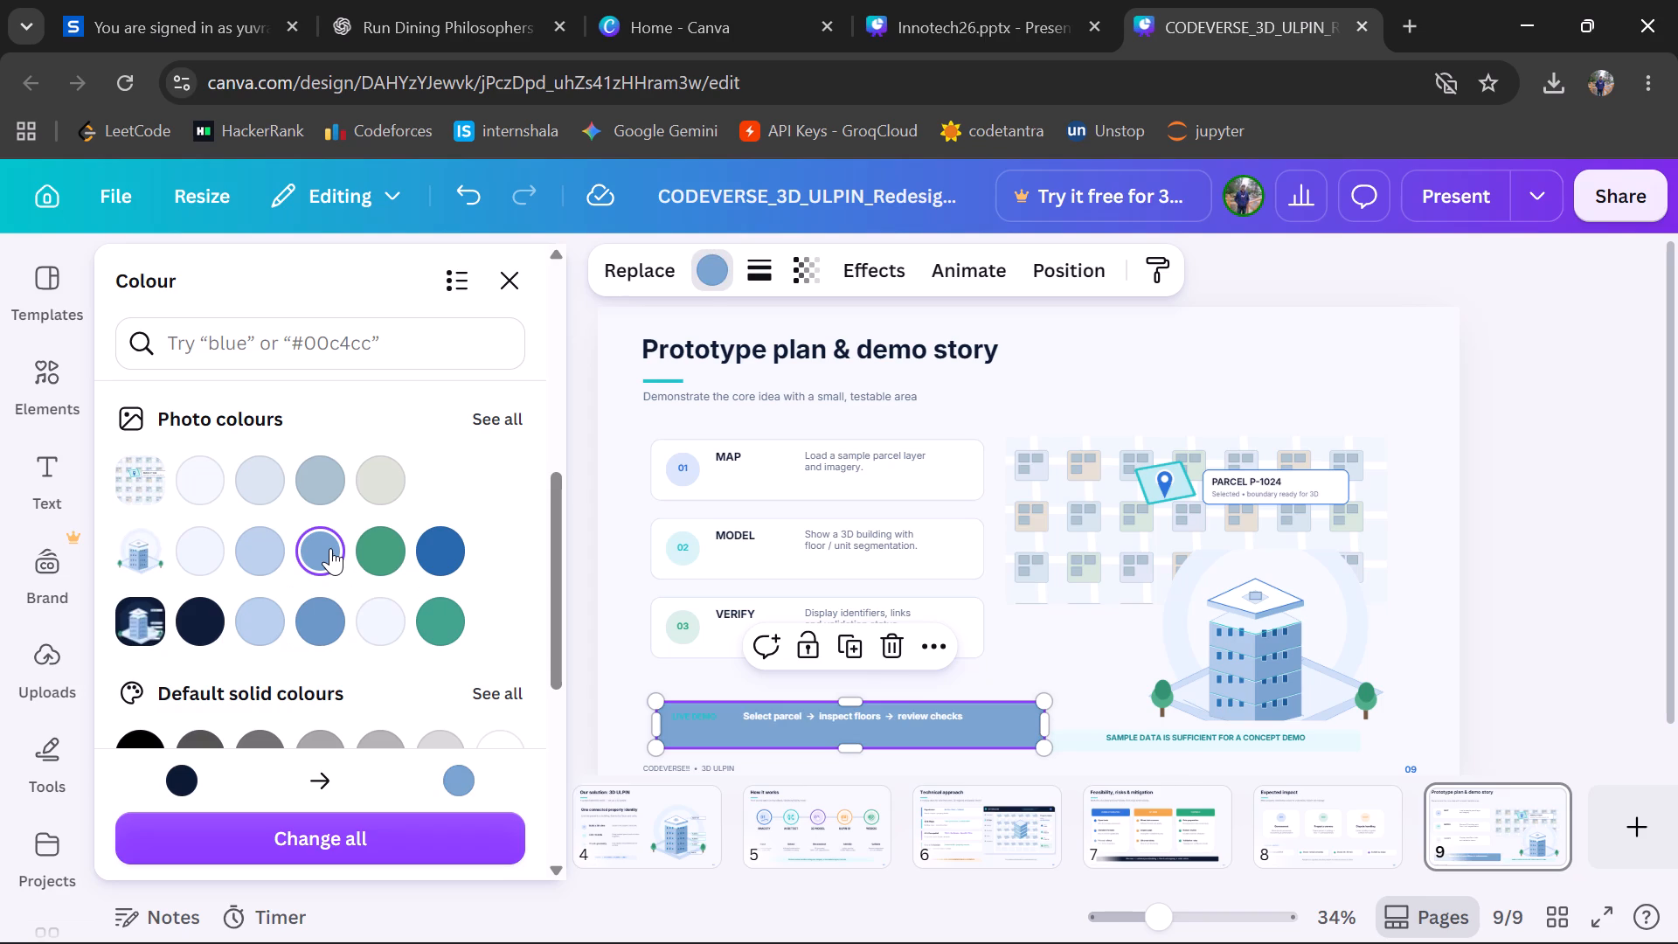
Delete the Feasibility, risks & mitigation page from the CODEVERSE redesign.
click(1358, 796)
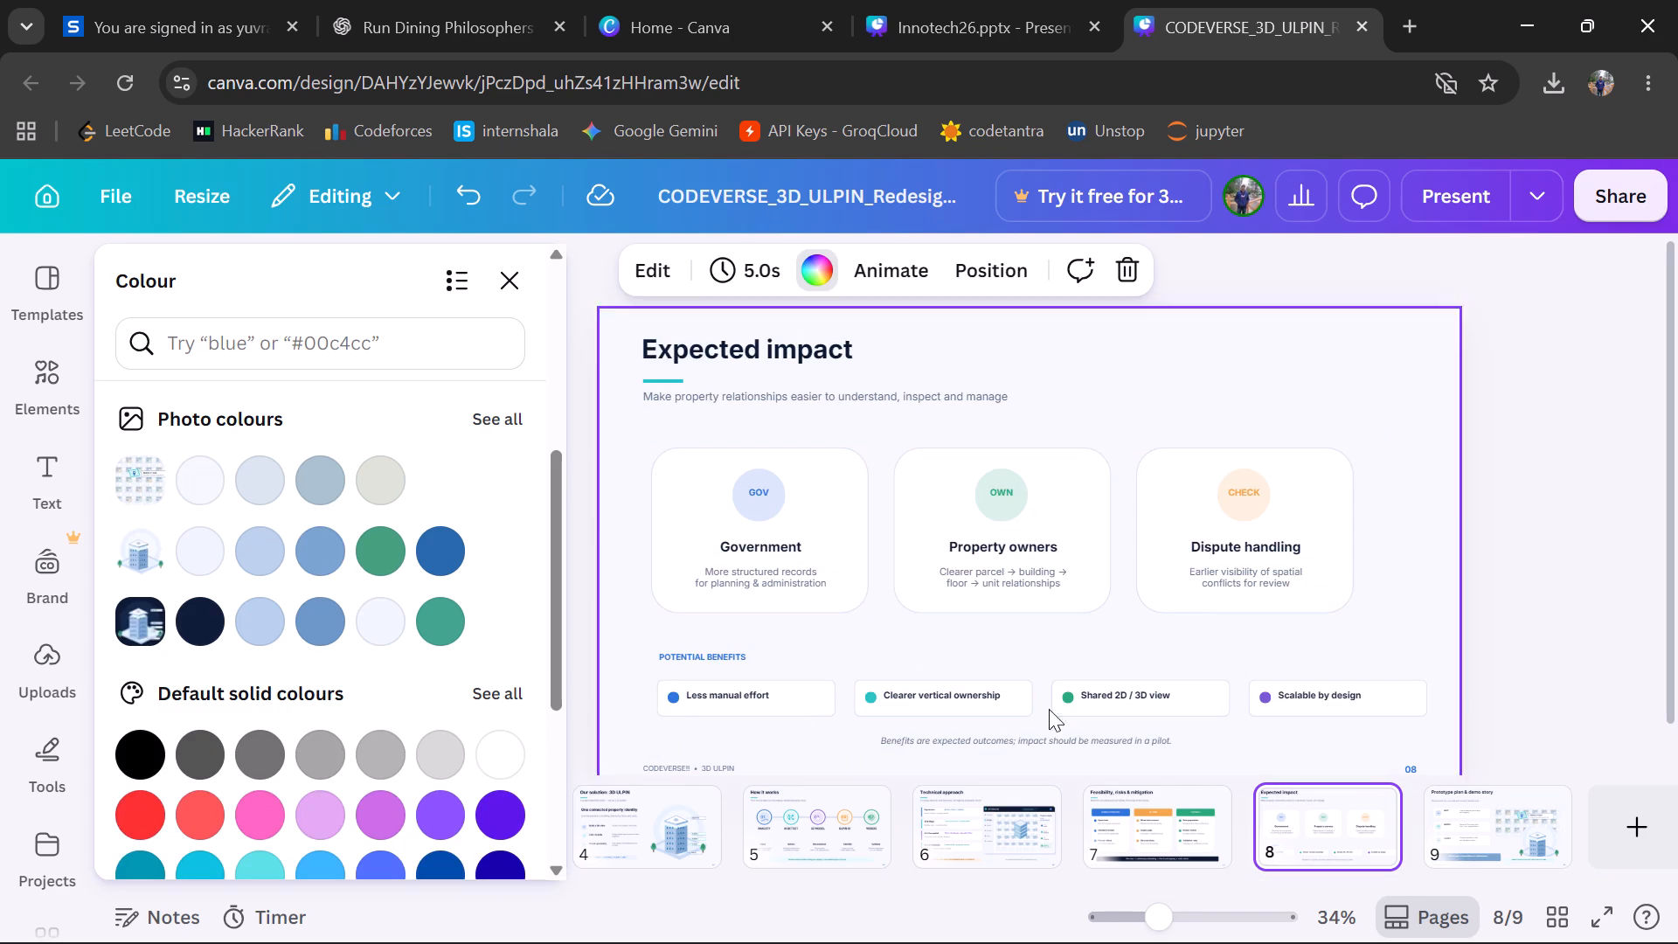
click(1157, 800)
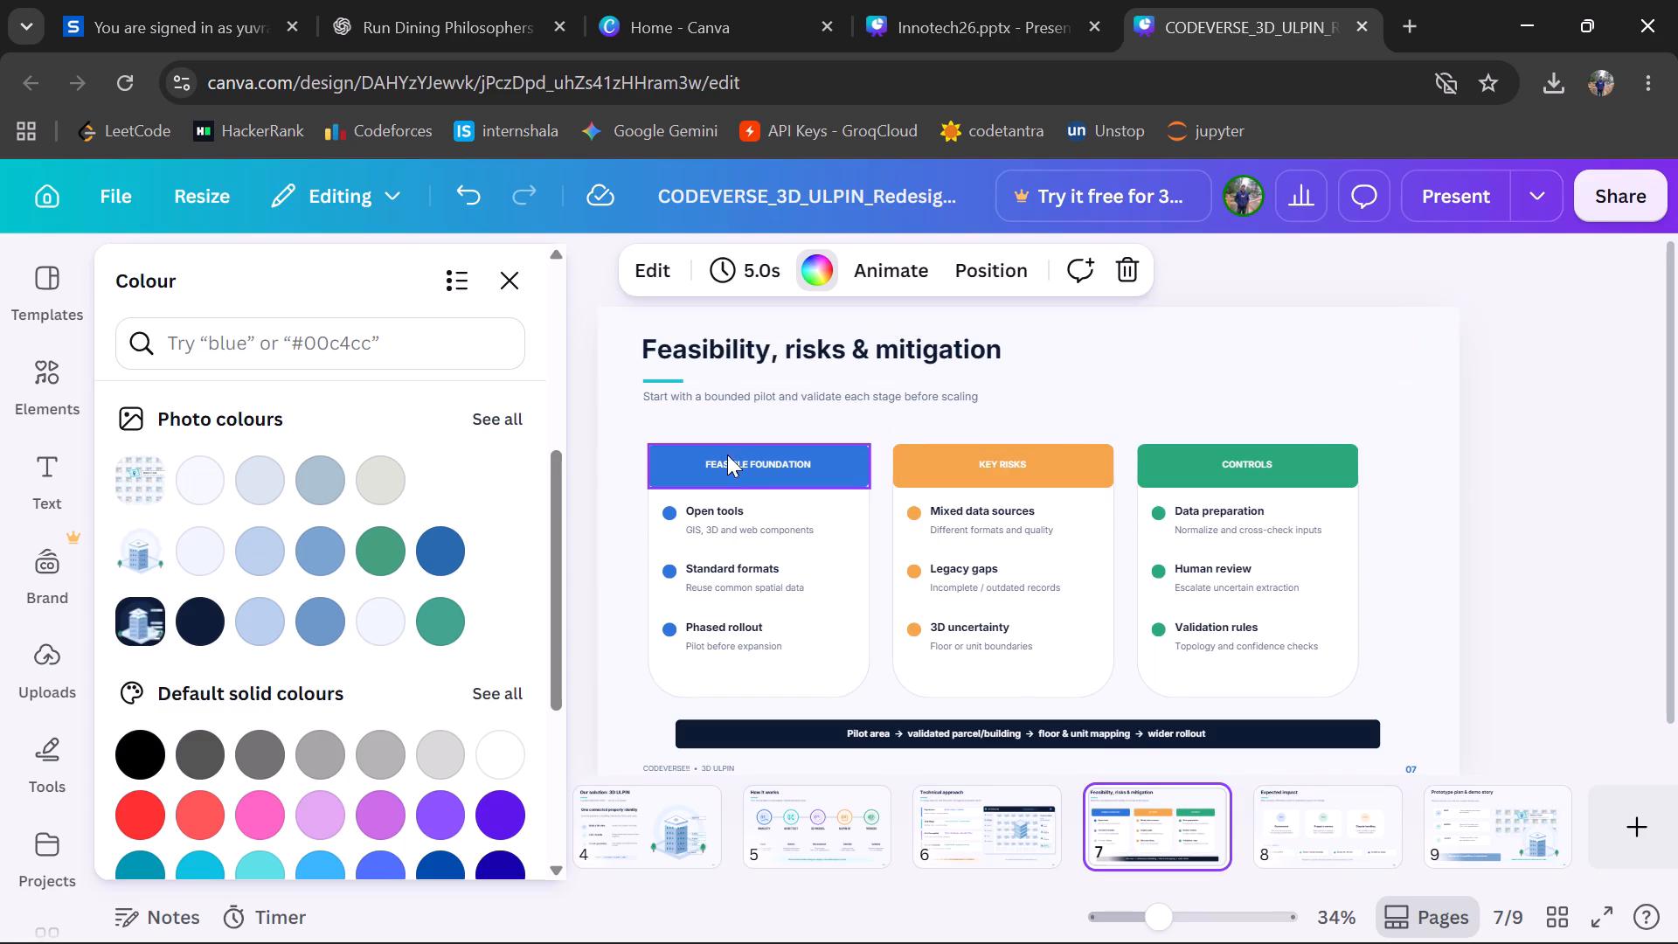
click(503, 279)
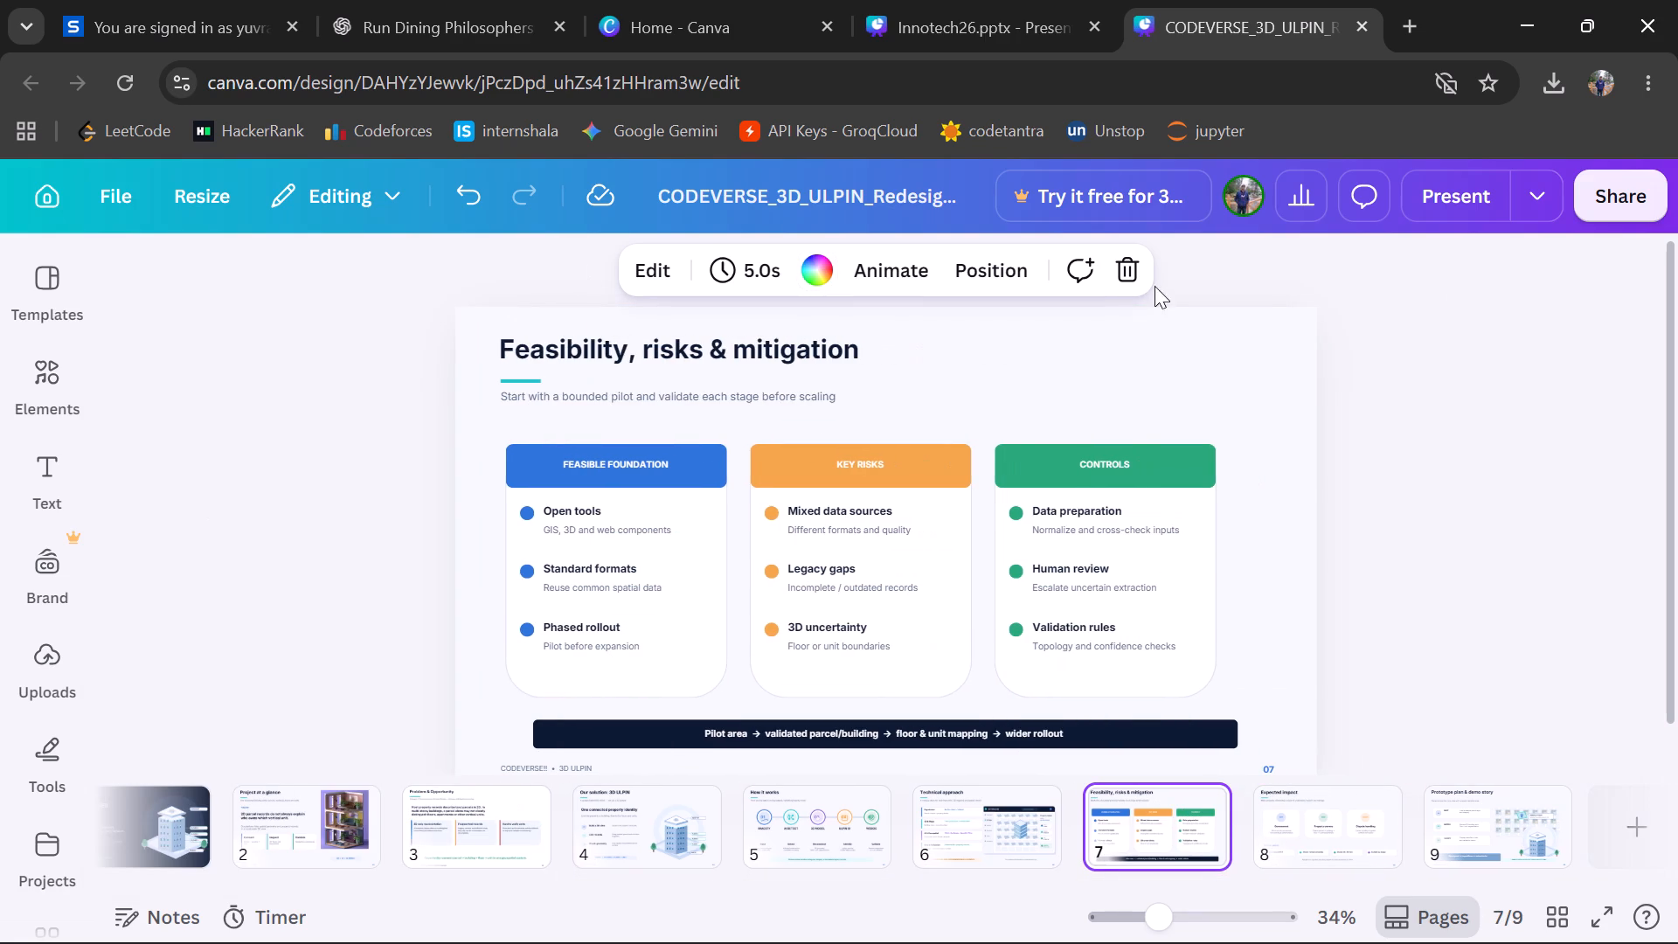
click(1135, 281)
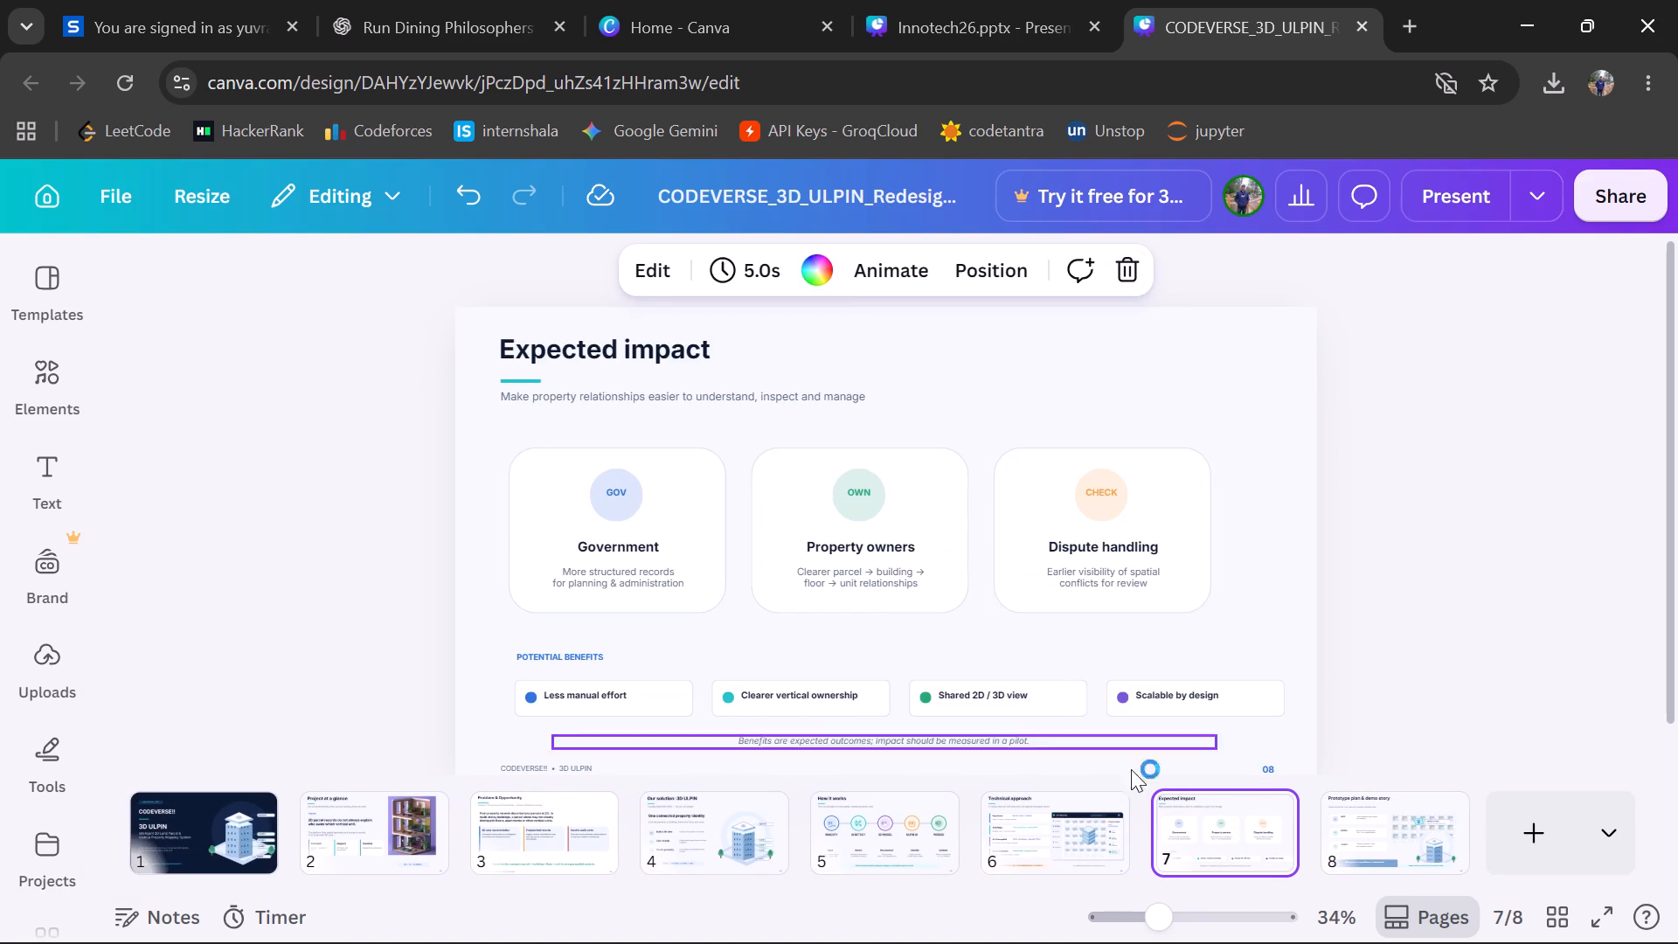
Add a blank page at the end of the CODEVERSE redesign, after the Prototype plan & demo story page.
click(1413, 838)
click(1575, 834)
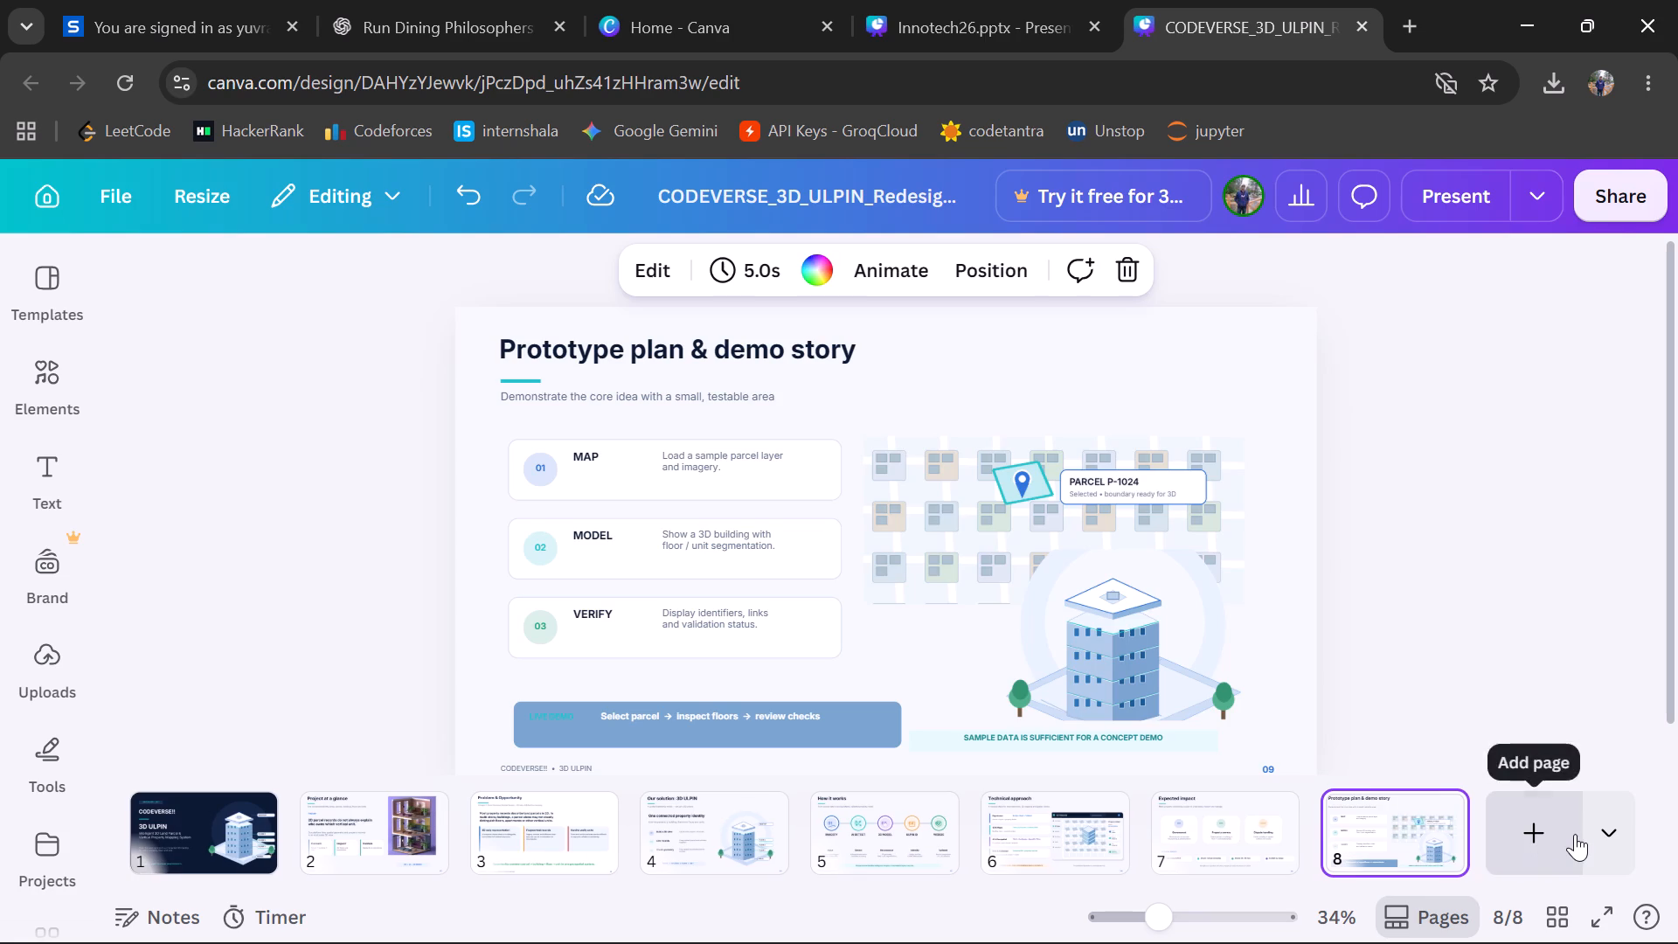
Copy the Thank you page from Innotech26.pptx and paste it at the end of the CODEVERSE redesign.
click(829, 0)
click(939, 0)
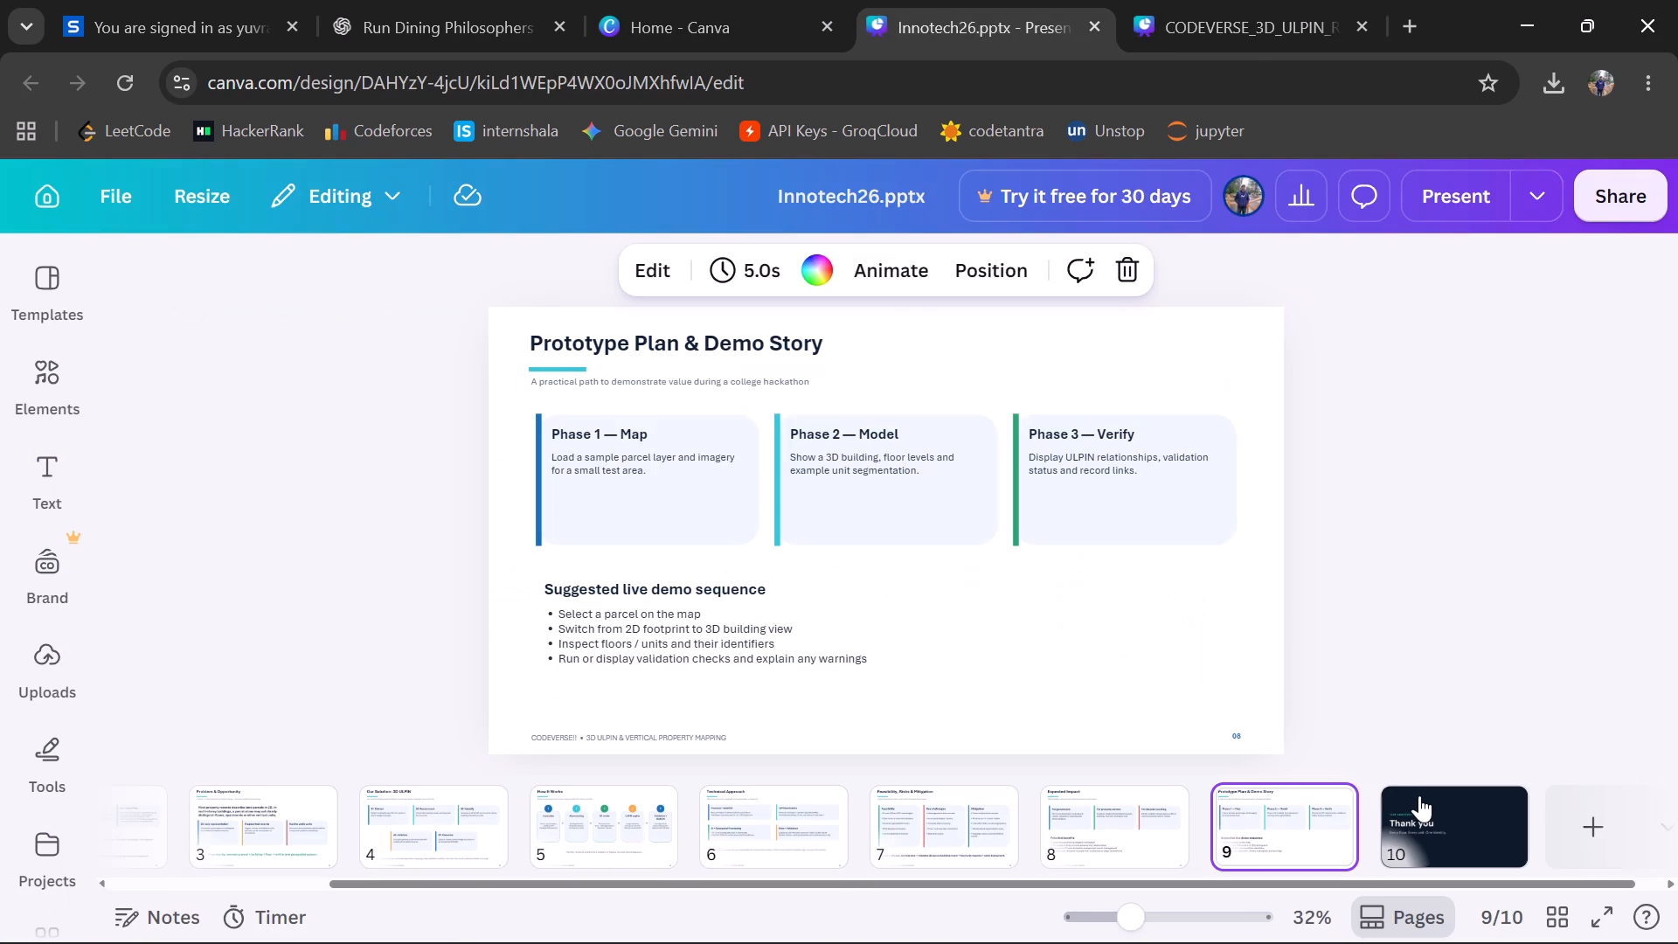
click(1419, 795)
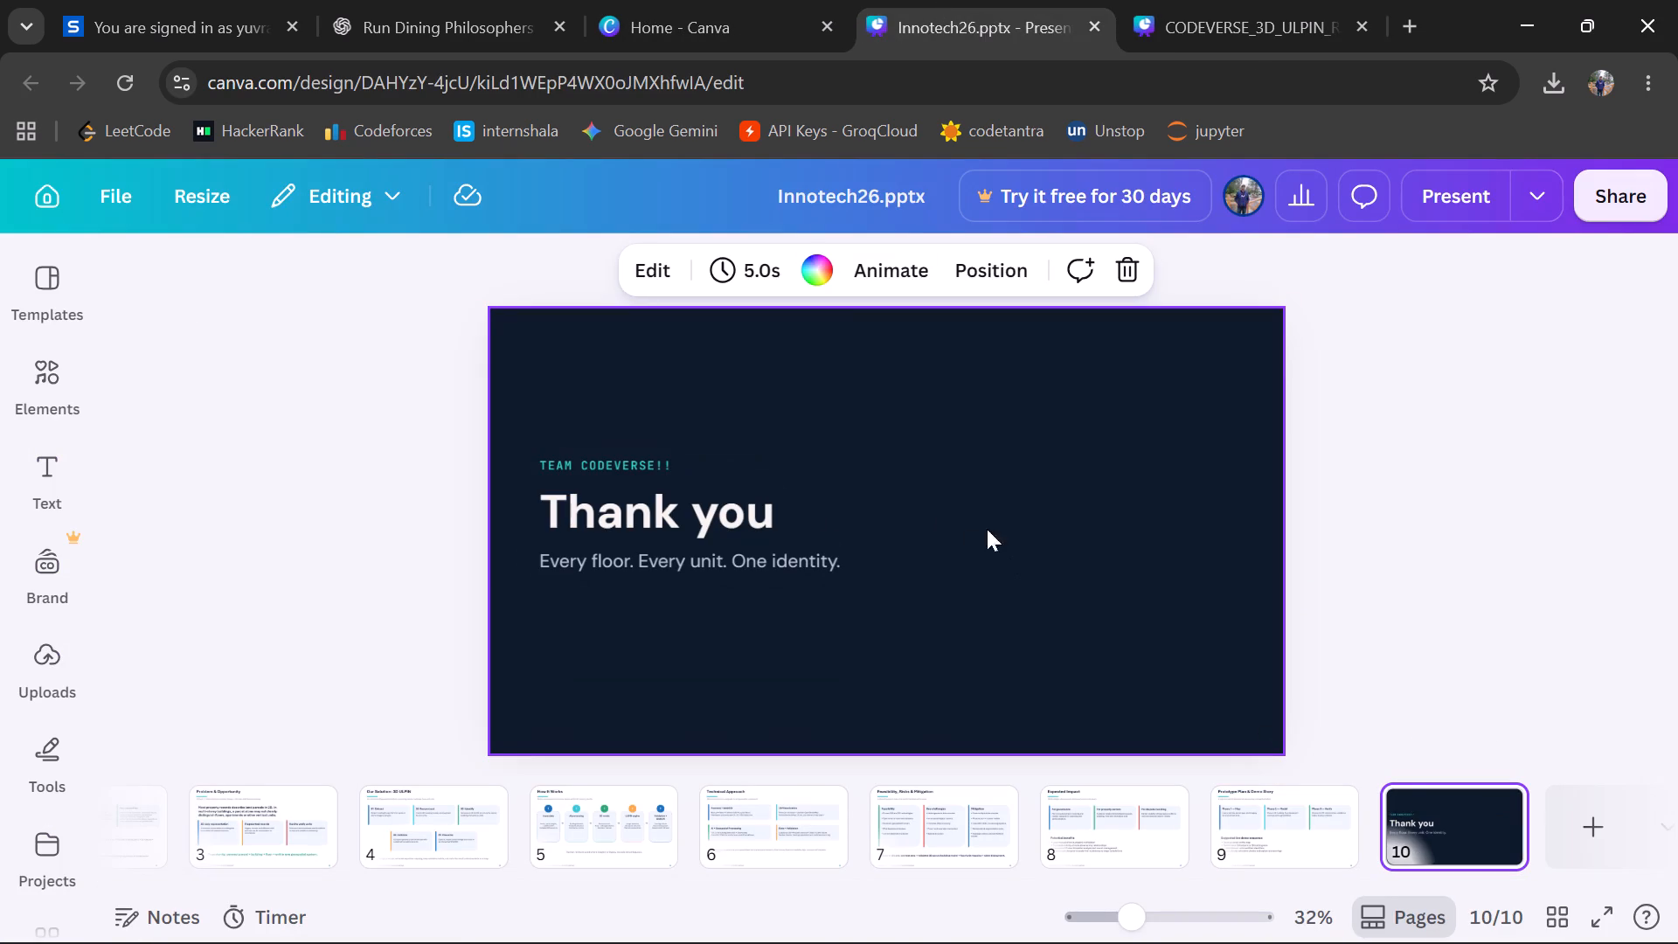
click(1500, 812)
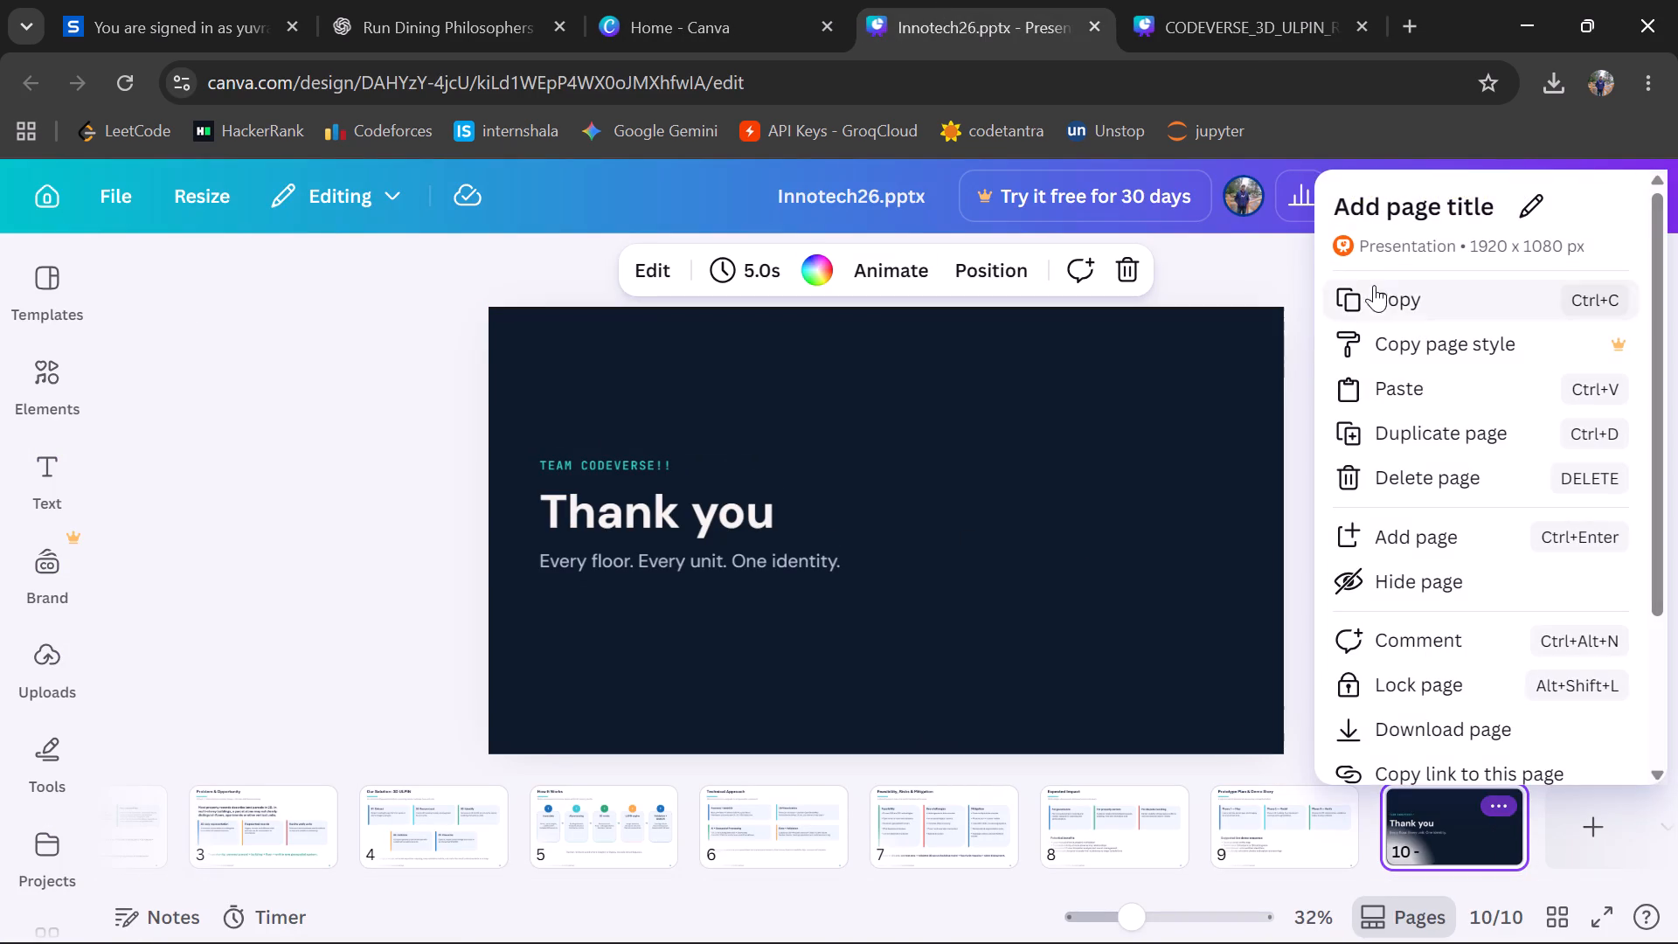
click(1374, 281)
click(1251, 0)
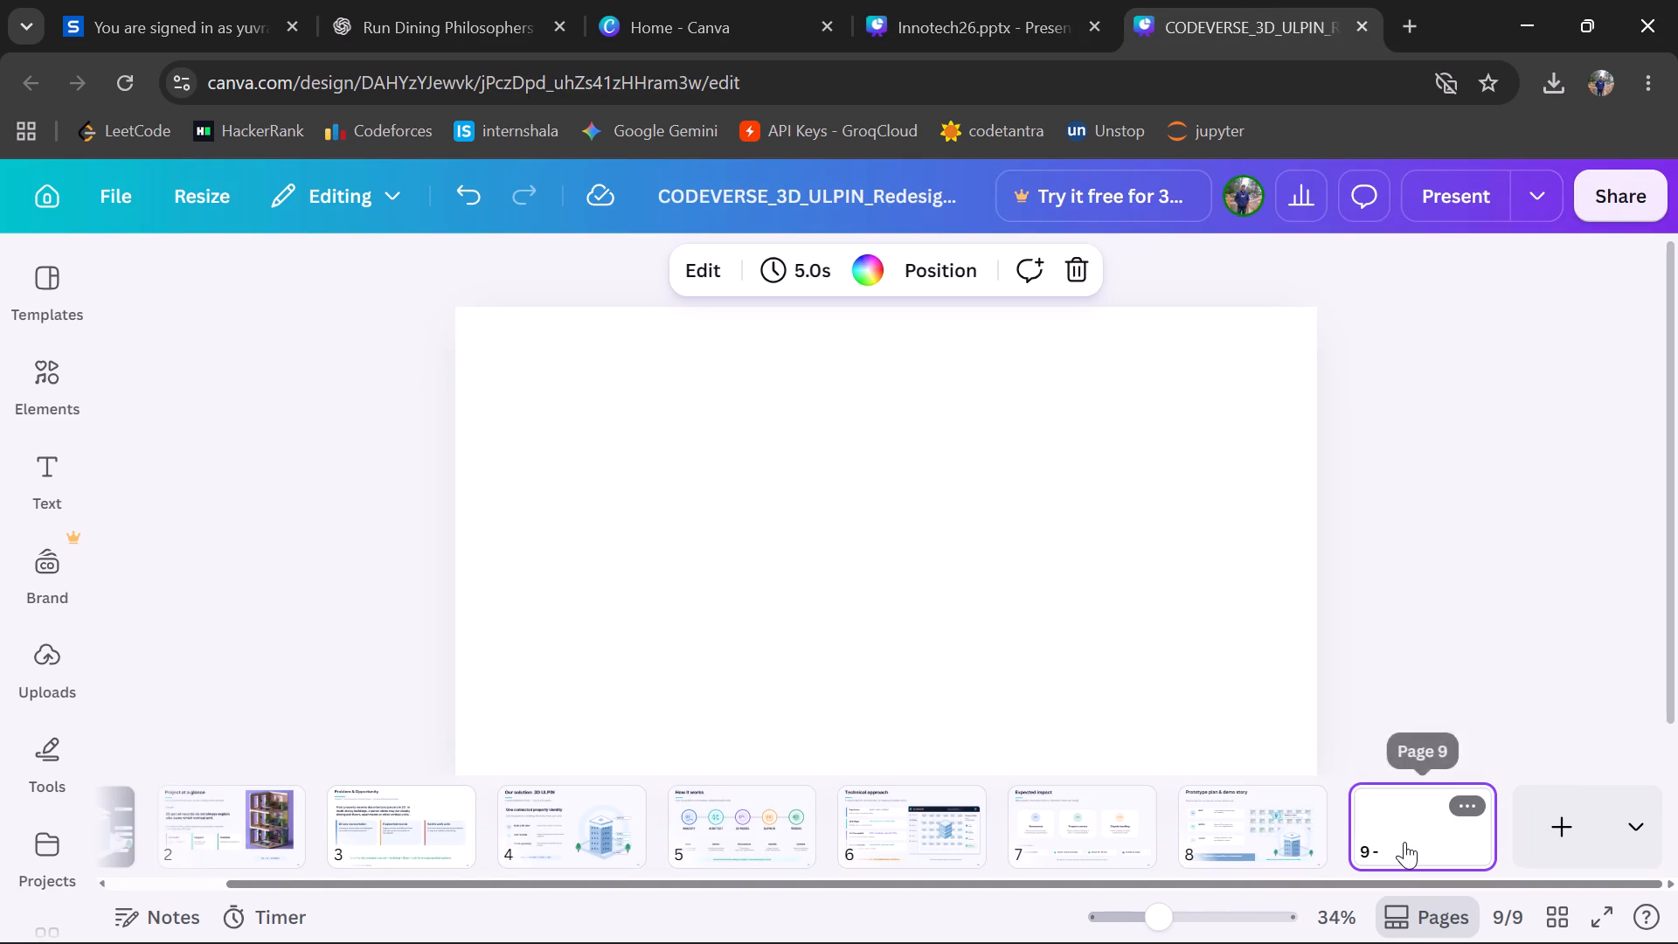
key(ctrl+v)
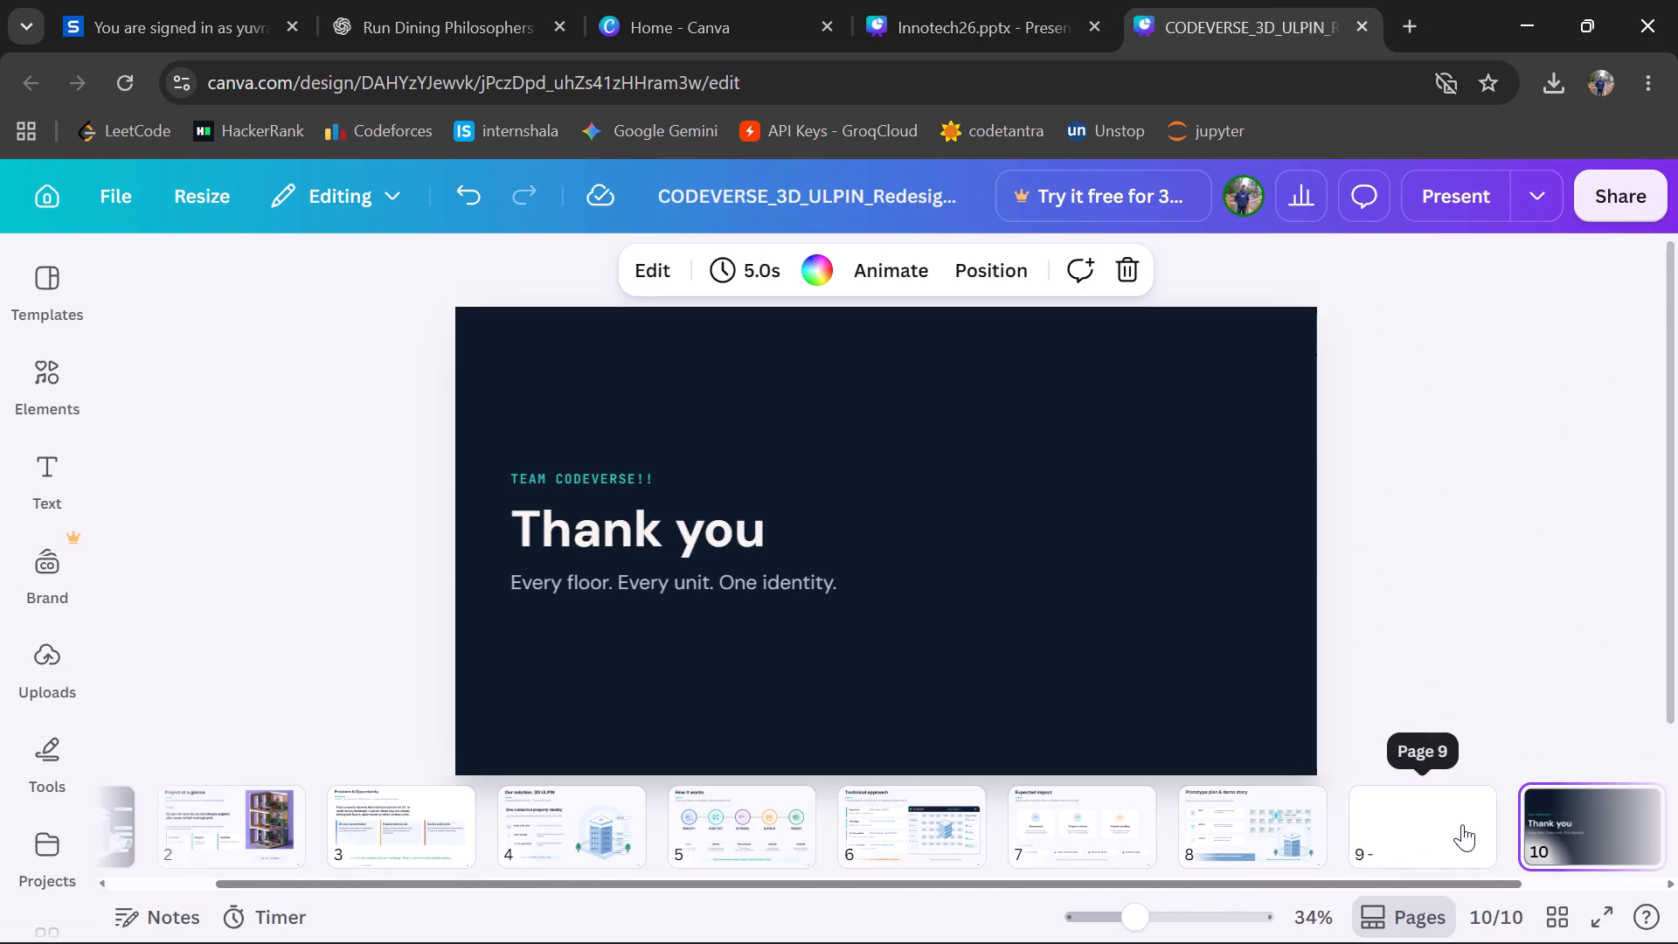
Delete the blank page between the Prototype plan & demo story page and the Thank you page.
drag(1462, 825, 1596, 823)
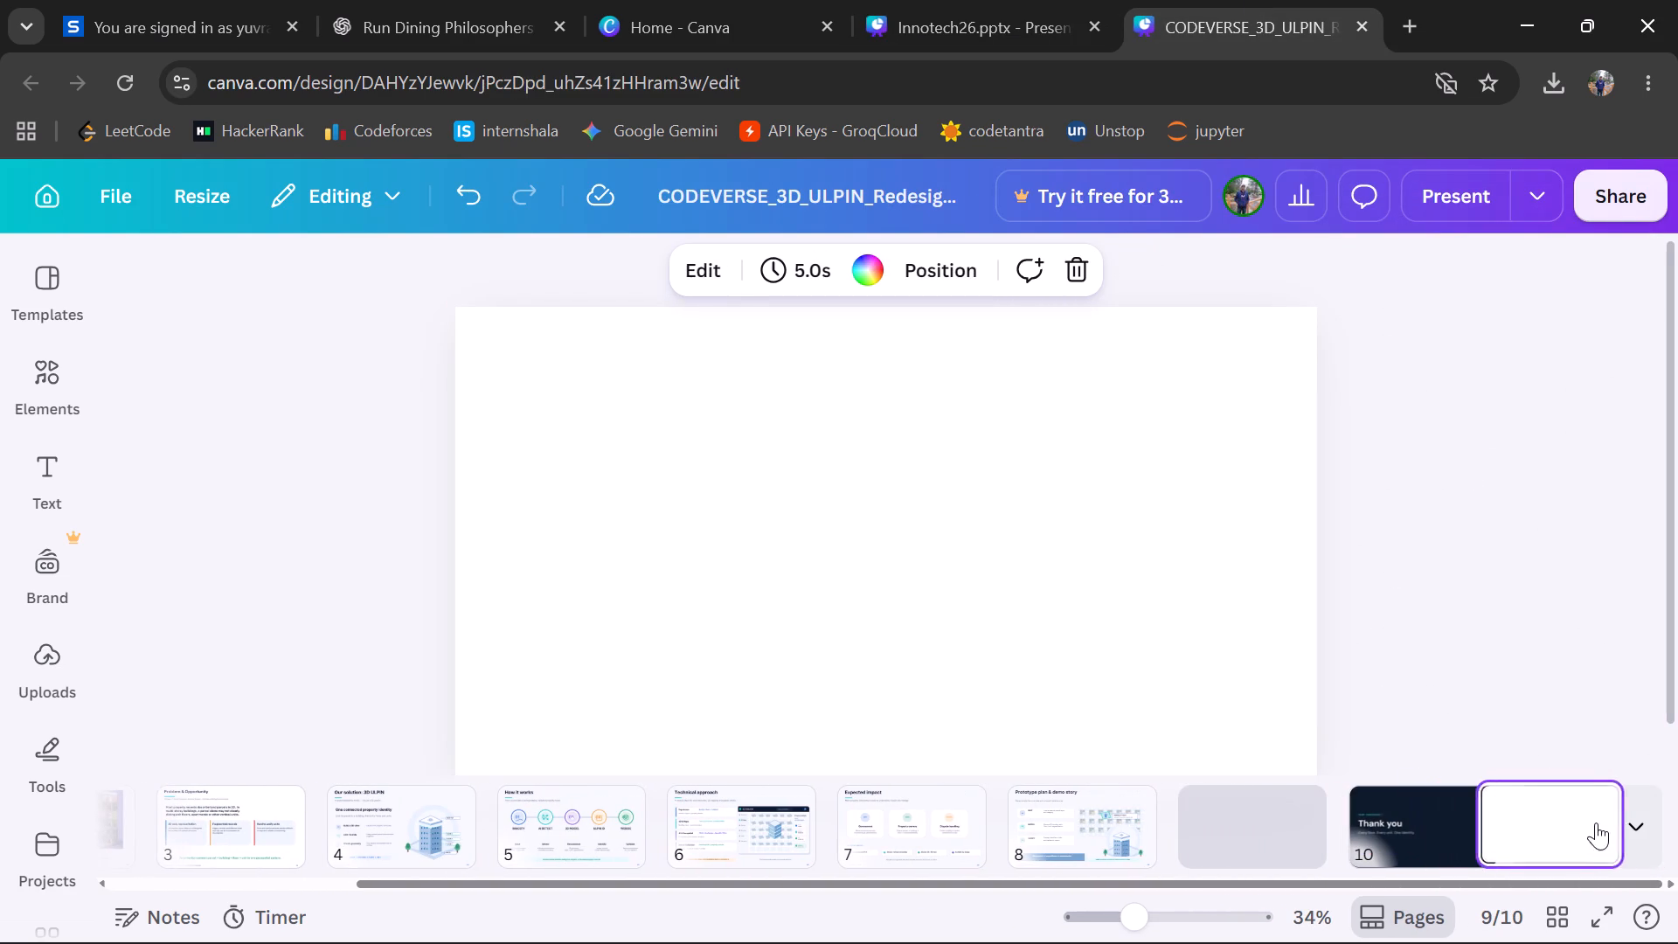
drag(1596, 823, 1290, 819)
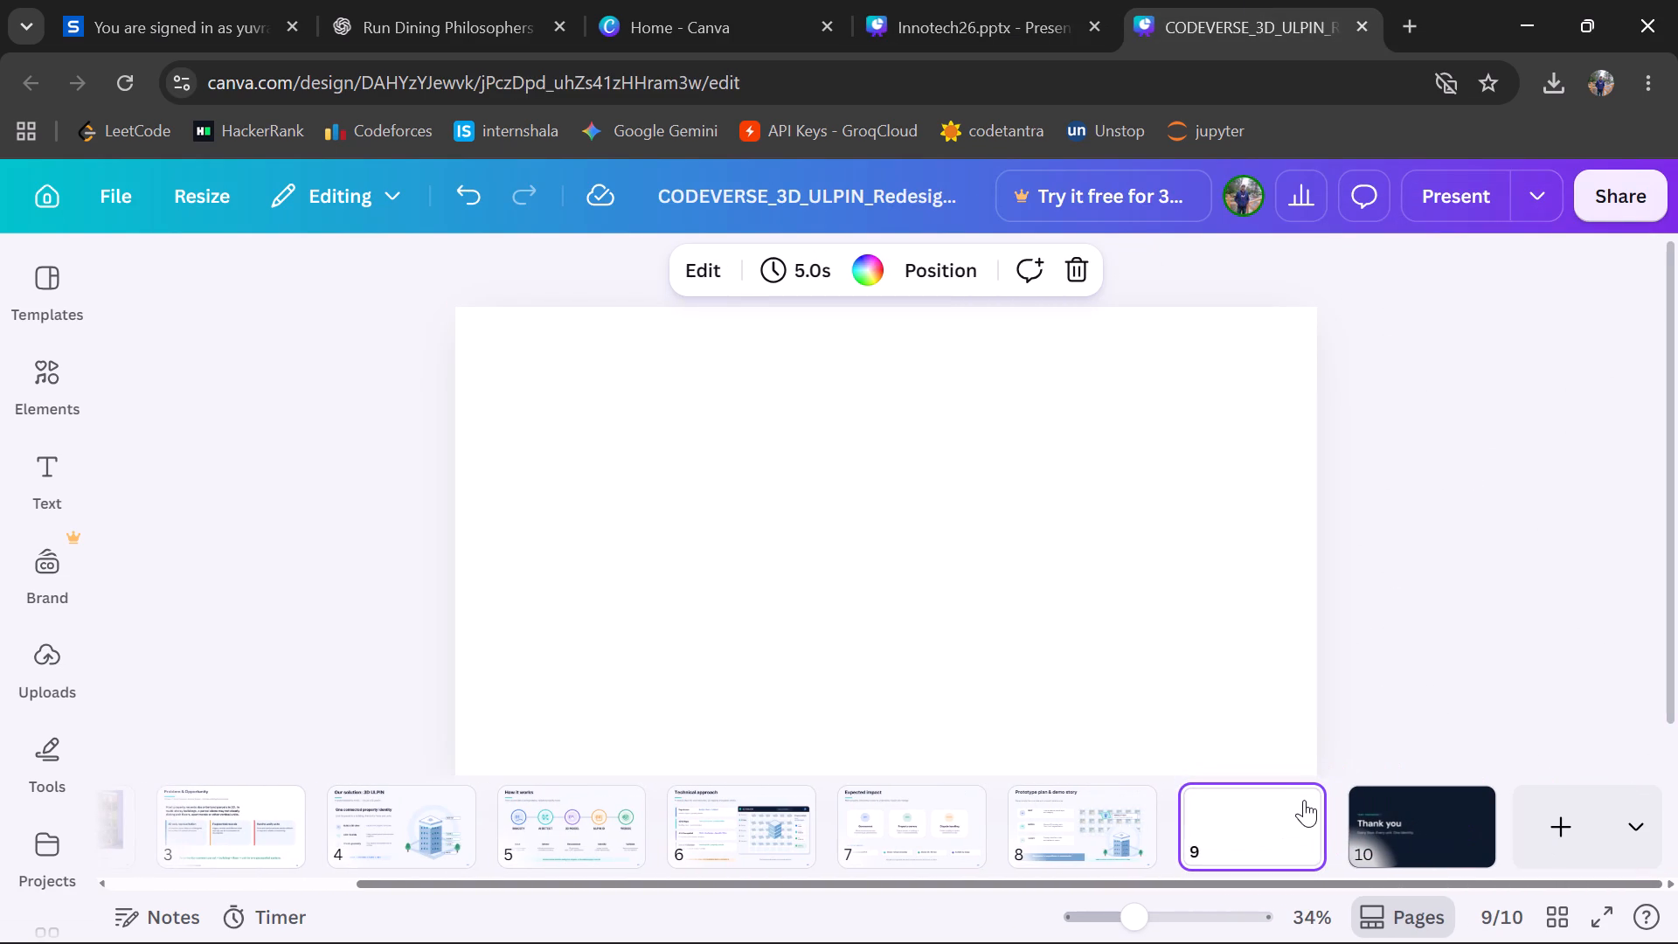
click(1085, 819)
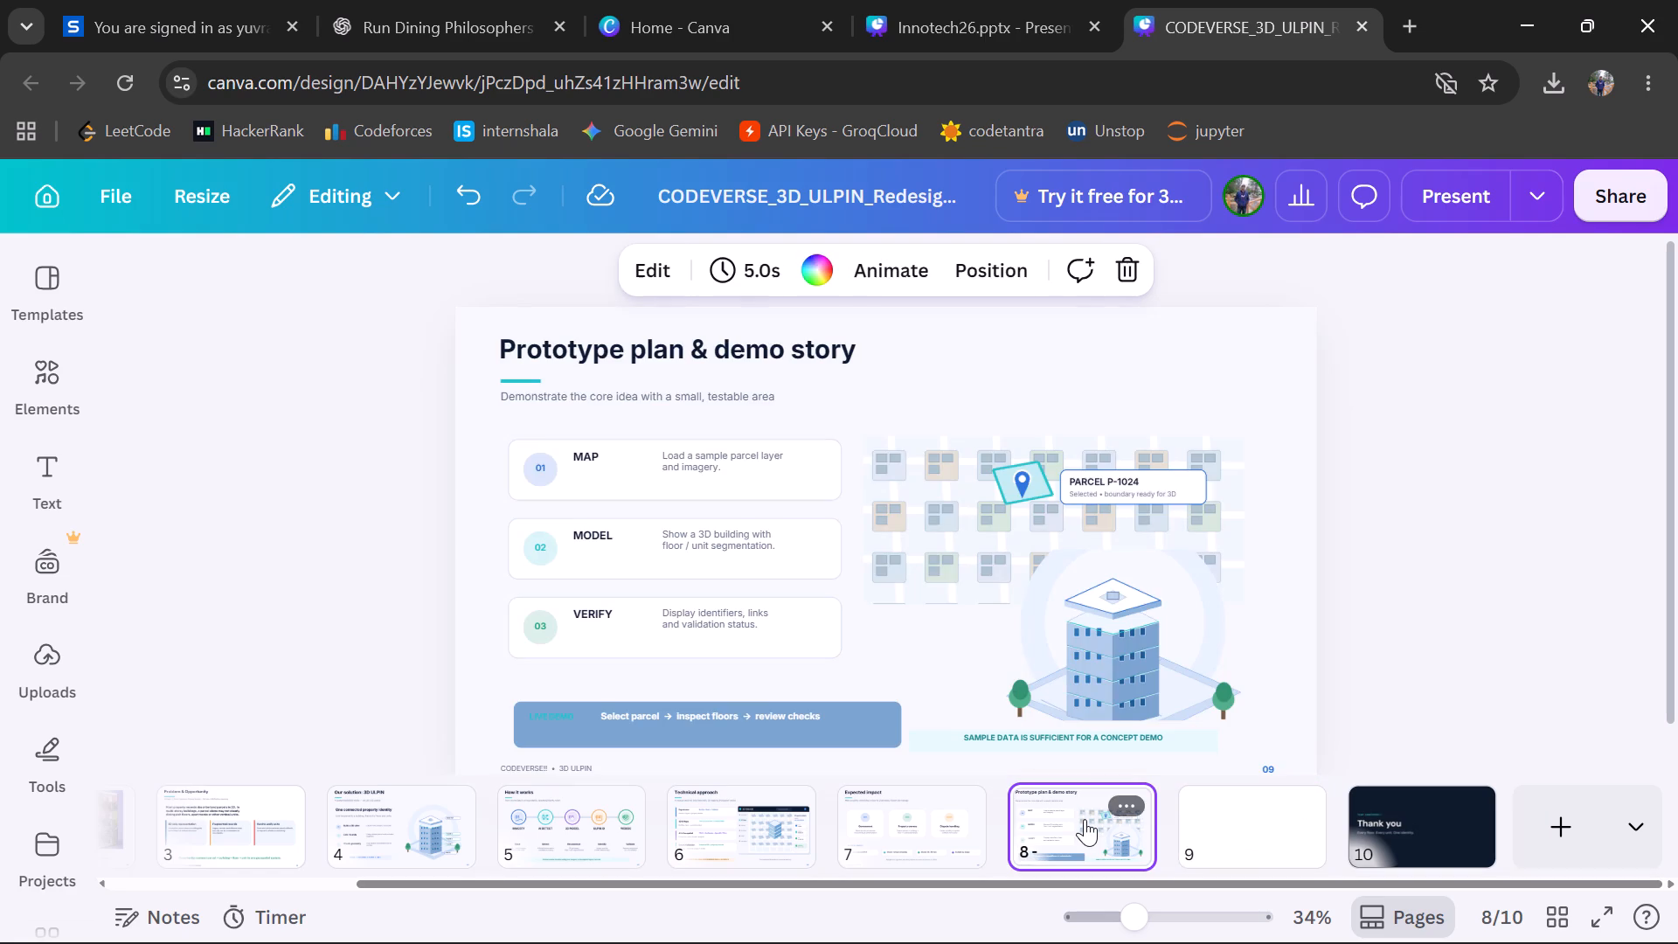
click(1289, 816)
click(1297, 808)
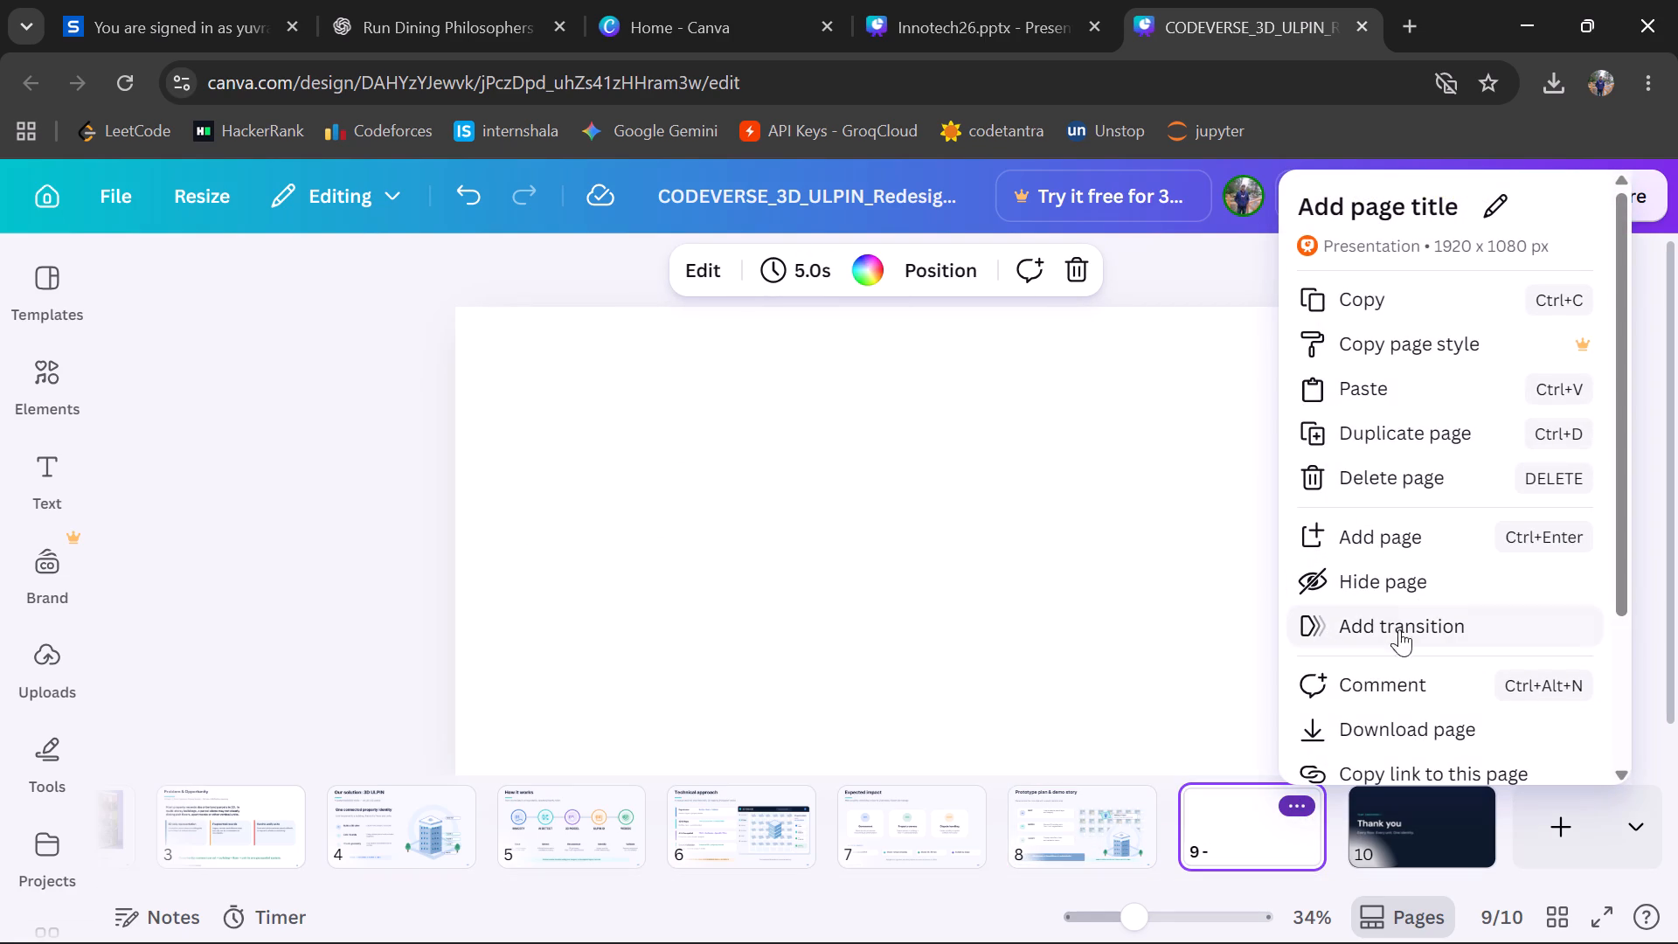
scroll(1381, 690, down, 3)
scroll(1381, 690, up, 1)
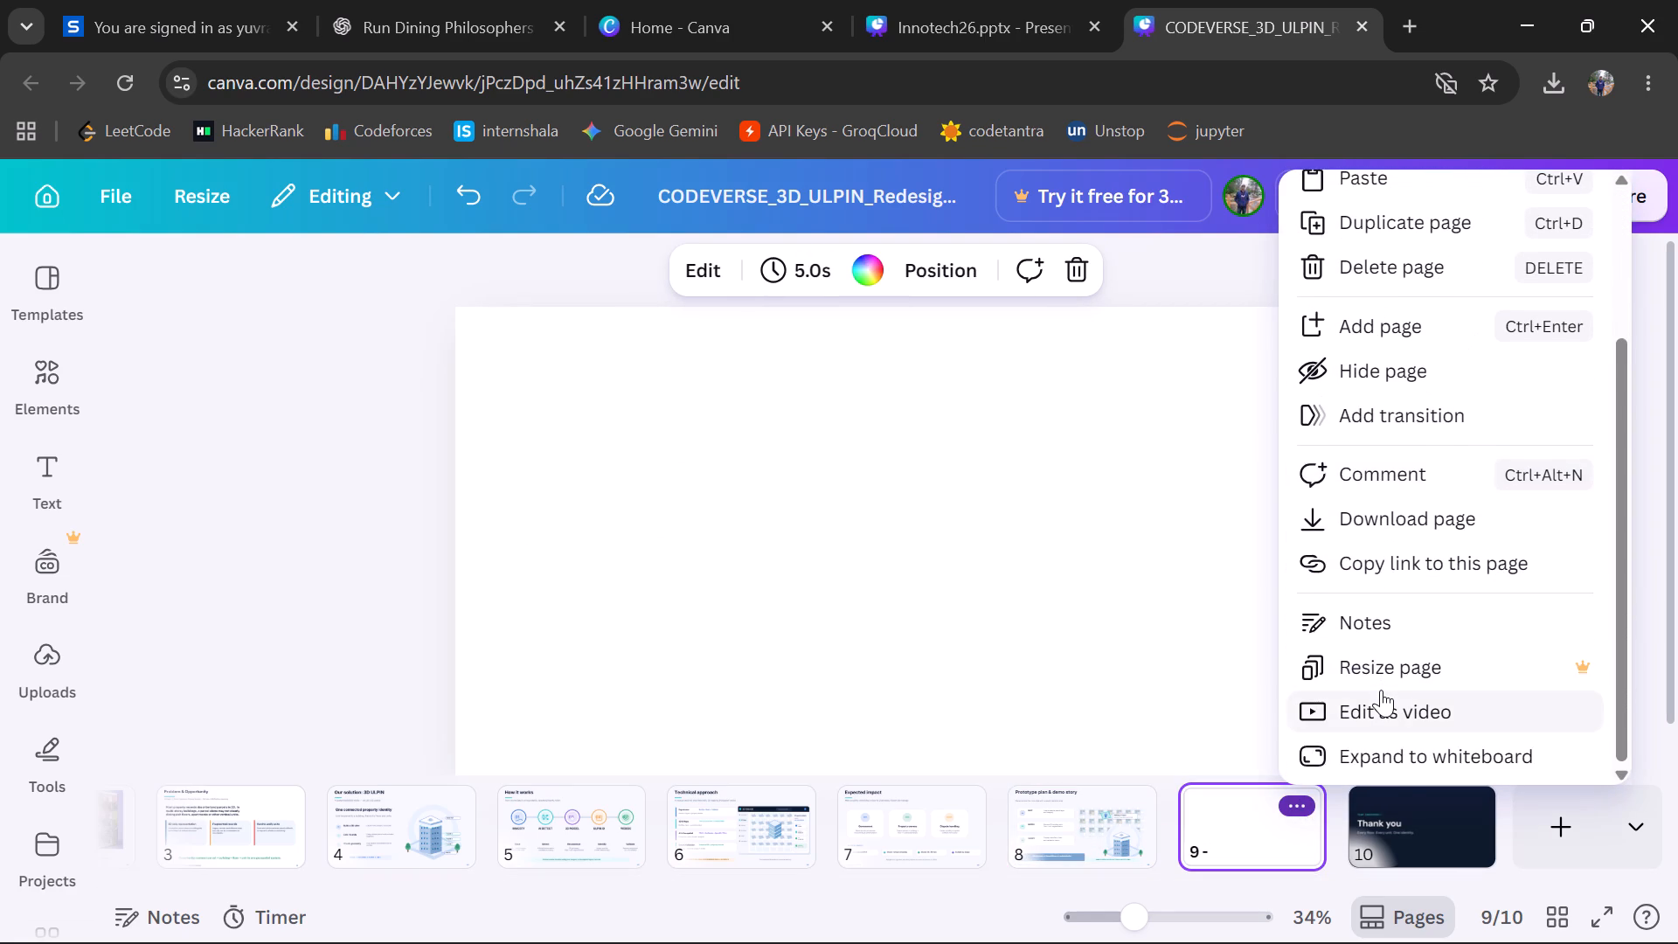
scroll(1381, 690, up, 1)
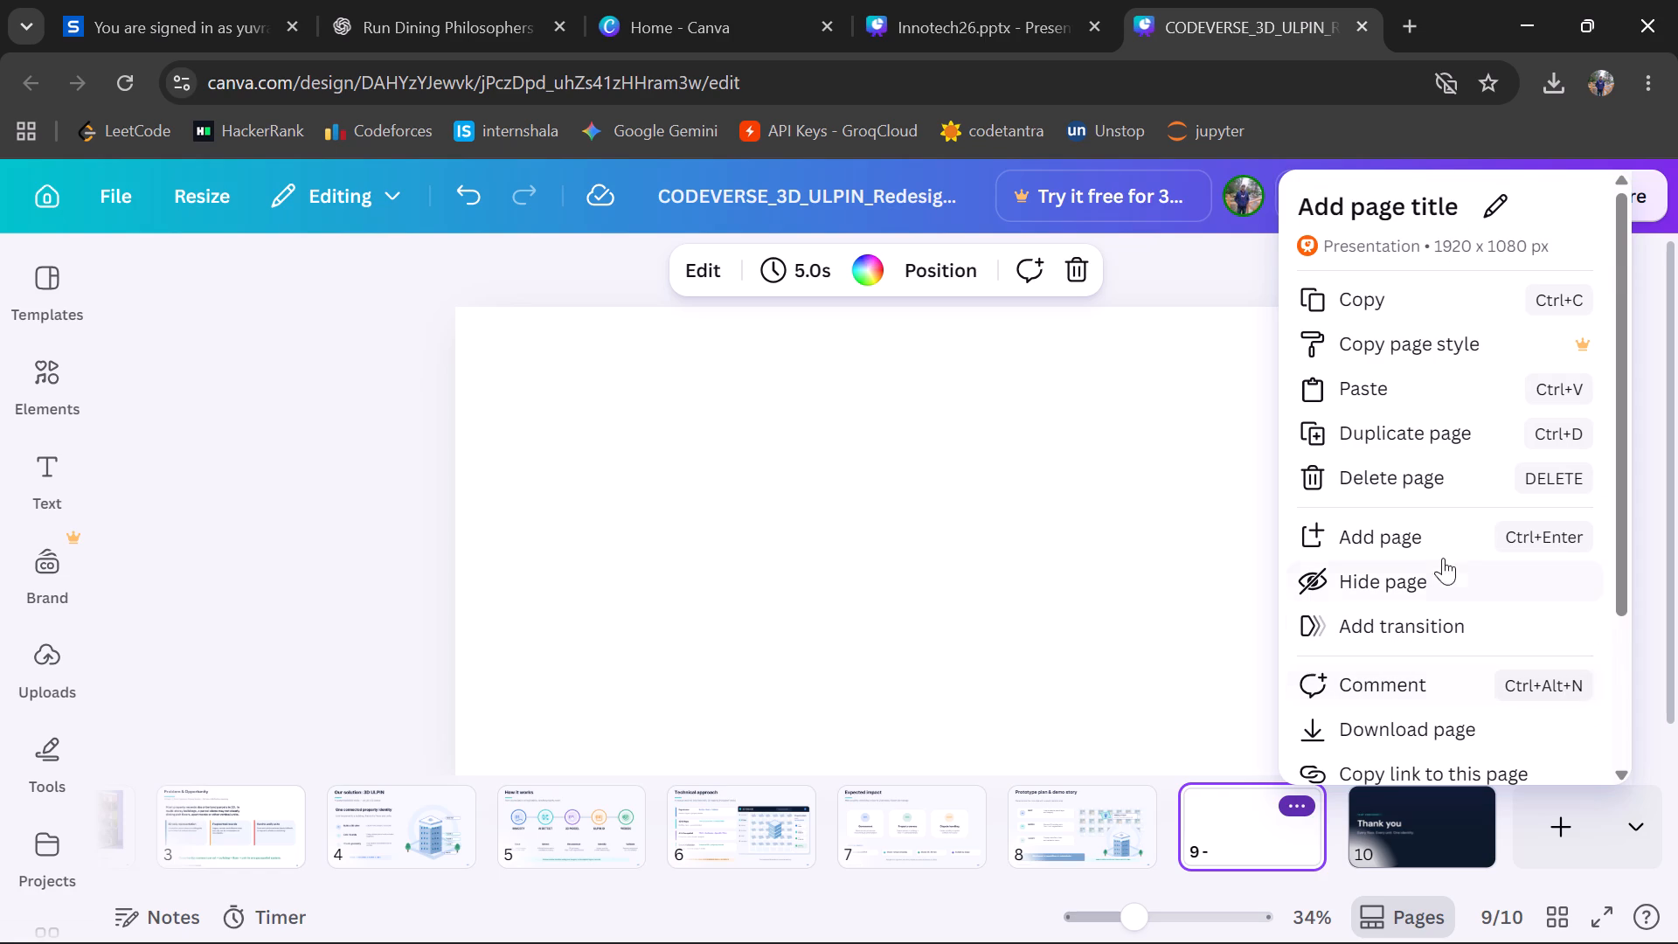
click(1487, 476)
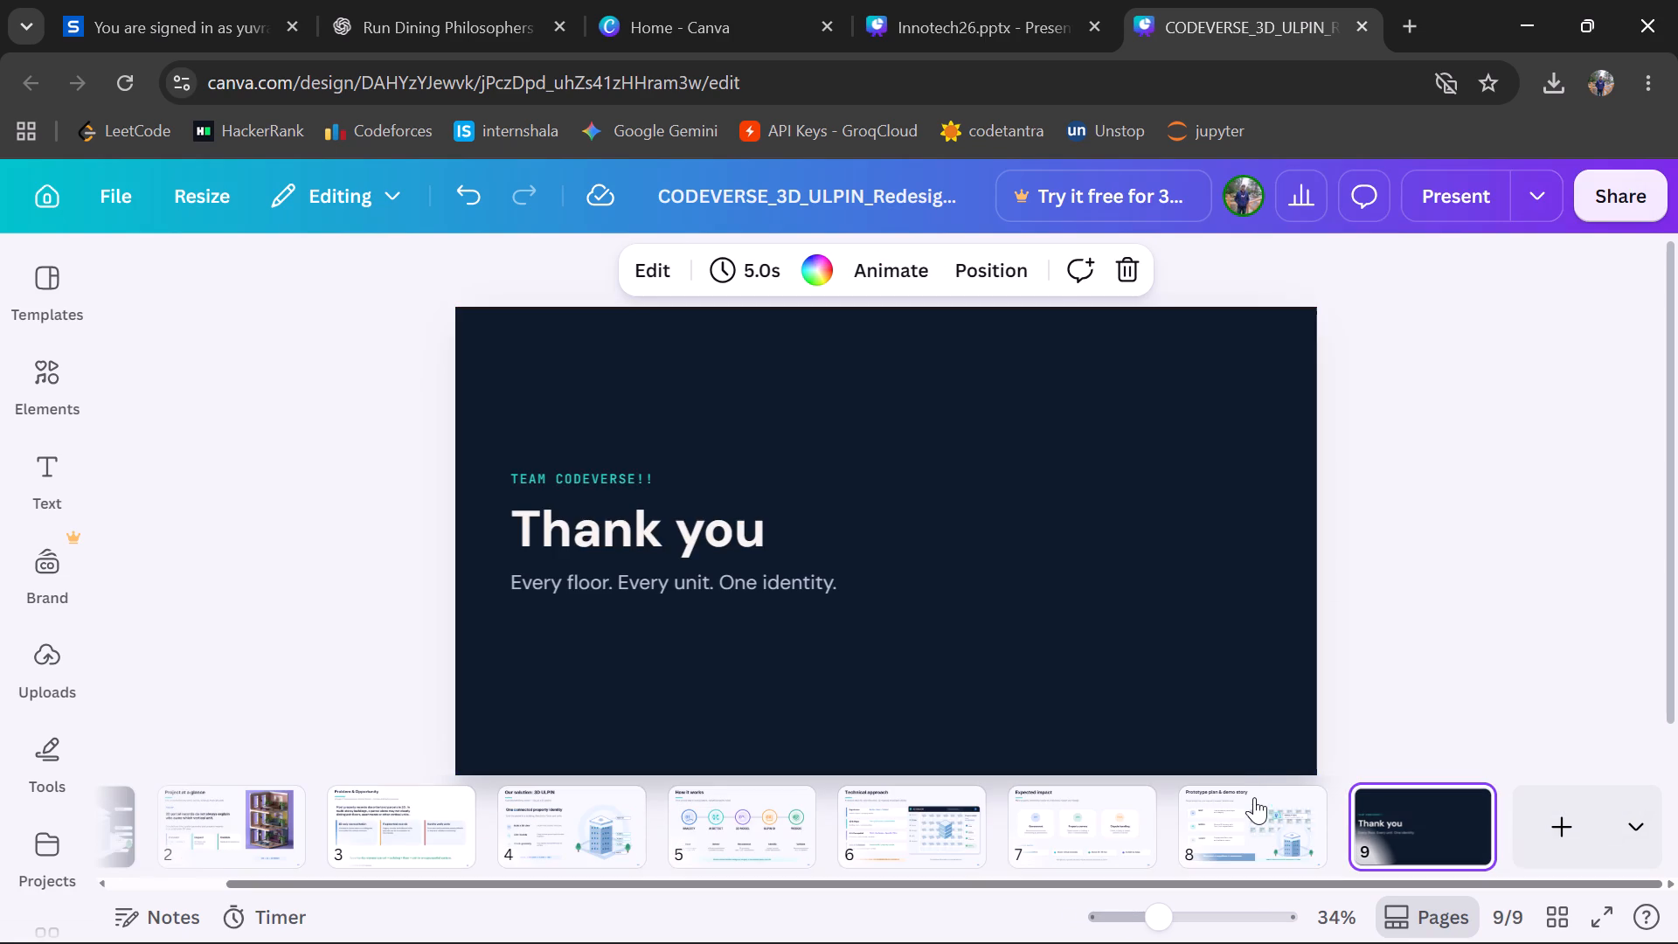
Slightly reduce the height of the mid-blue Live demo banner on the Prototype plan & demo story page, trimming its top and bottom edges.
scroll(683, 721, right, 5)
scroll(557, 832, right, 7)
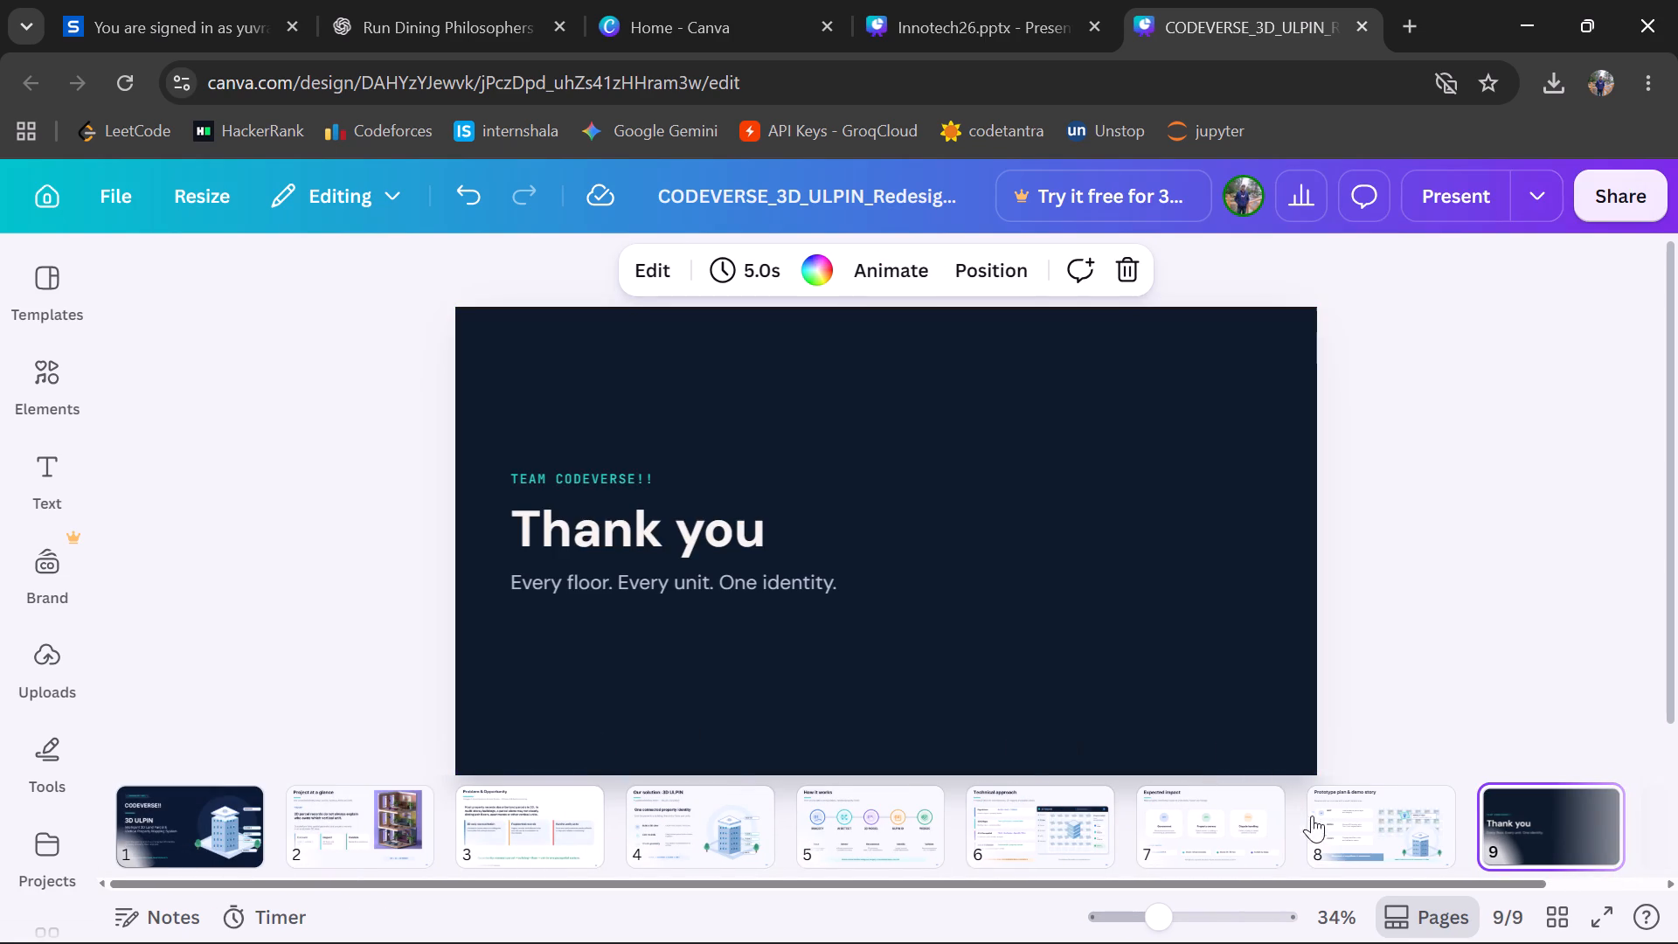
click(1420, 851)
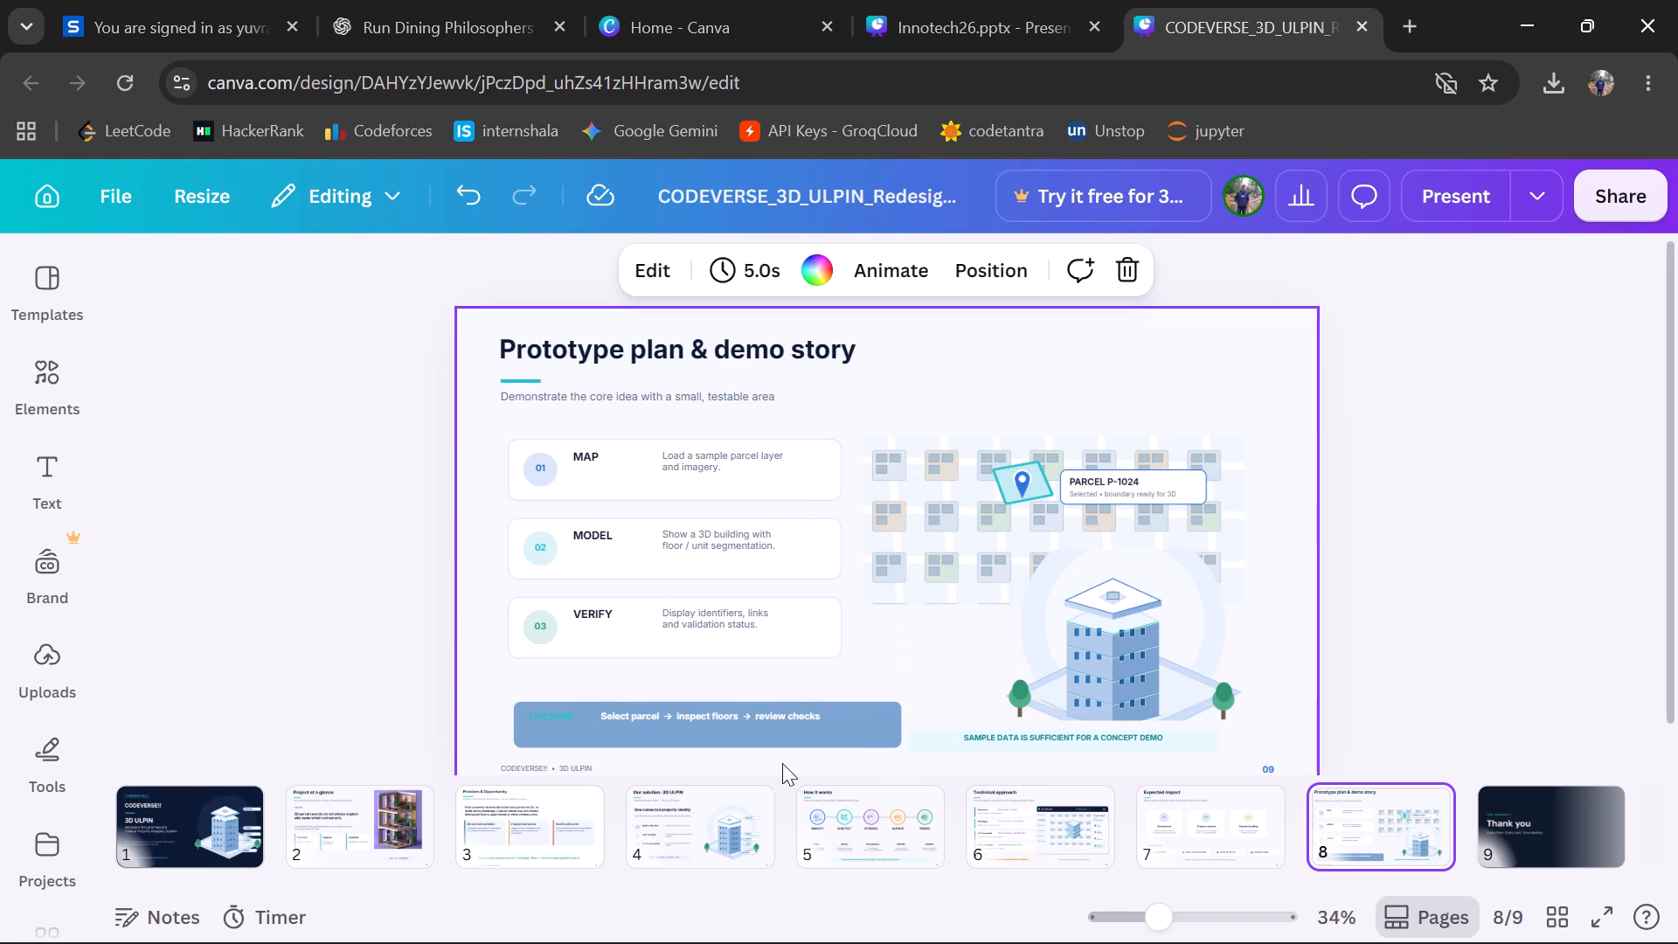
click(843, 720)
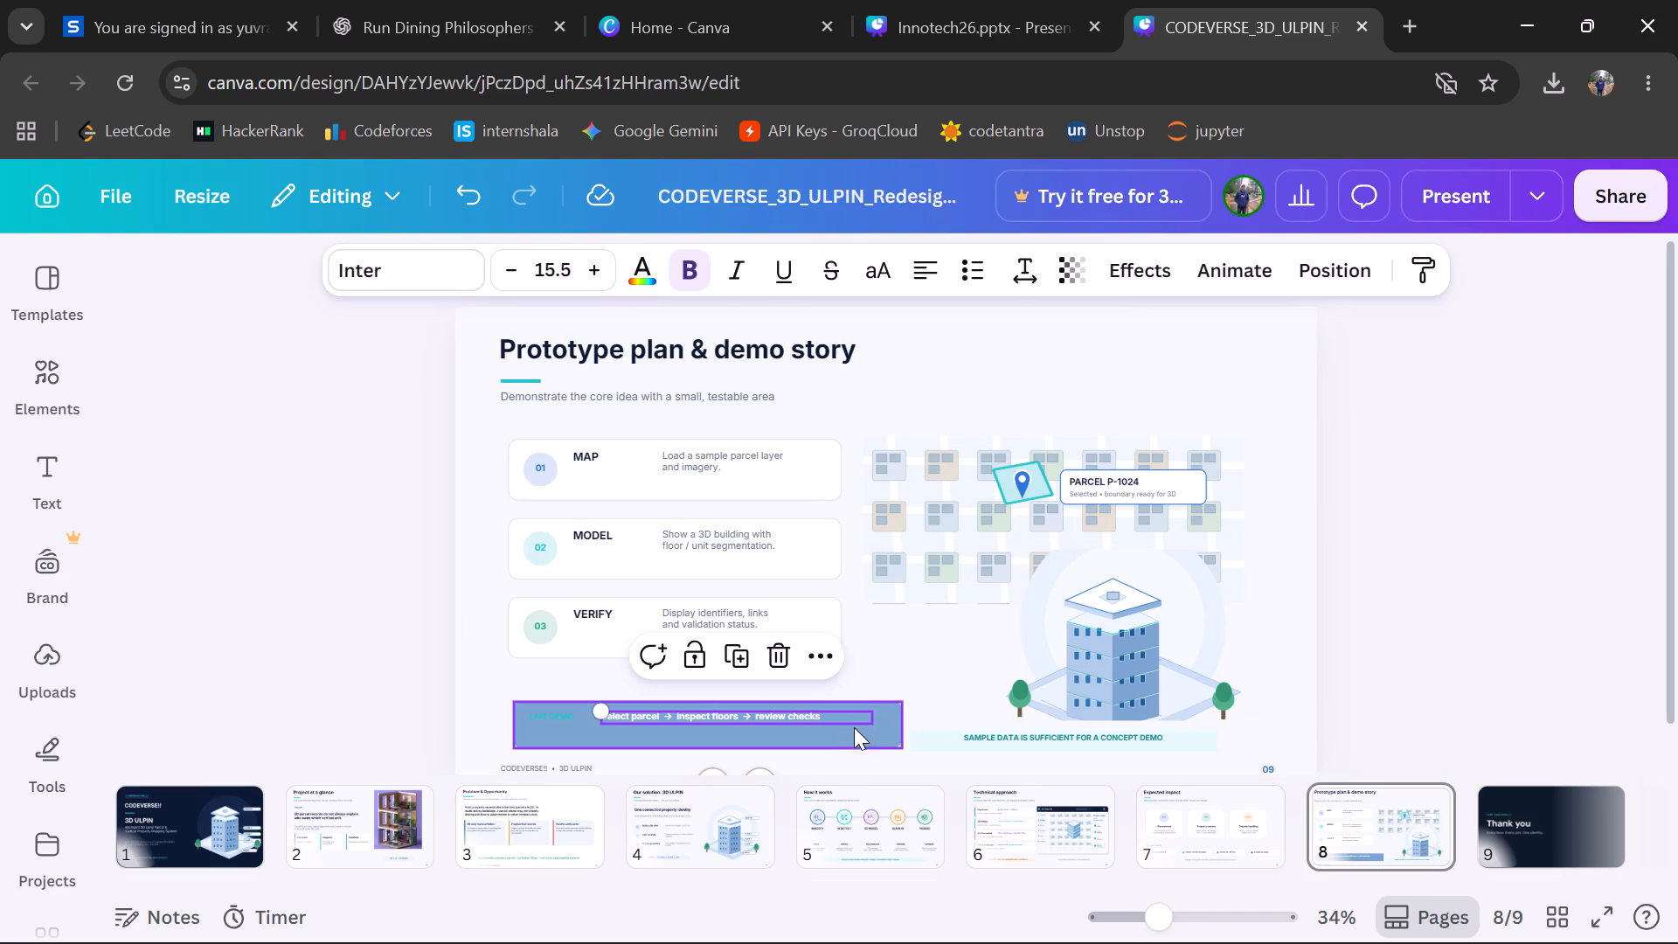
click(852, 735)
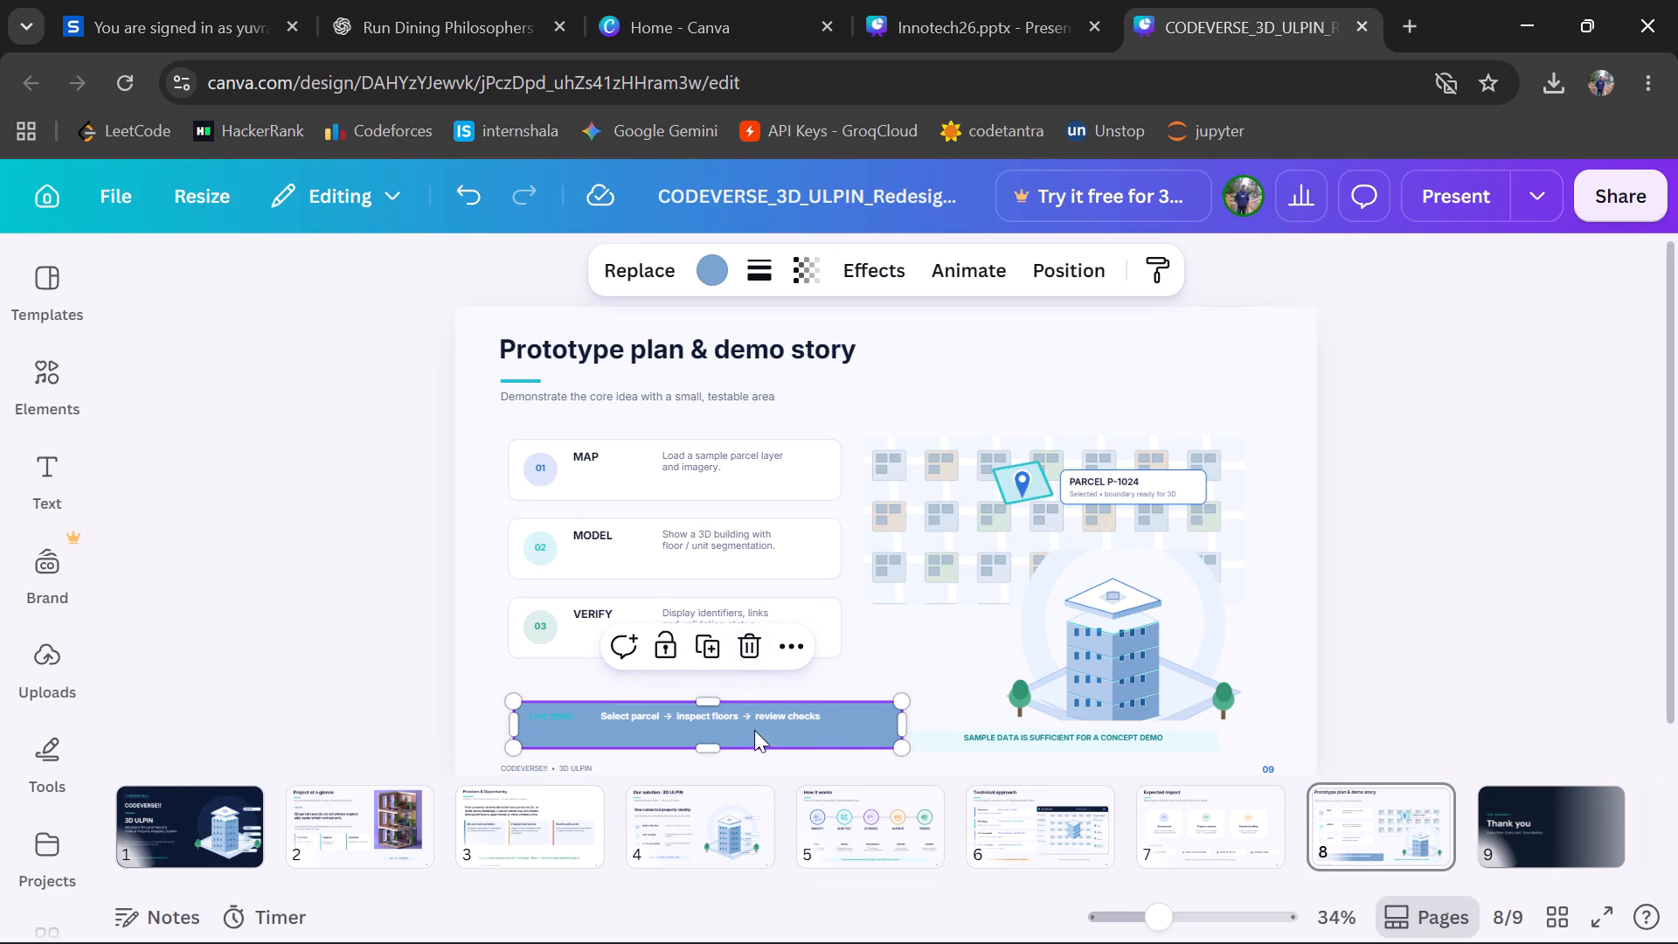
click(707, 701)
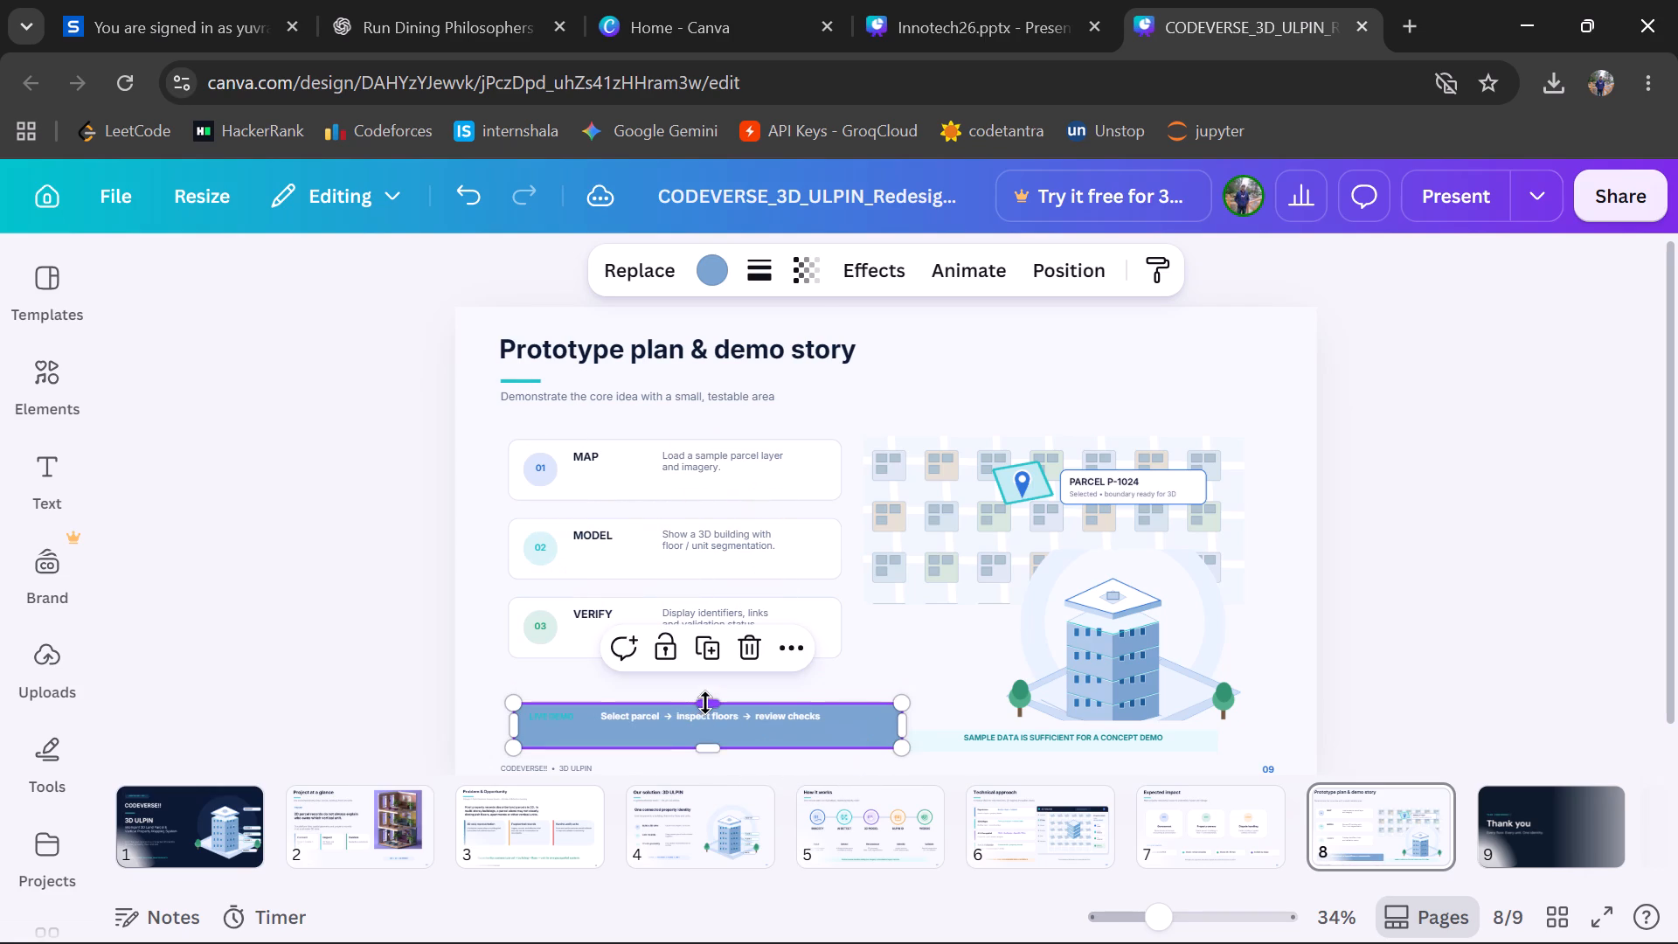
click(702, 747)
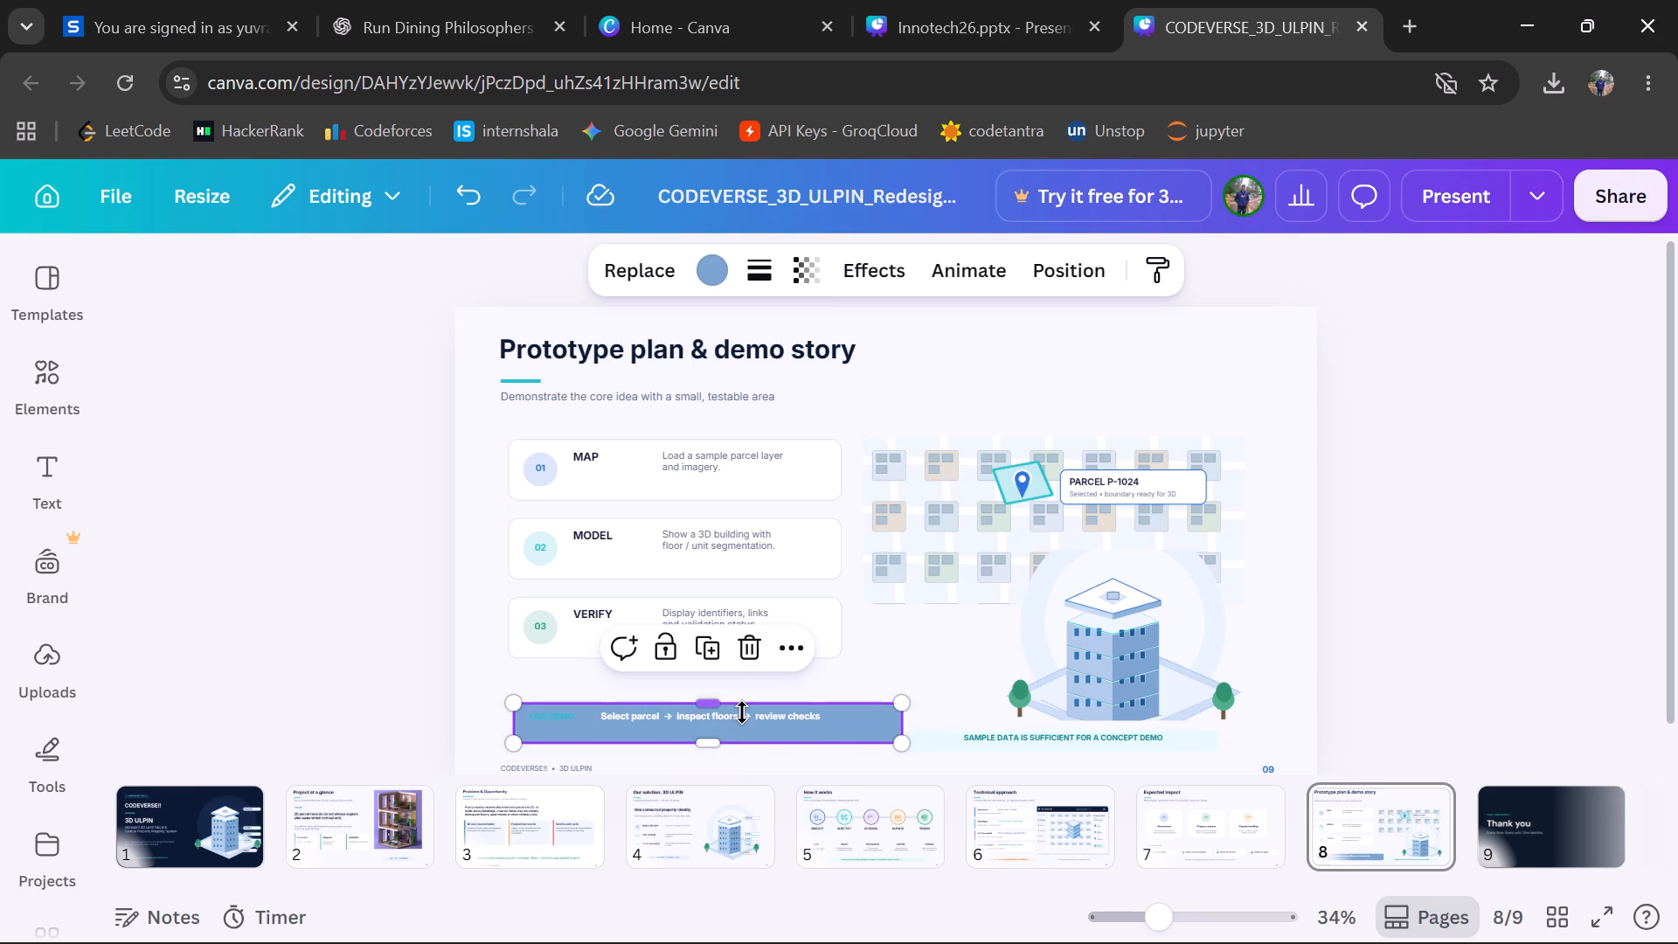
click(821, 726)
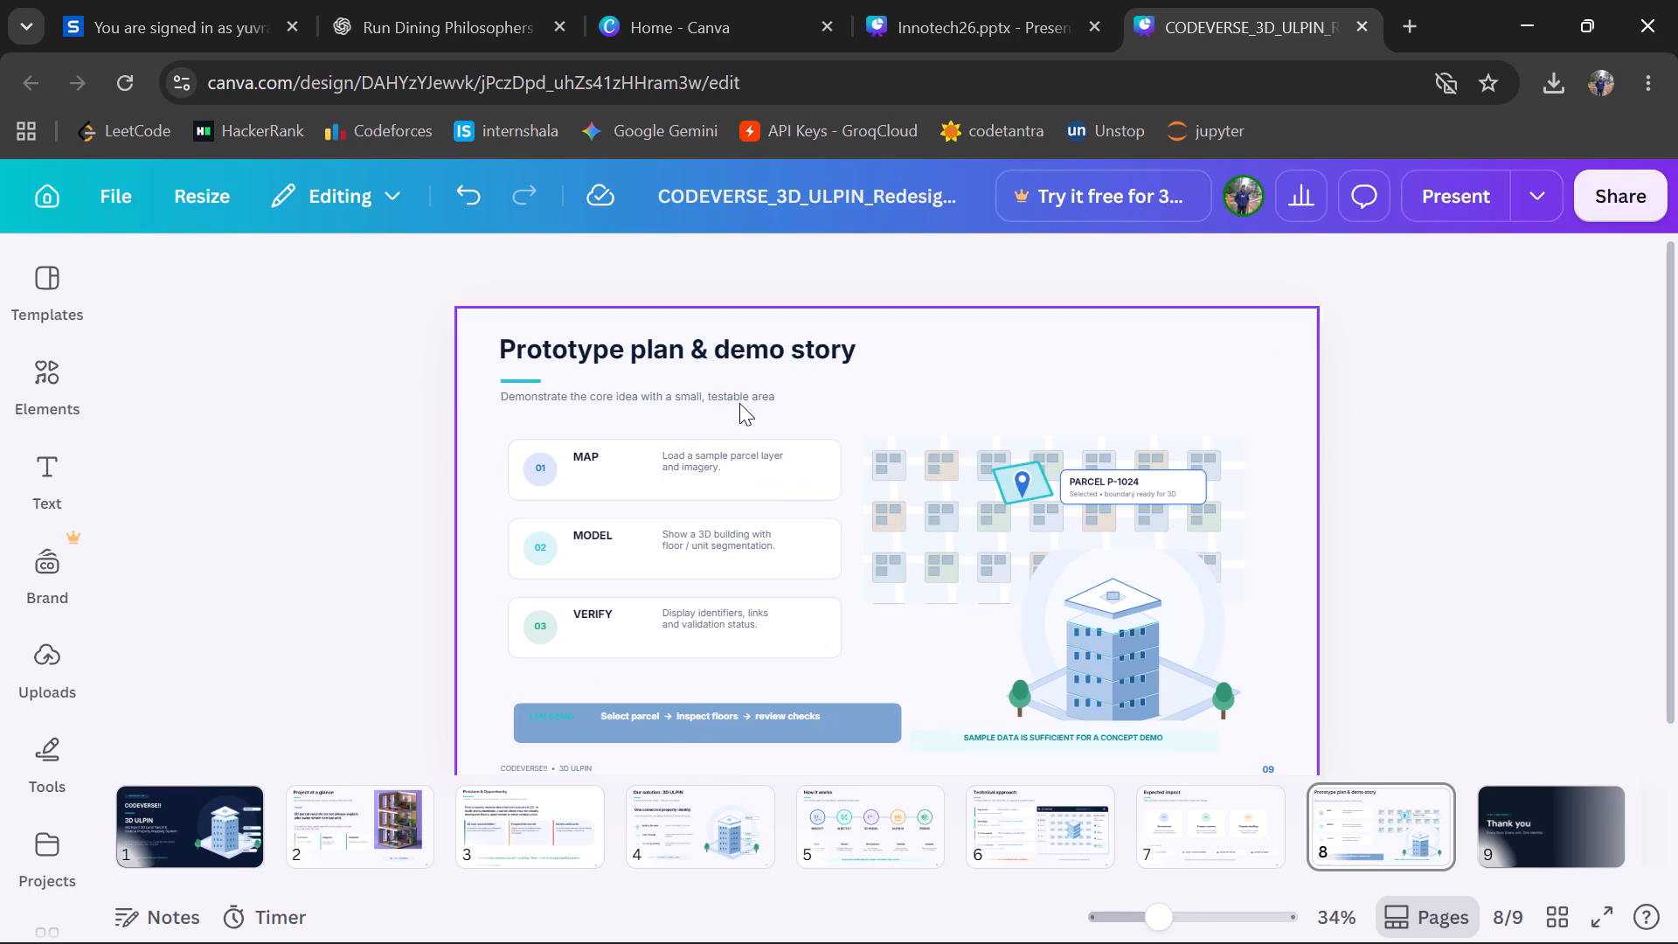
click(866, 726)
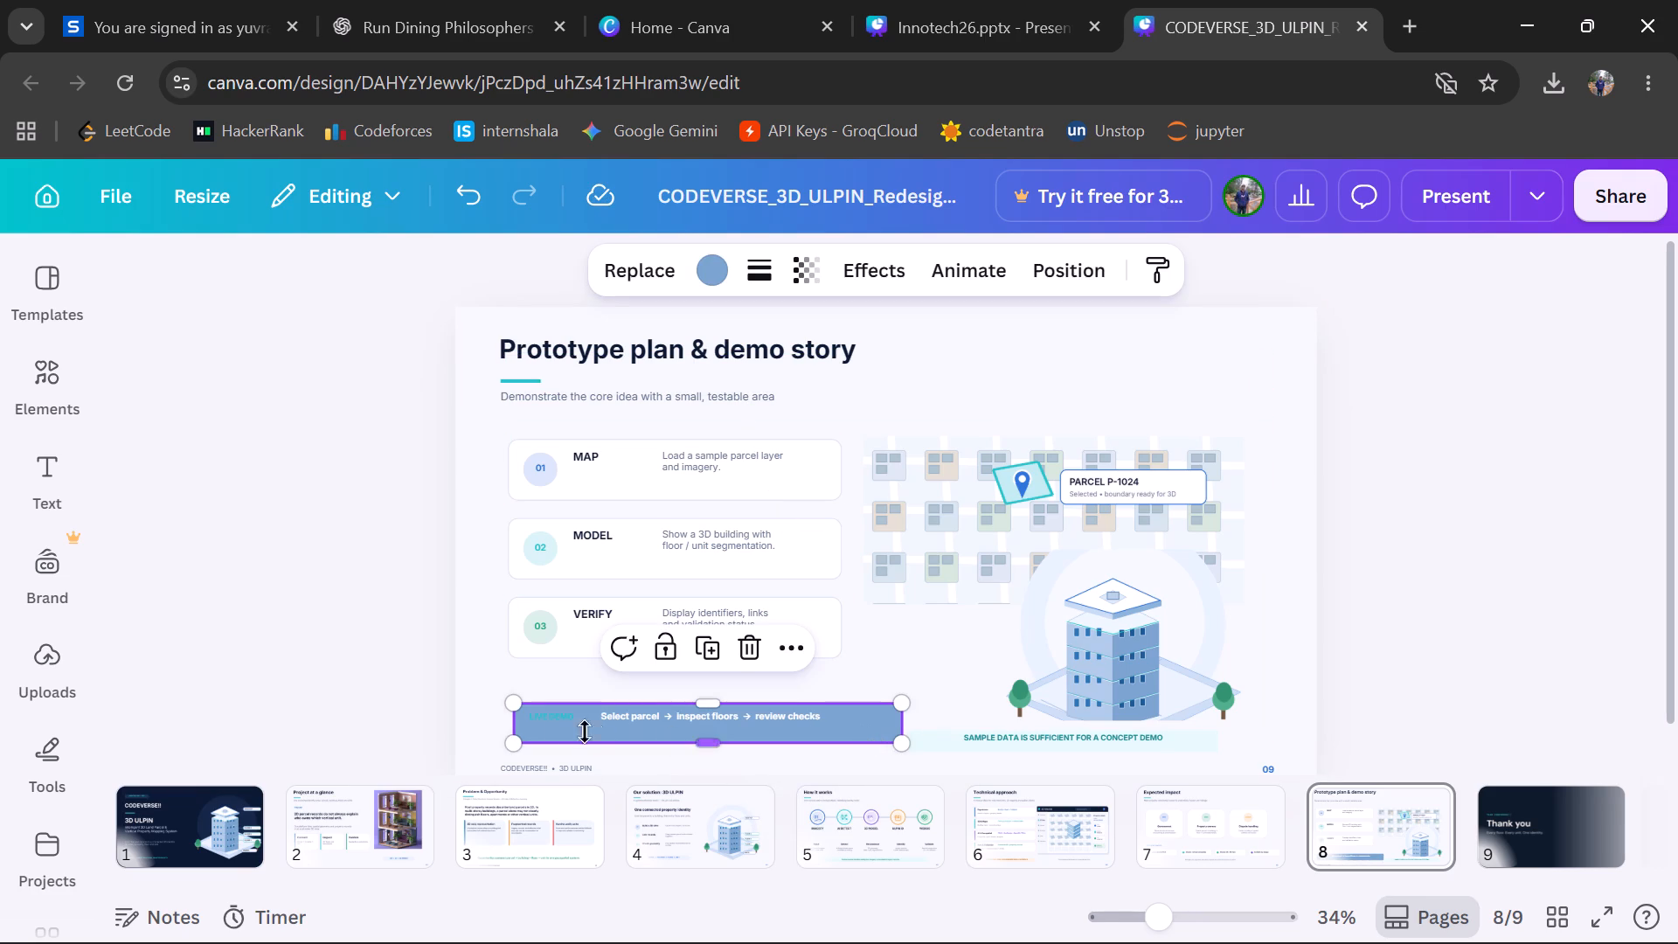
Try several design colours on the banner's LIVE DEMO label and settle on light blue #dce5f0.
click(556, 715)
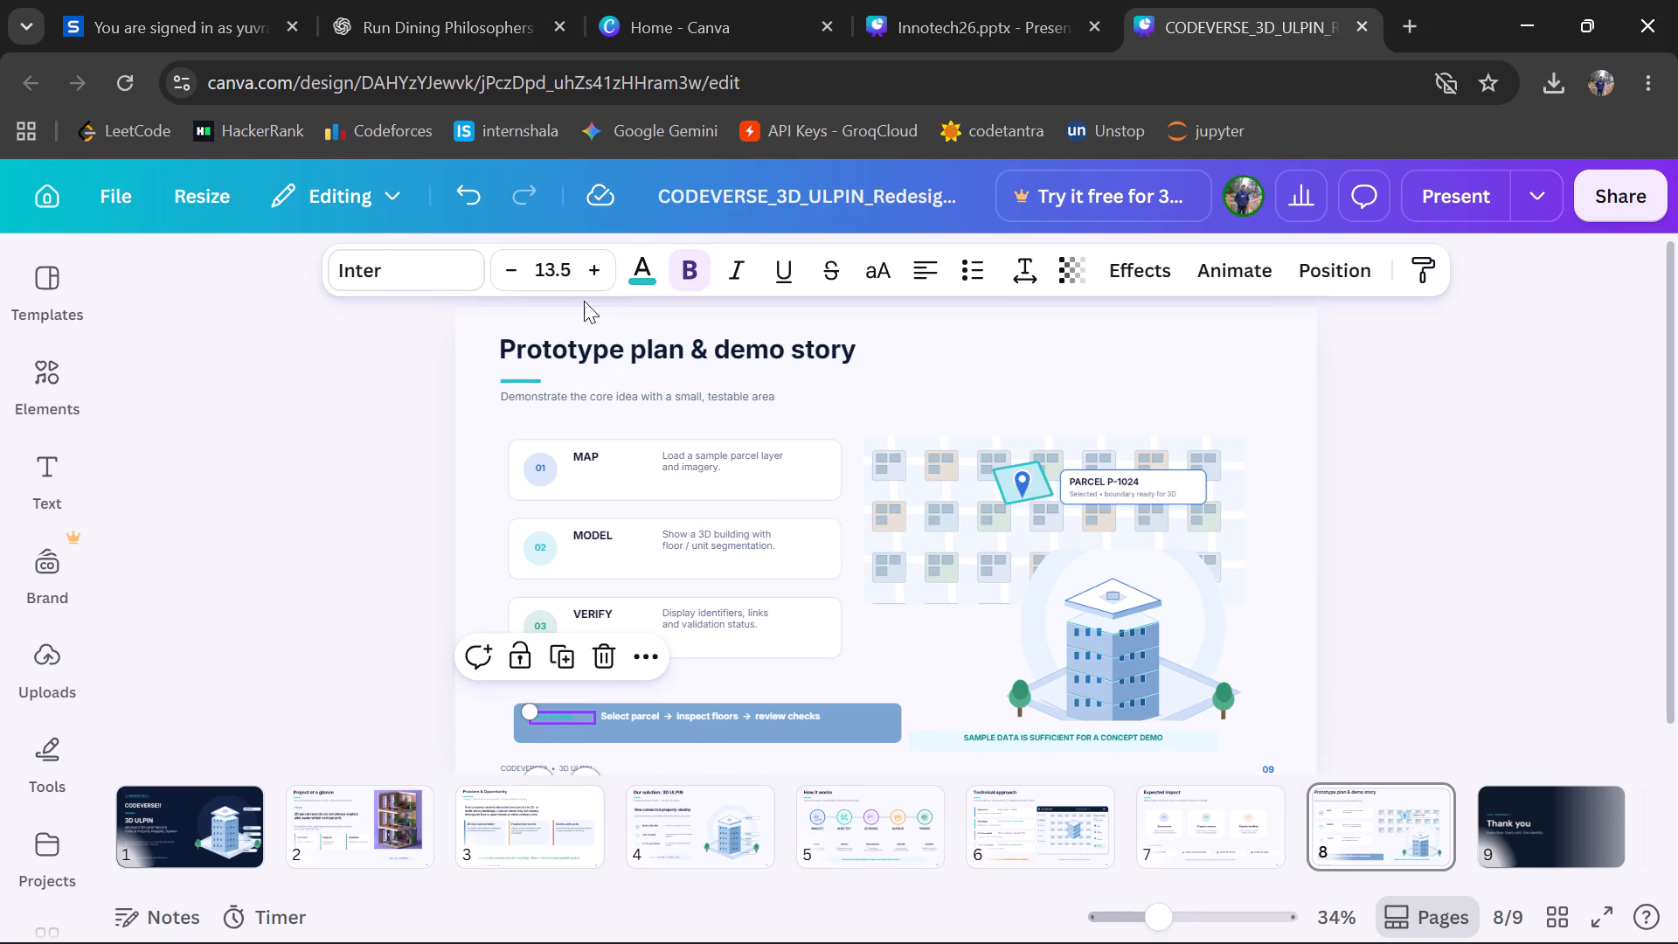
click(662, 259)
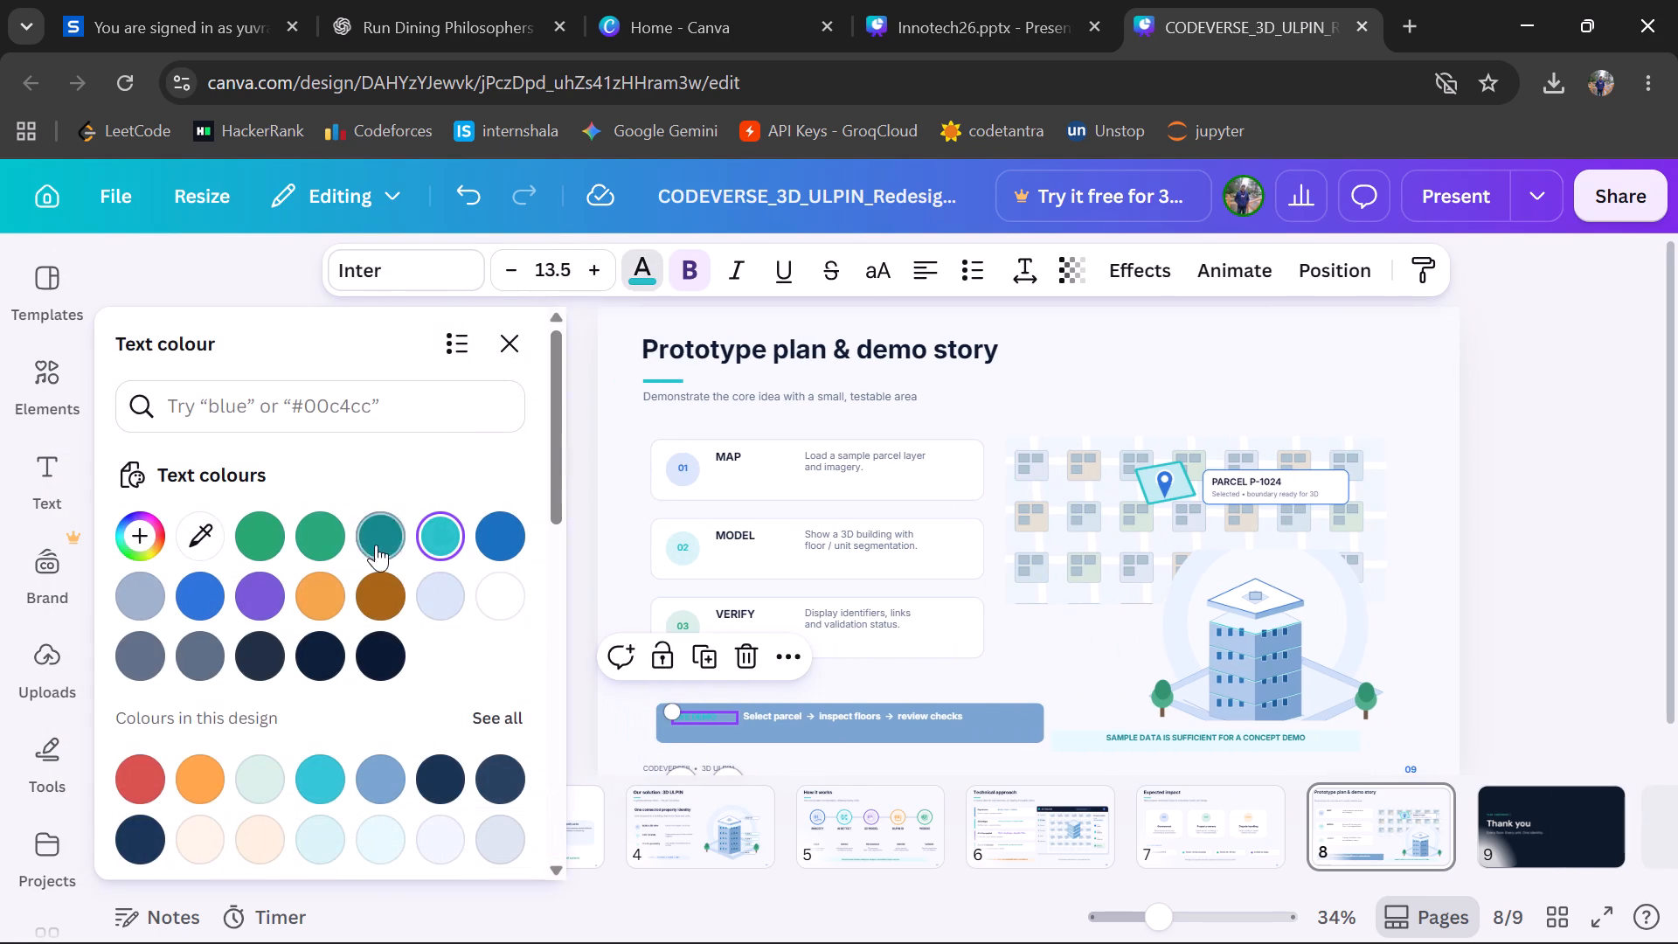
click(375, 637)
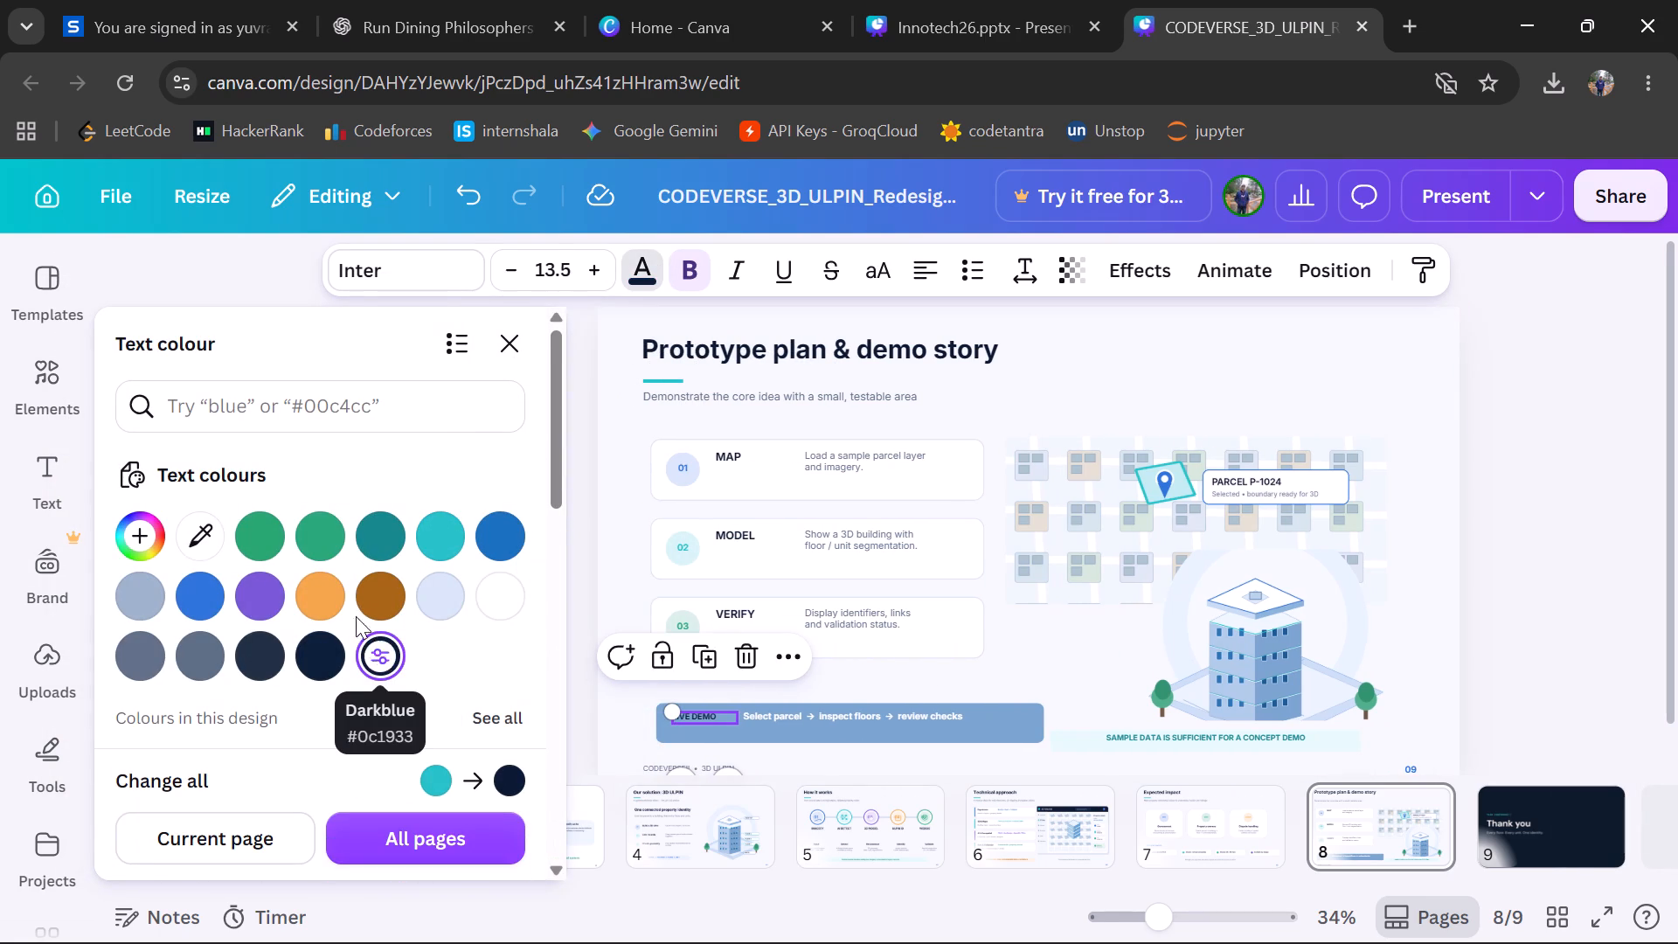
click(254, 547)
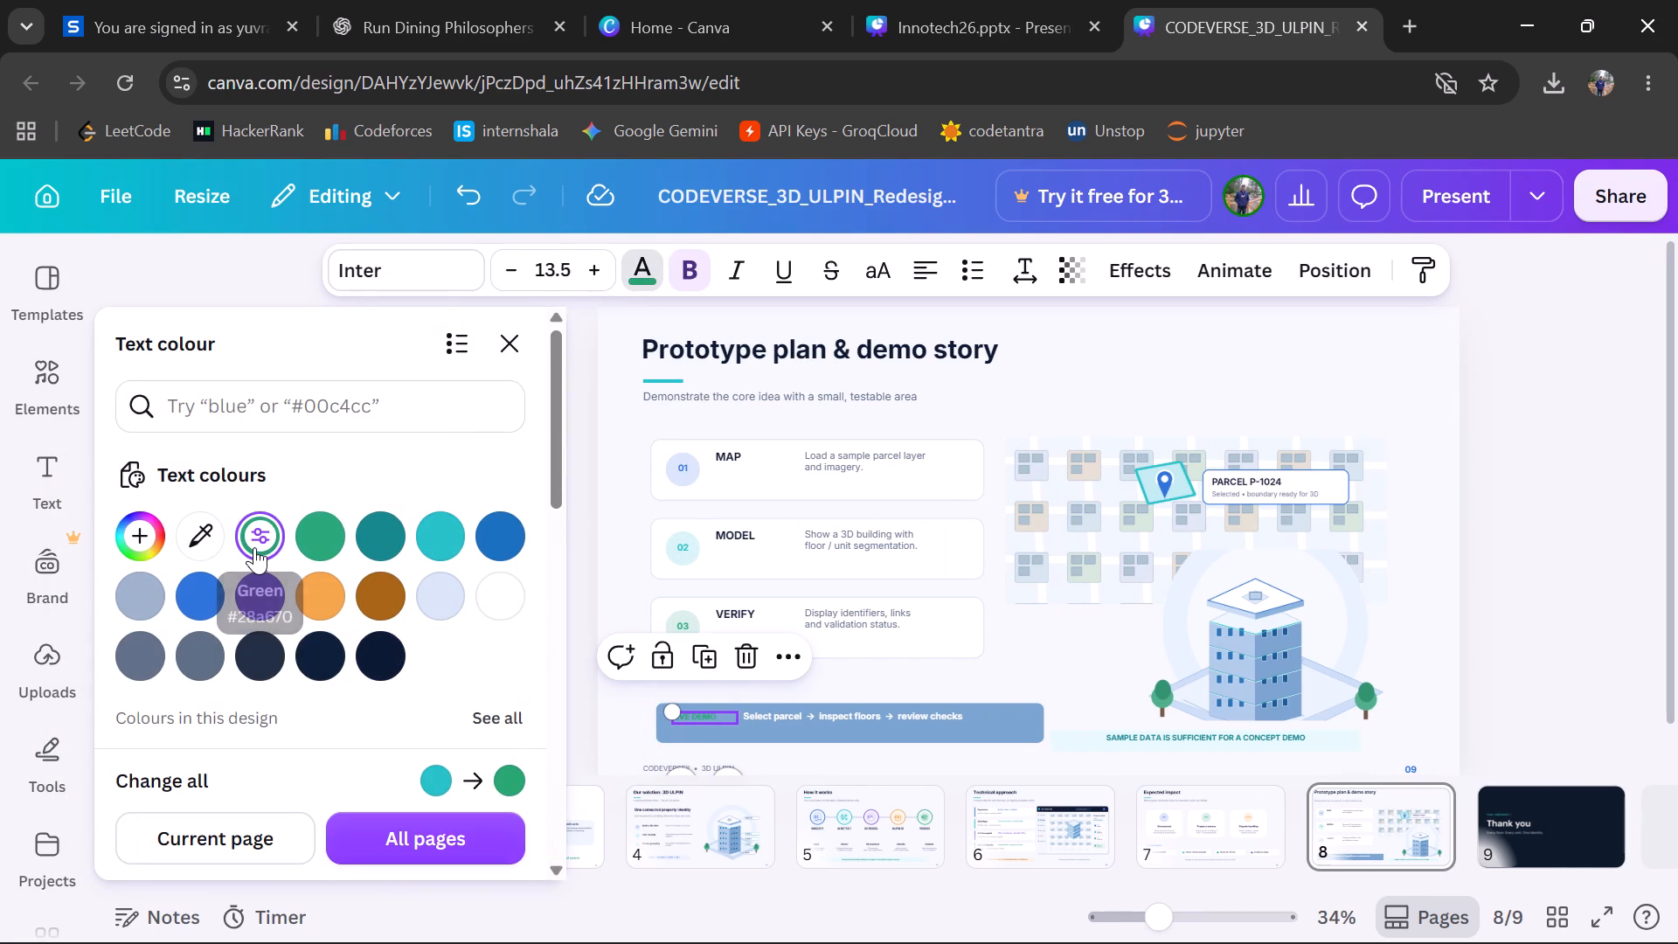
click(387, 594)
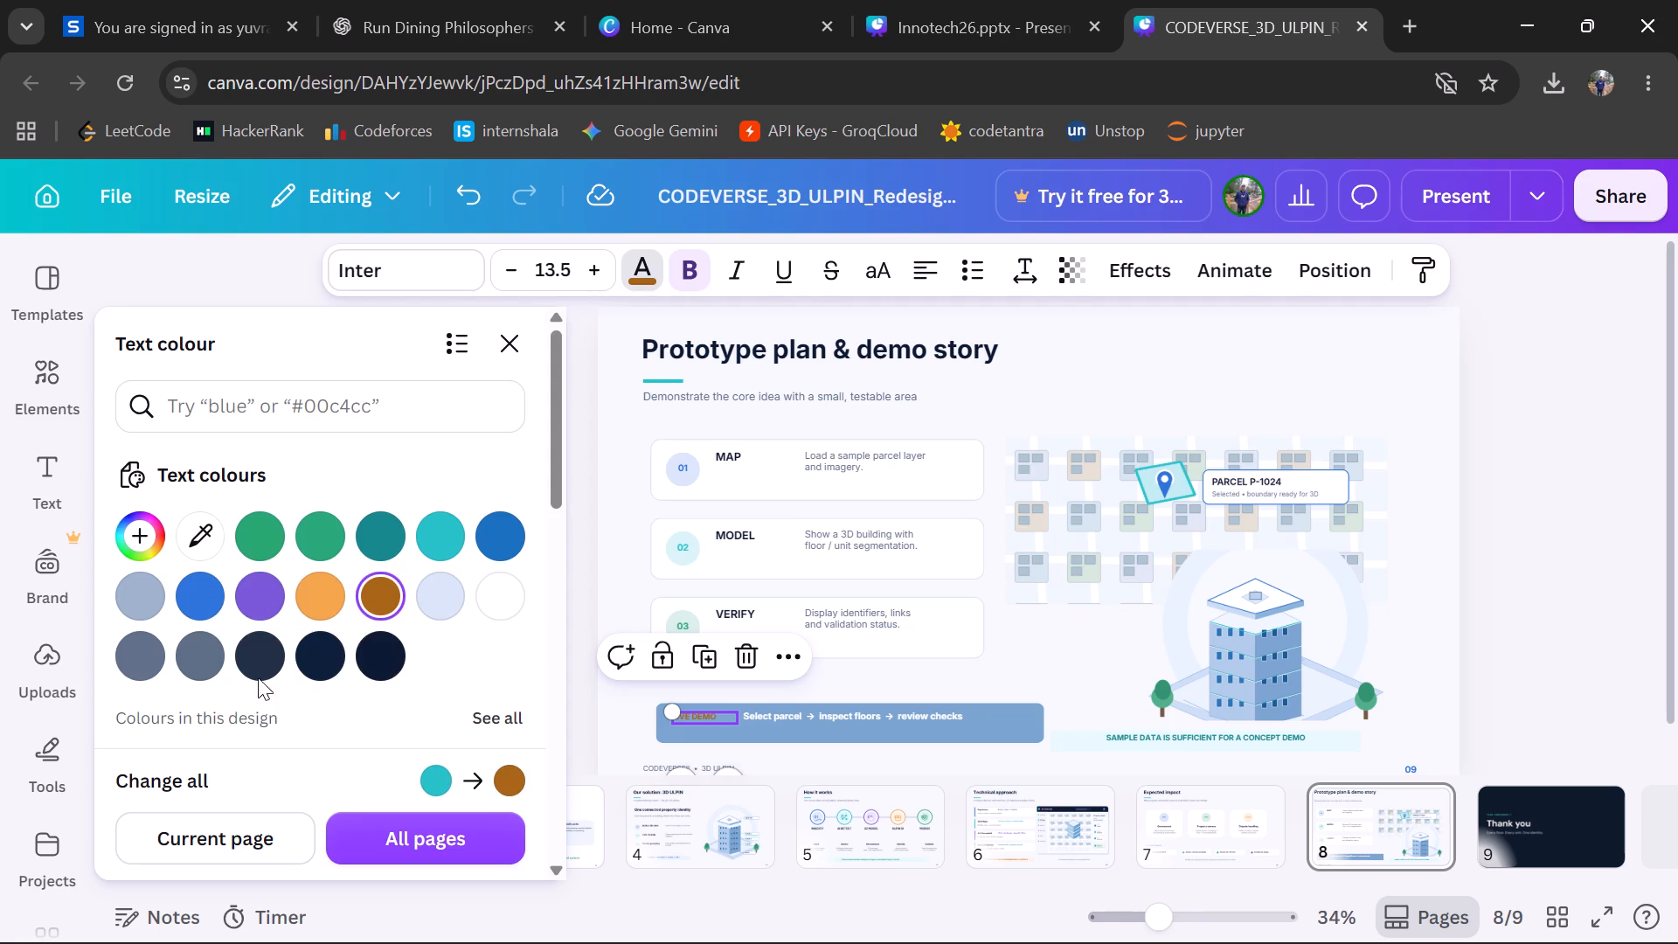
click(209, 667)
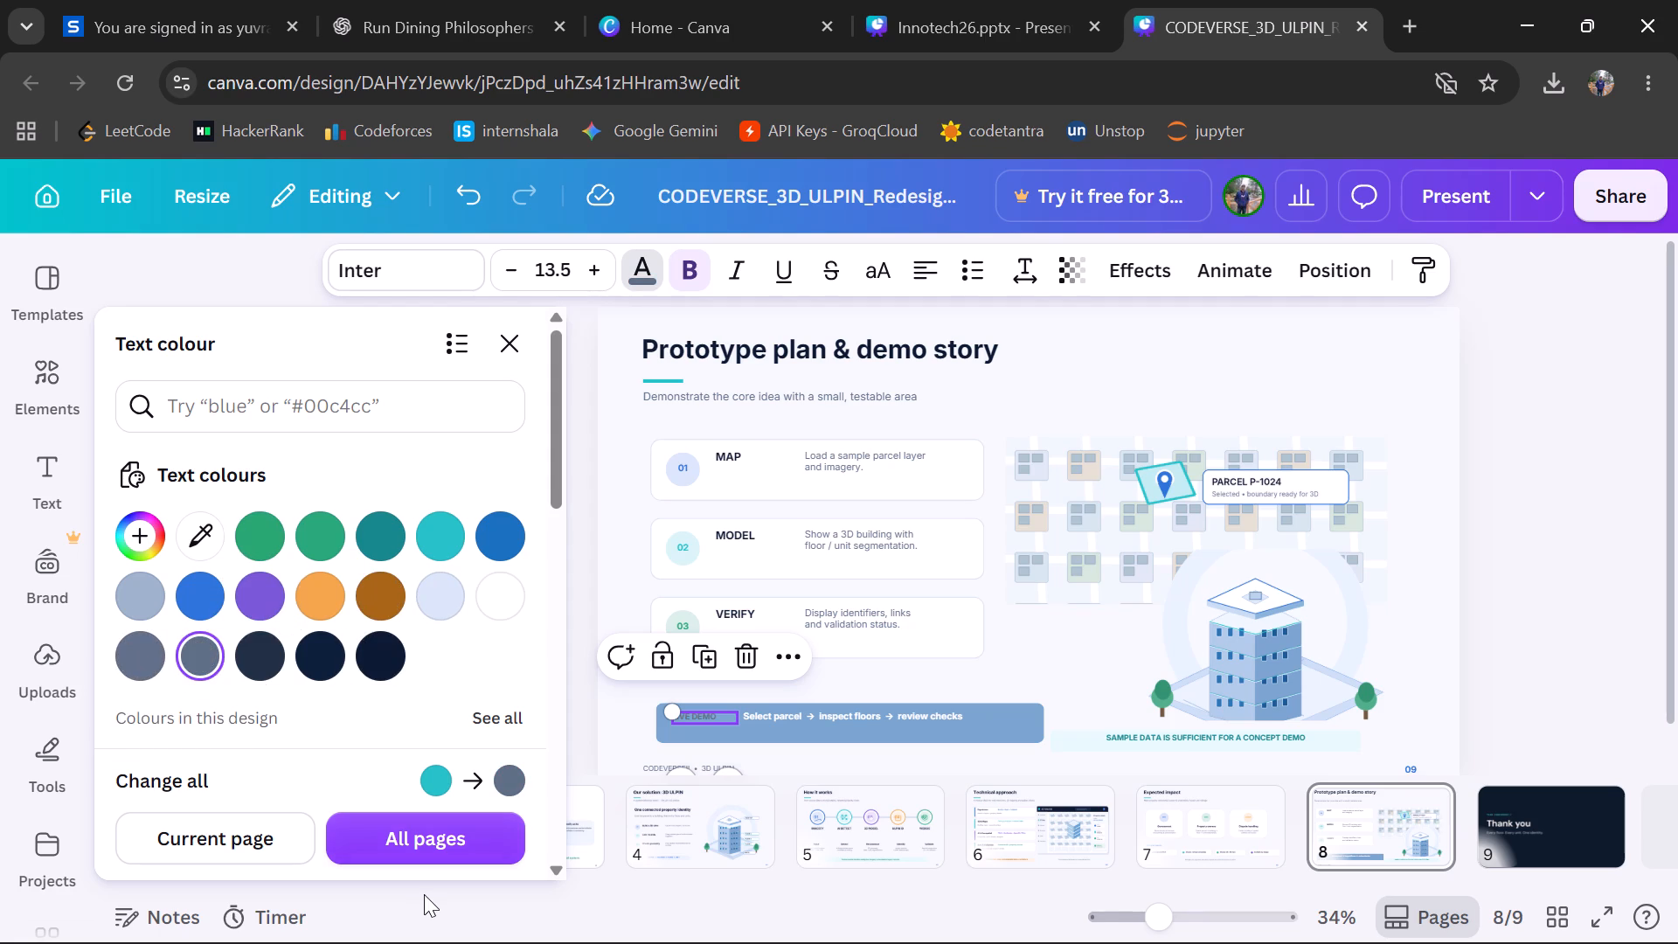
scroll(424, 894, down, 2)
scroll(326, 657, down, 1)
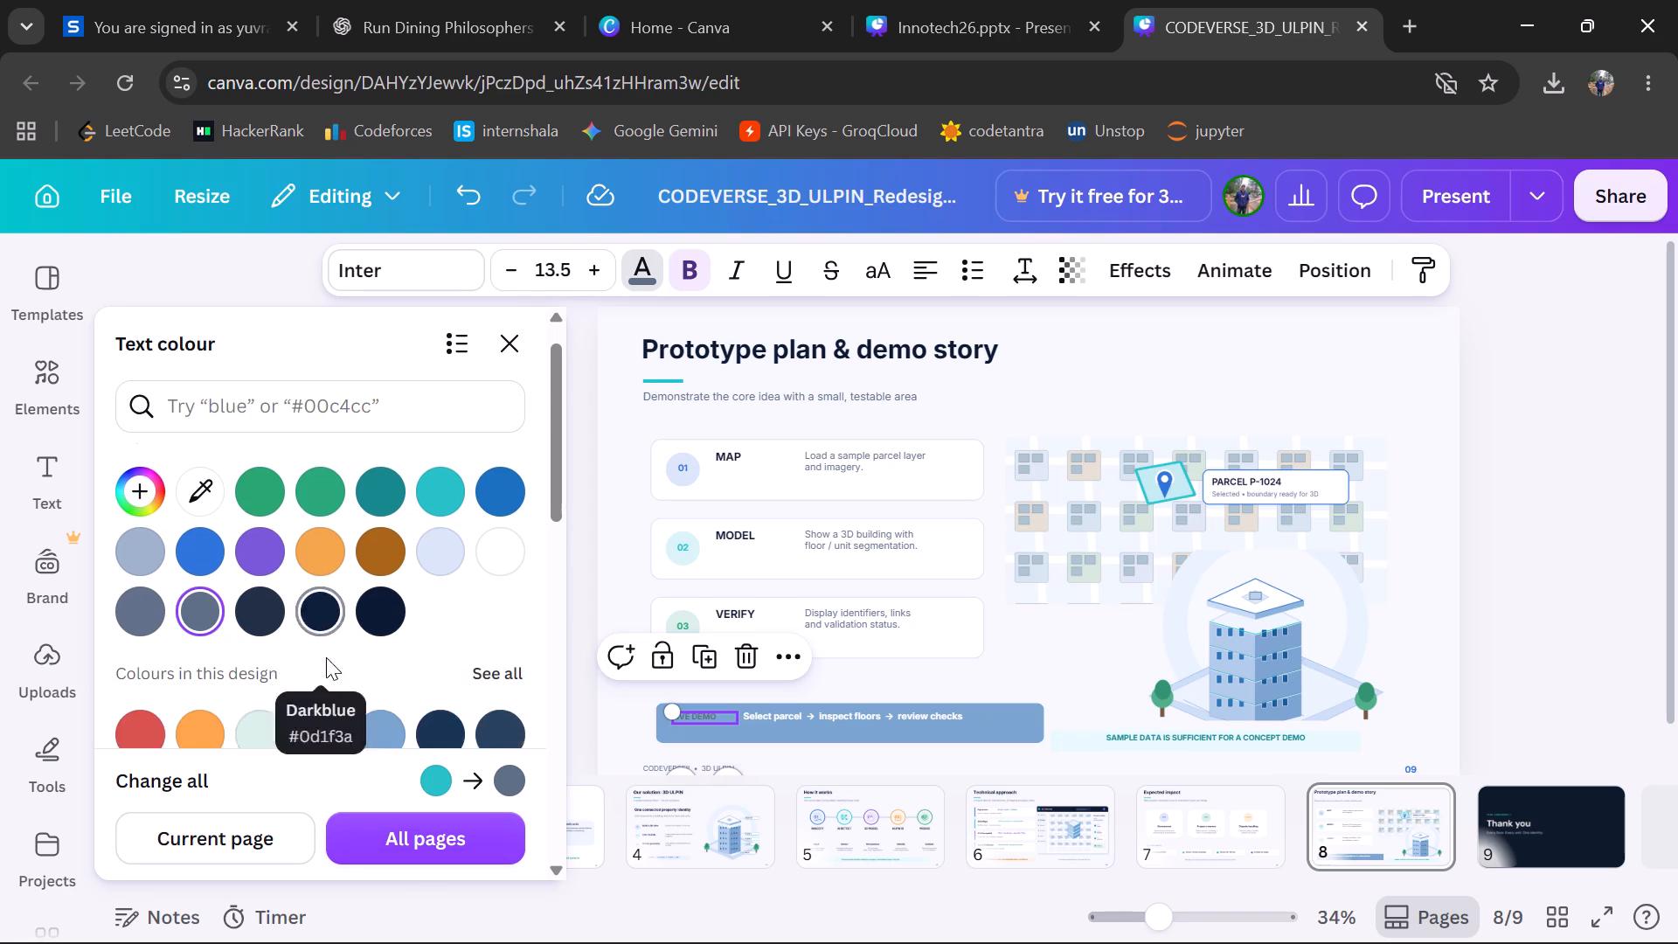
scroll(326, 657, down, 2)
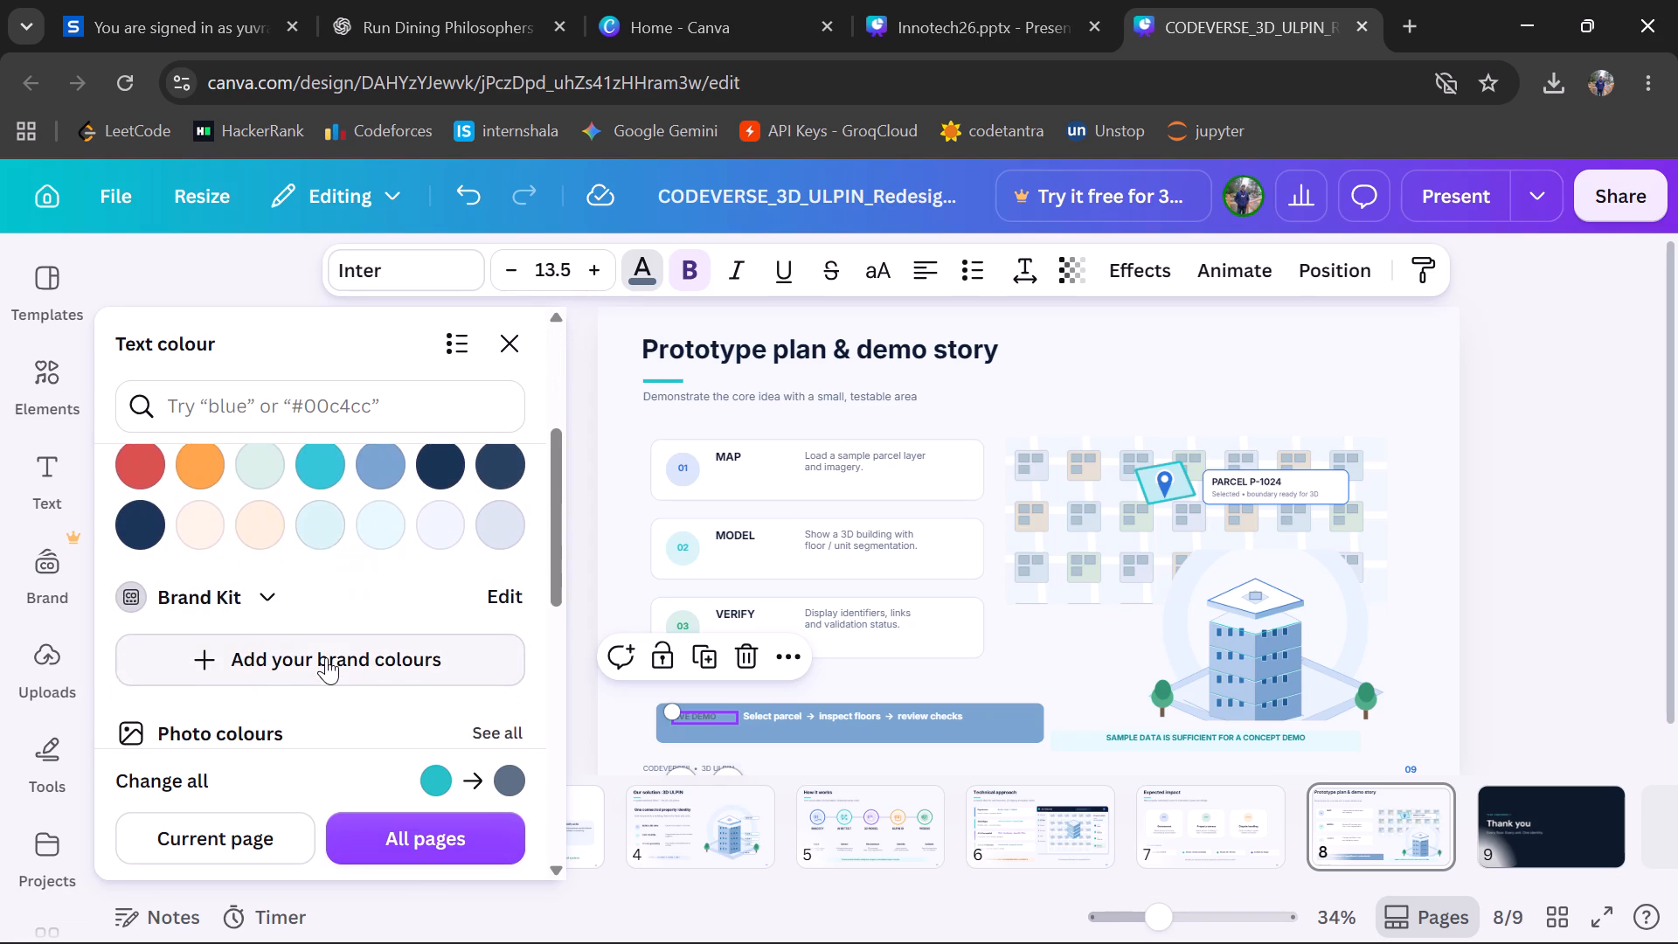
click(319, 539)
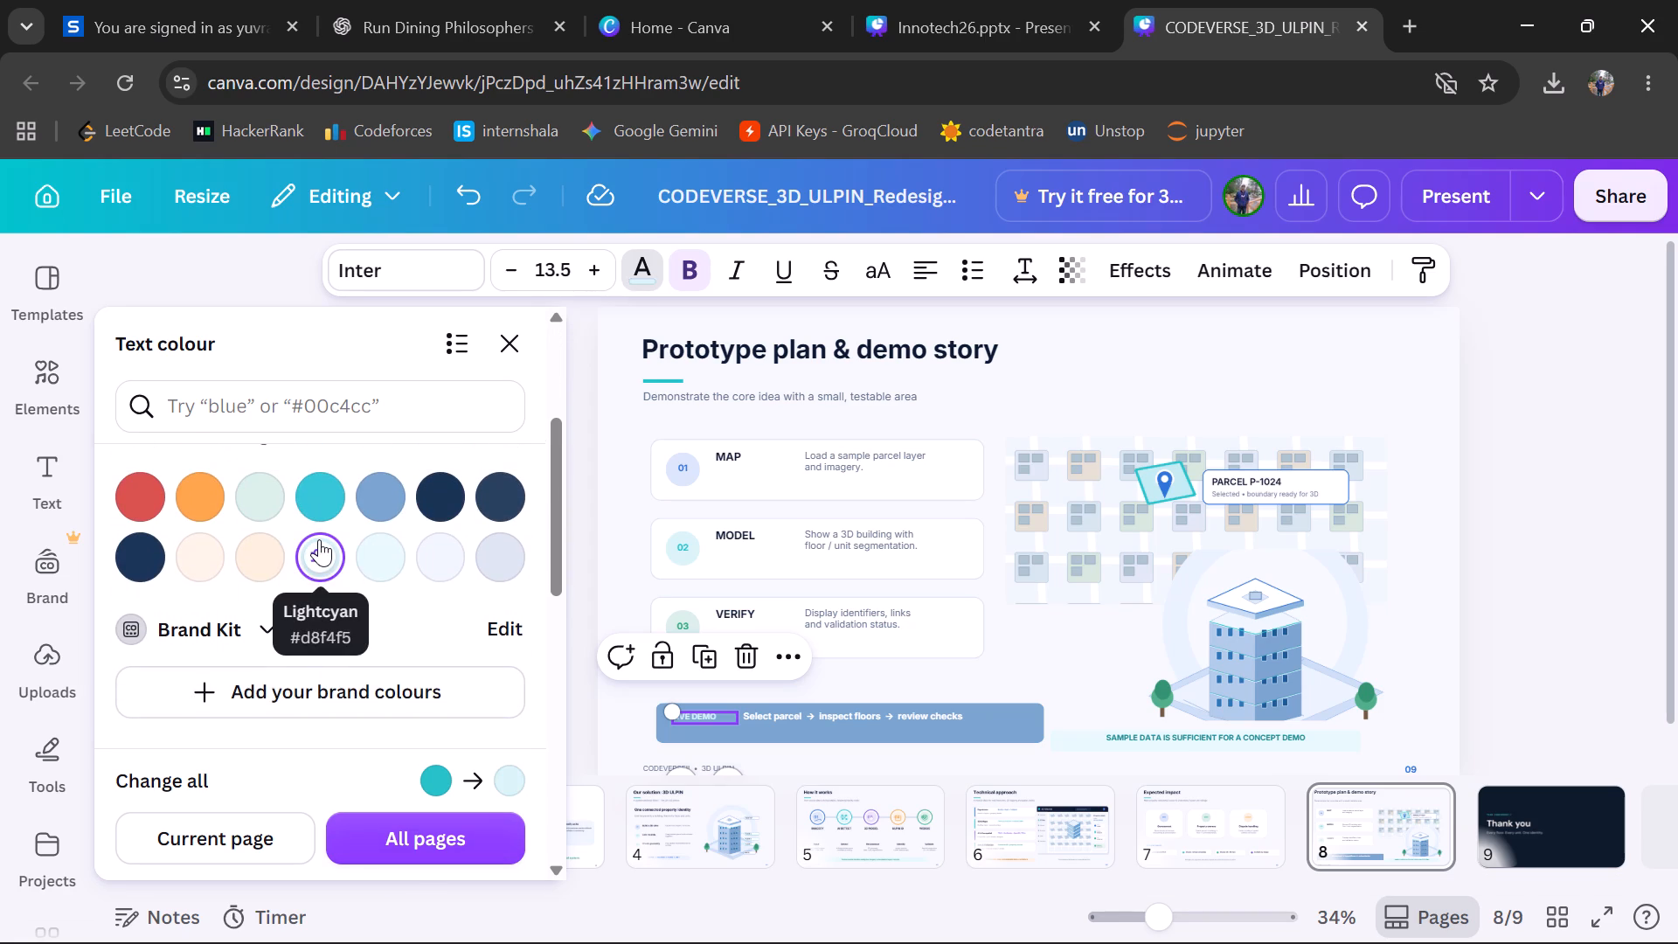
click(447, 553)
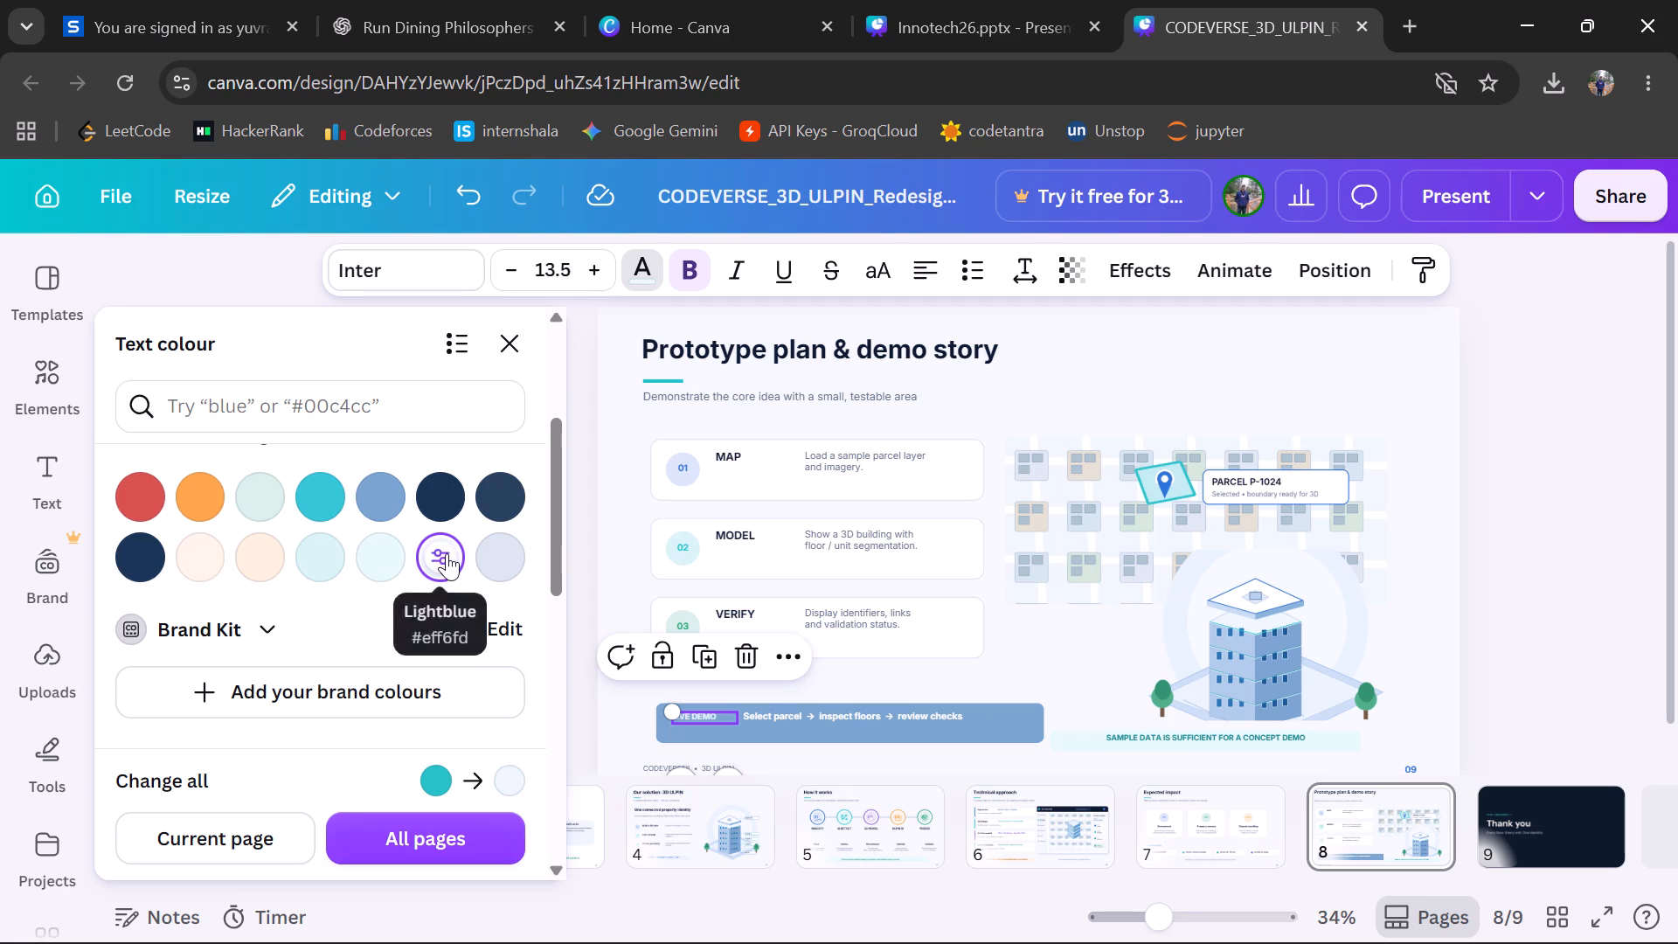
click(517, 554)
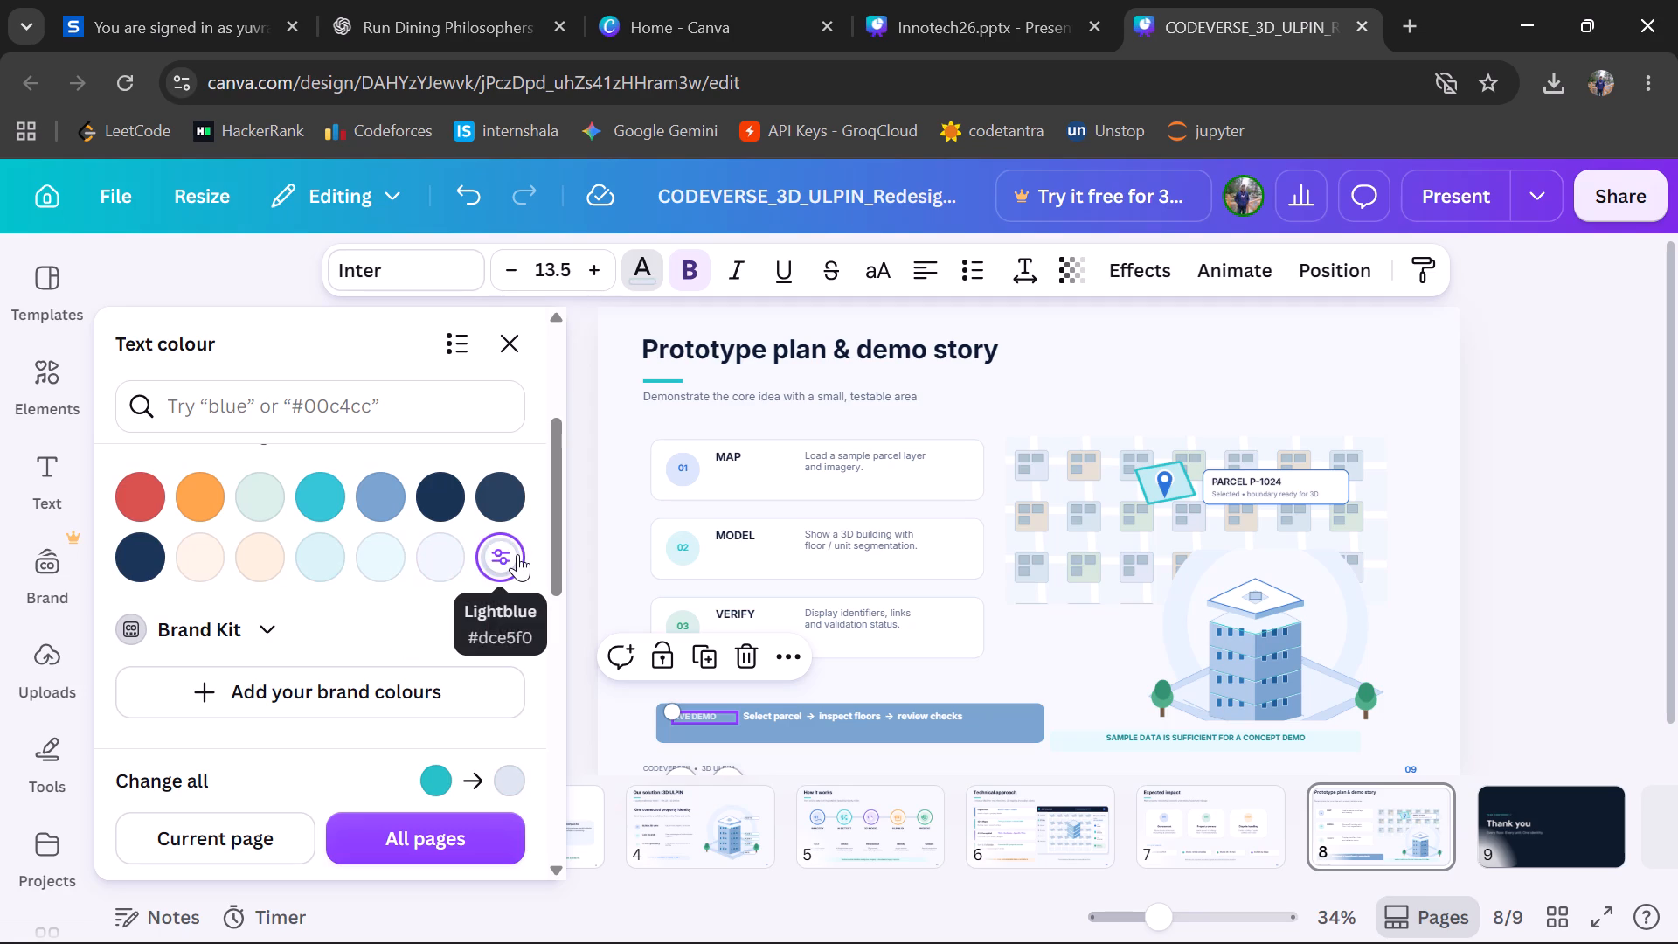
click(1085, 695)
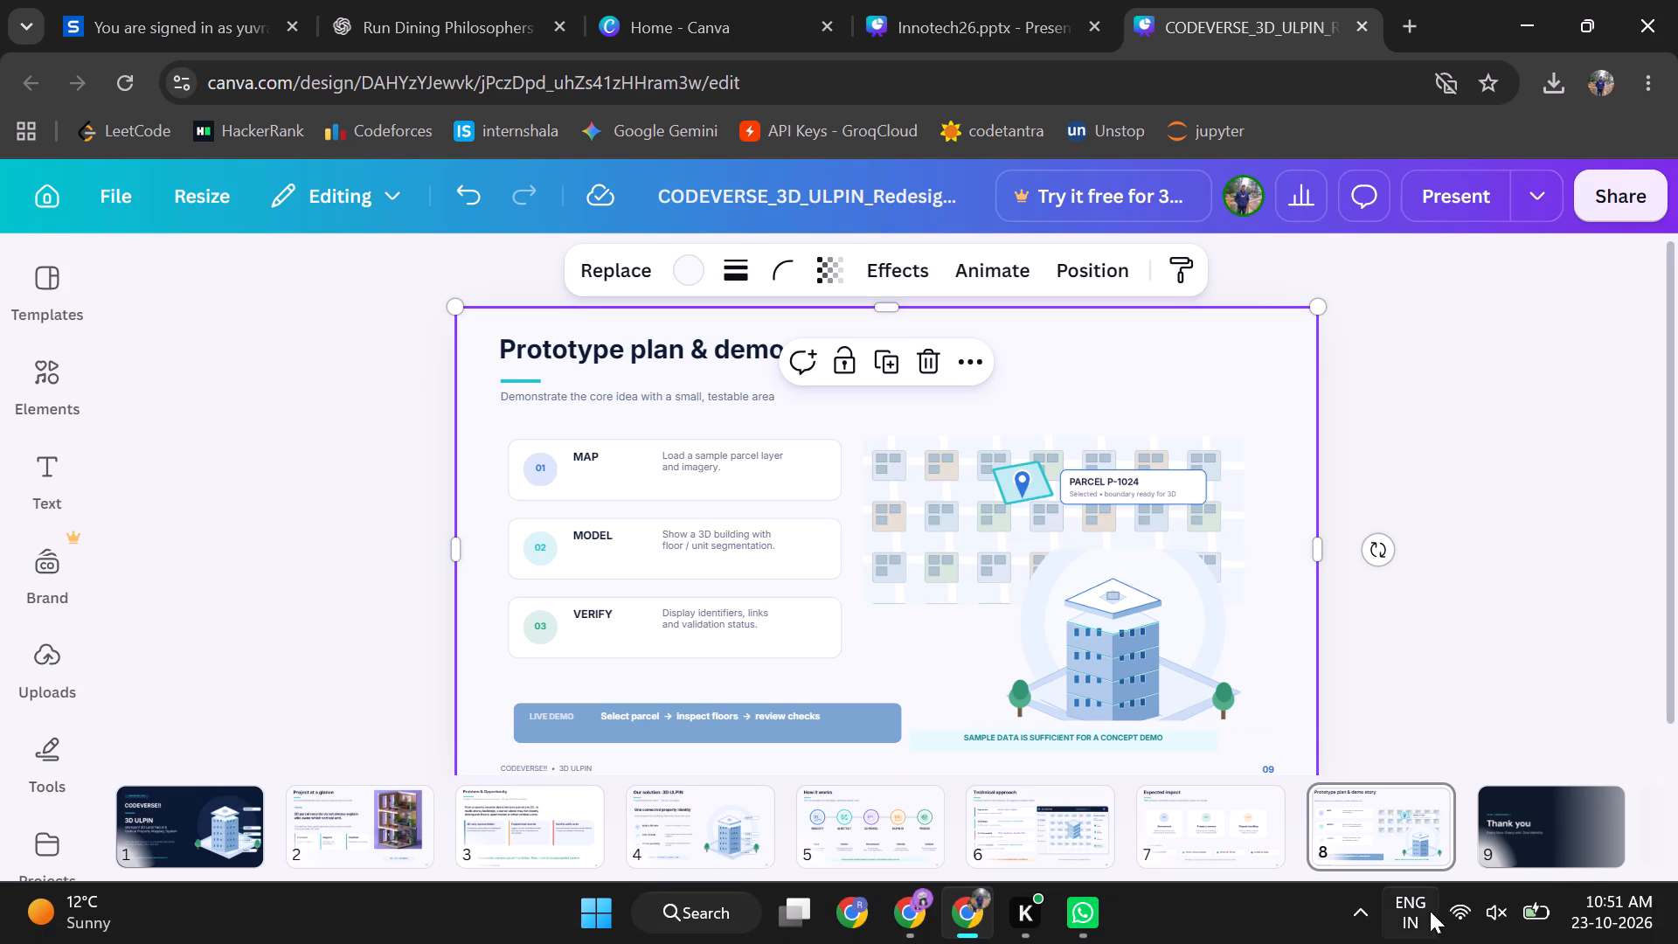
Turn on the mobile hotspot in the Windows quick settings, and return to the presentation.
click(1480, 915)
click(1508, 918)
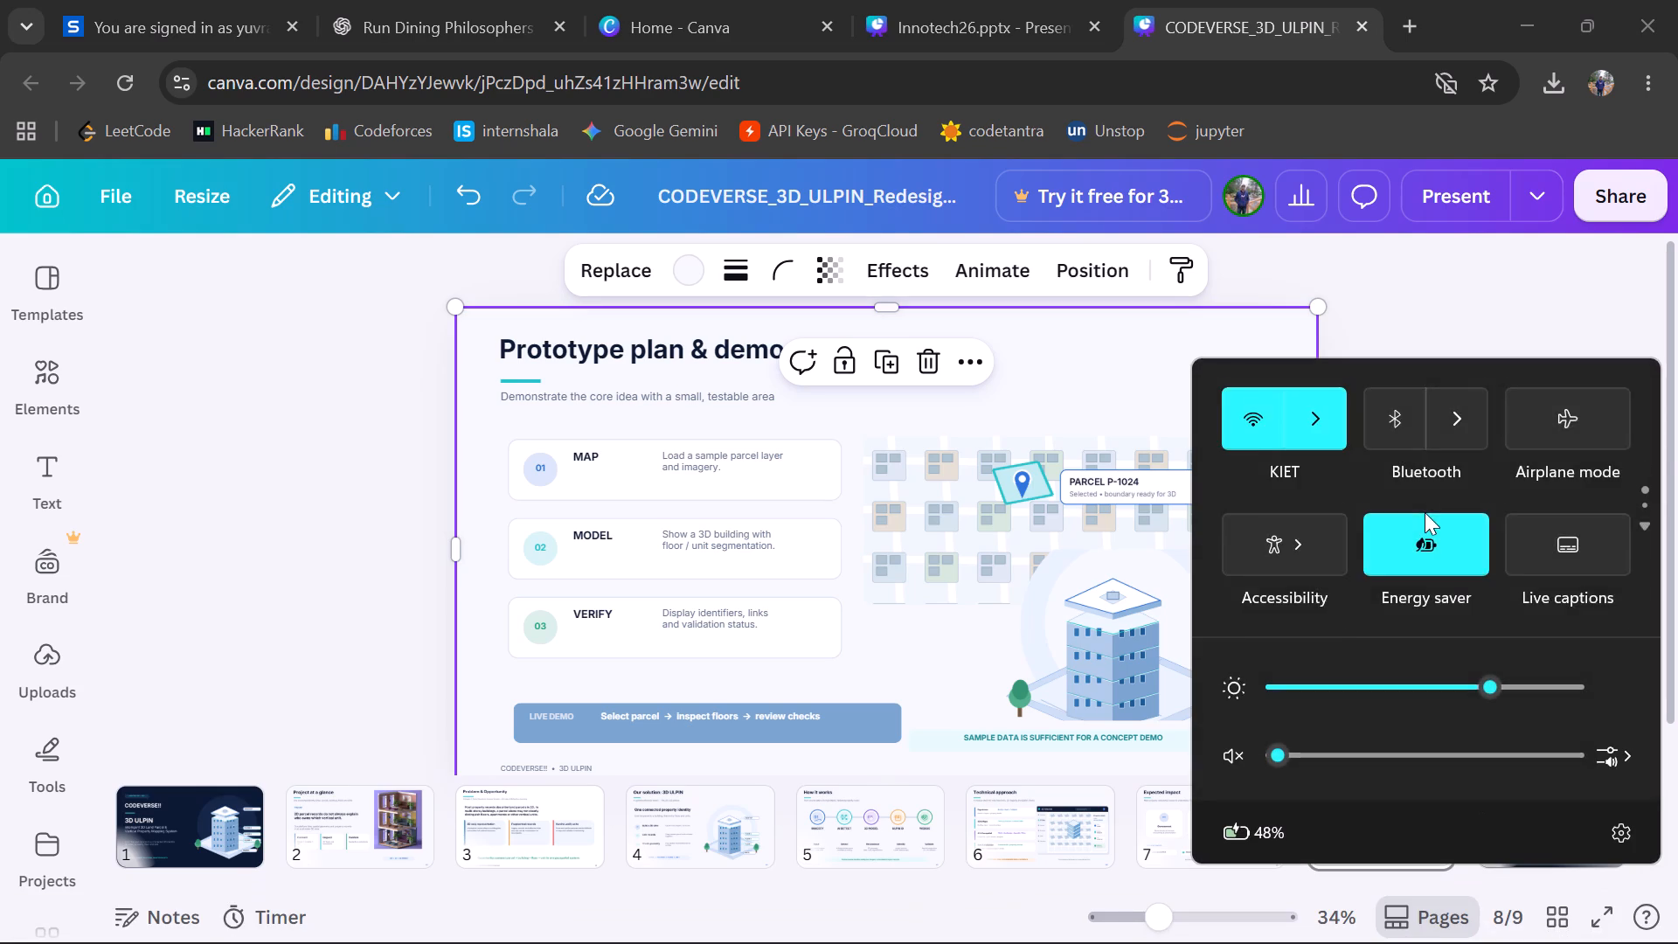
scroll(1425, 512, down, 4)
click(1426, 437)
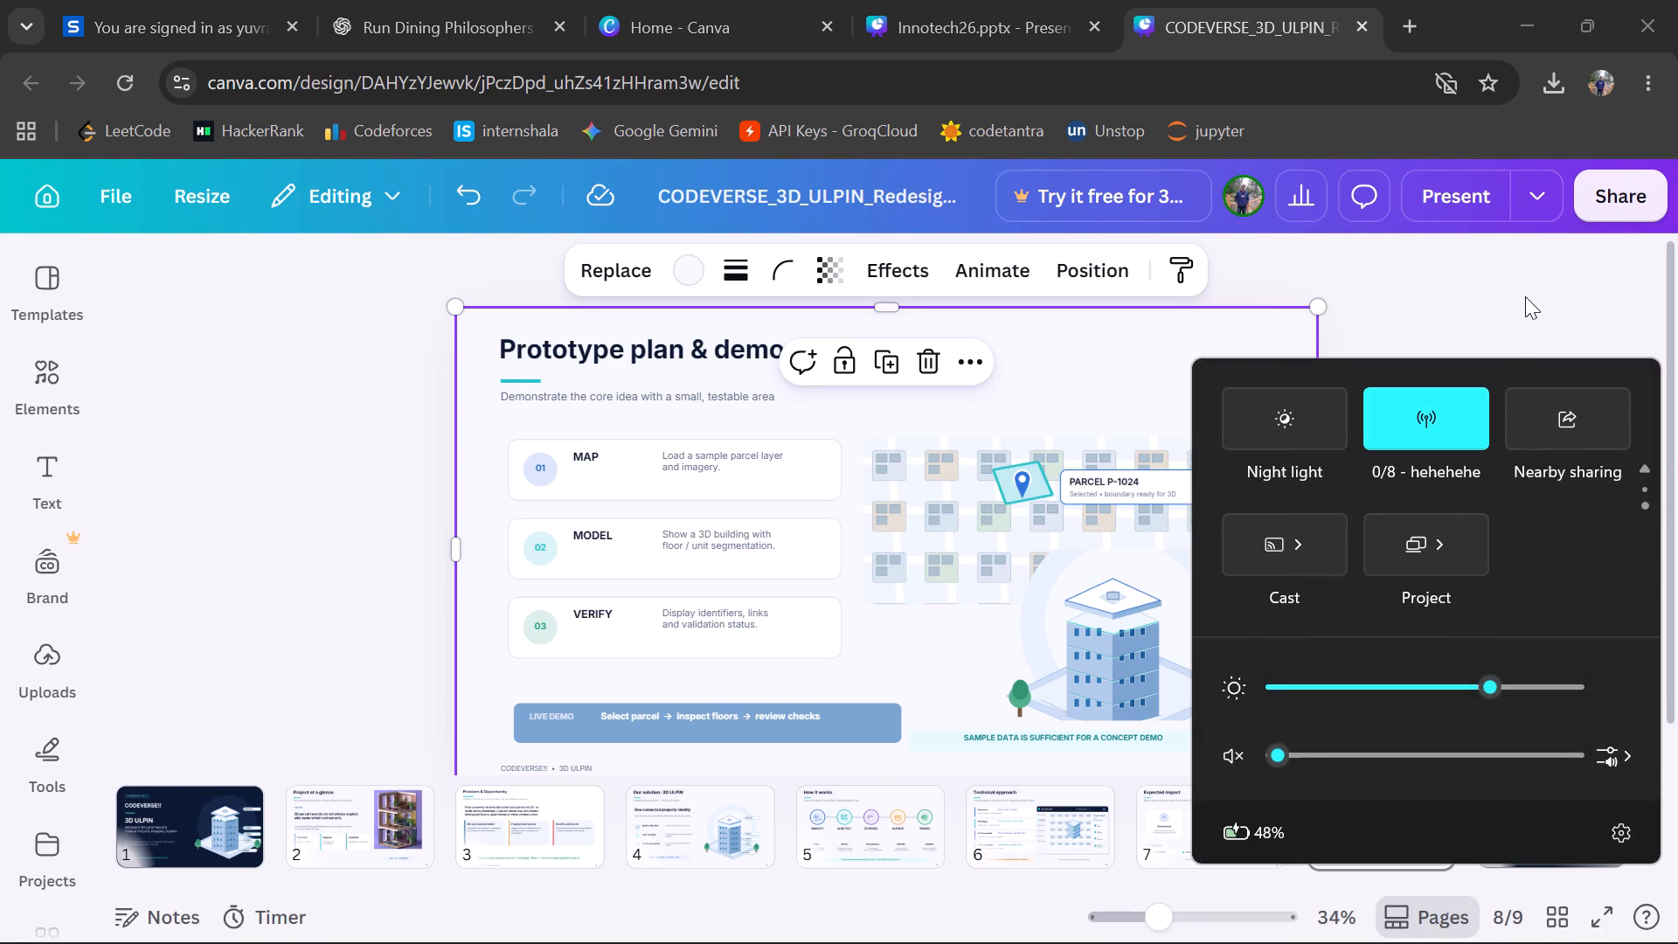
click(1525, 296)
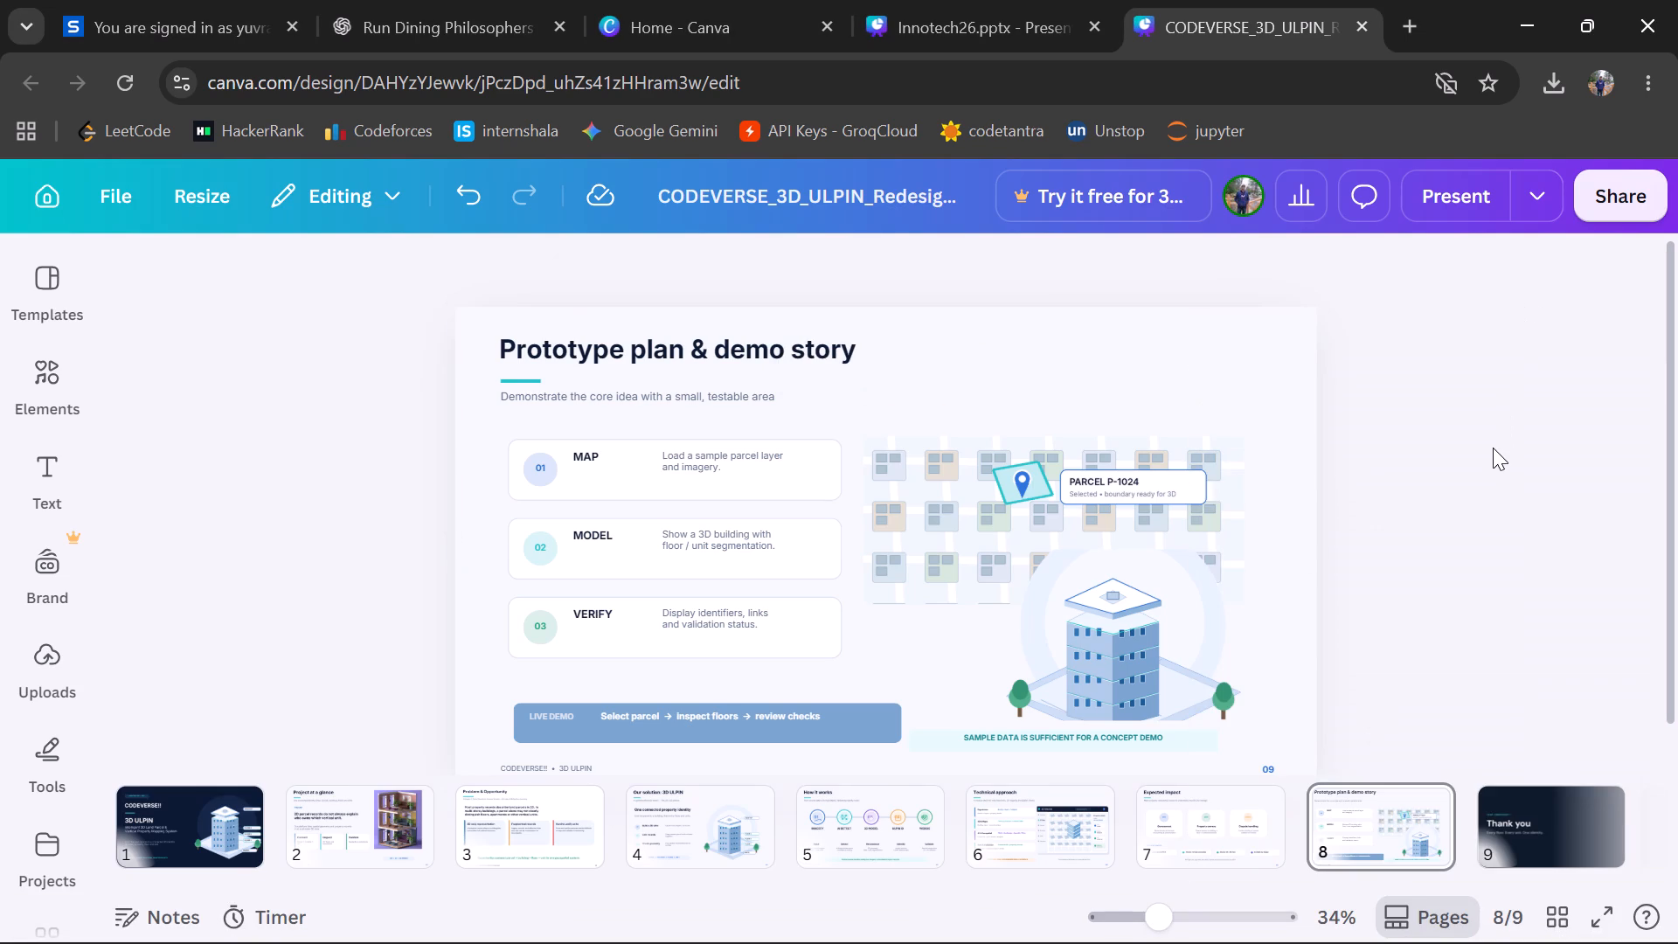
Compare the Expected impact page with its counterpart in Innotech26.pptx.
click(1231, 830)
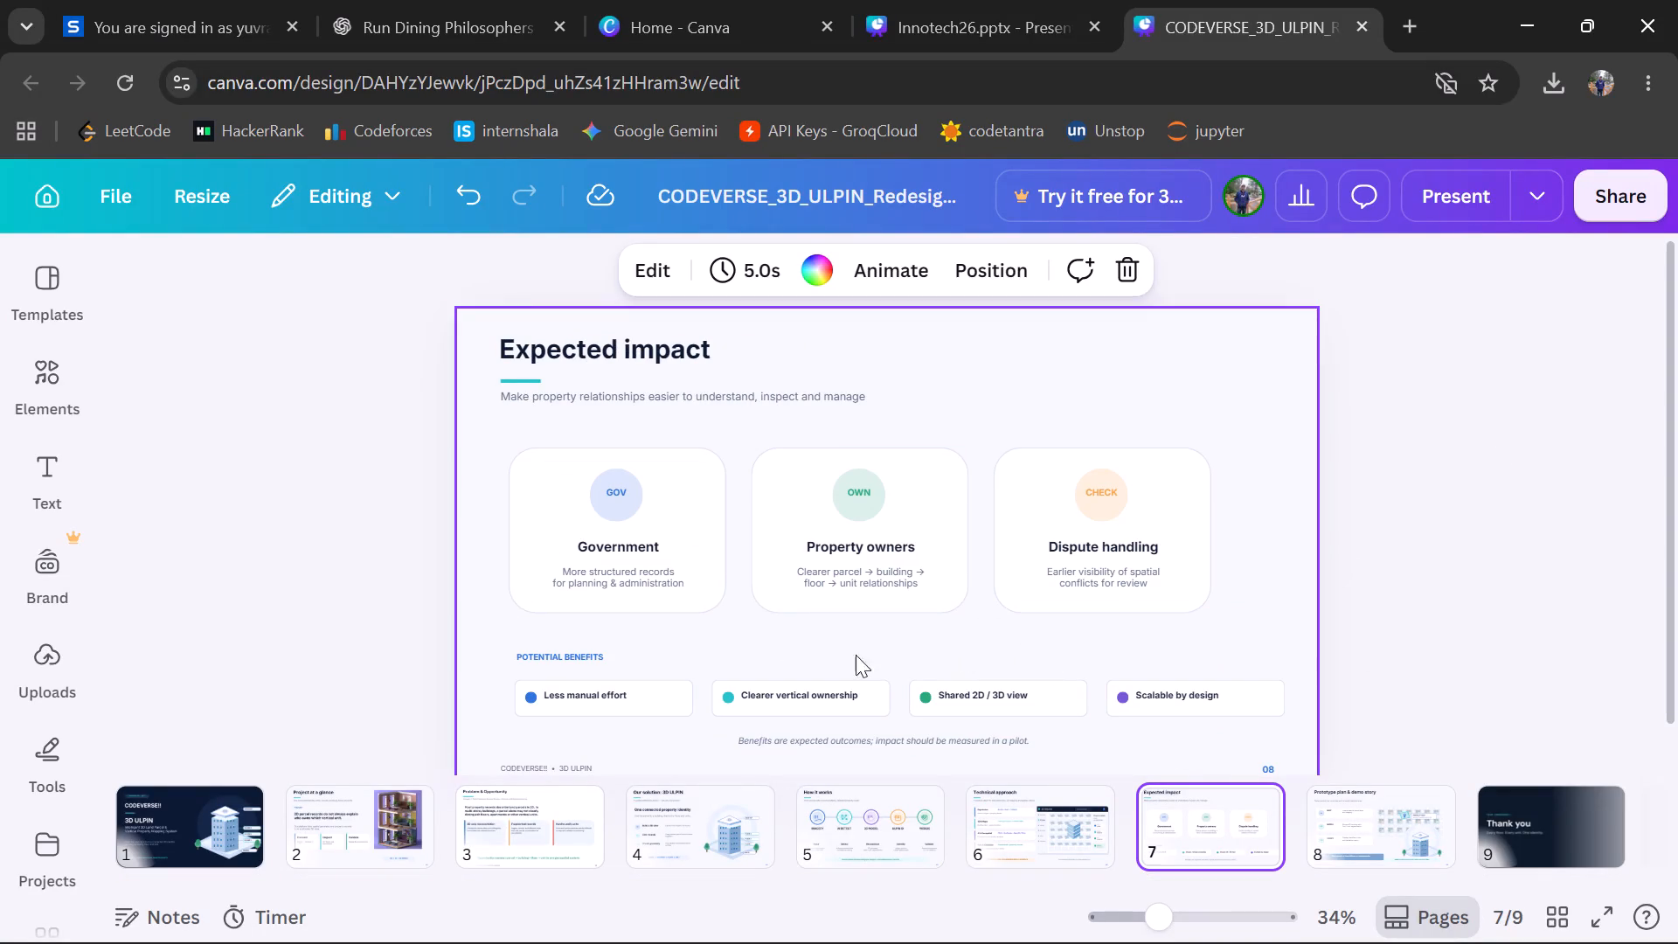
click(976, 12)
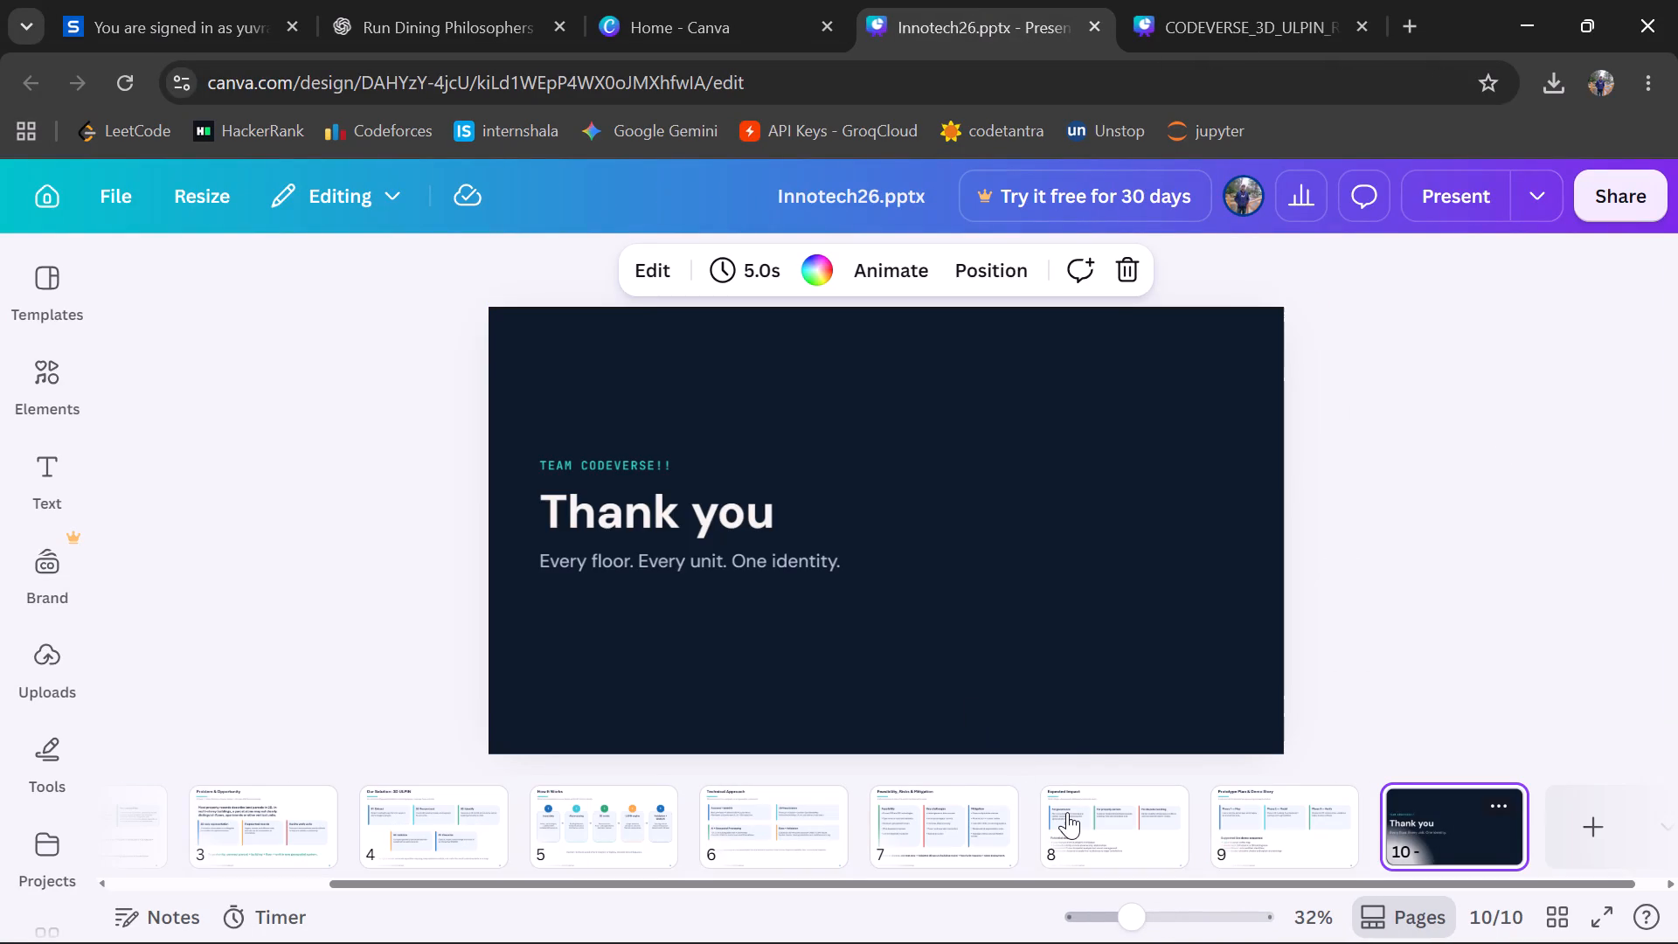
click(1067, 812)
click(1302, 0)
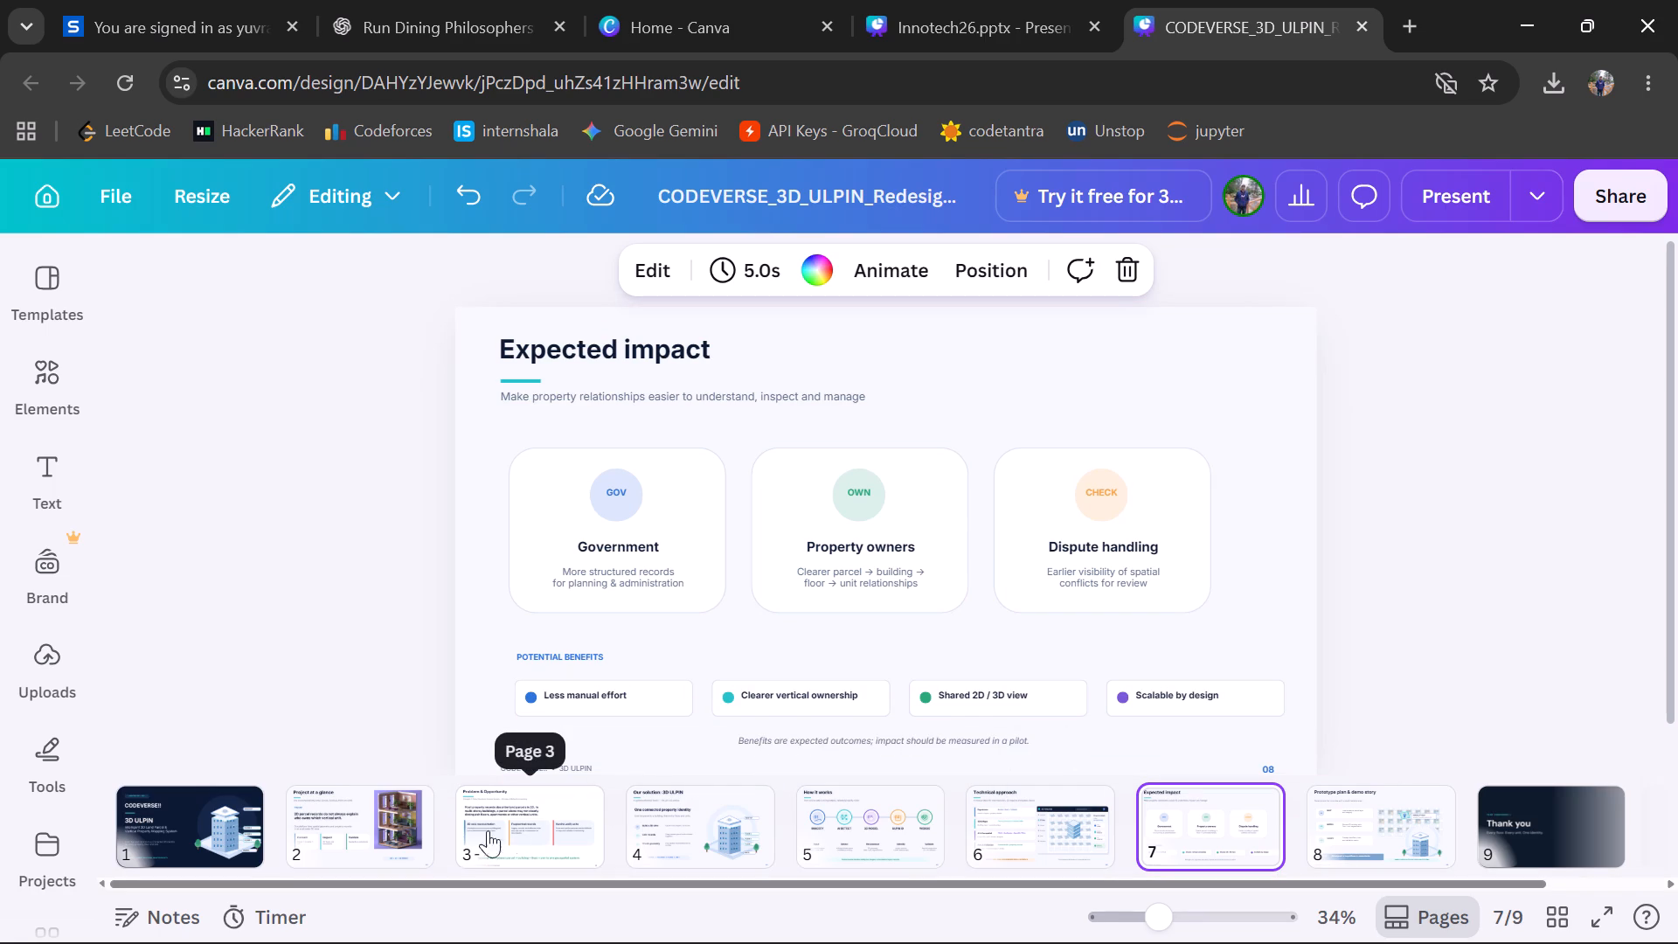
Reduce the bold statement about 2D property records on the Problem & Opportunity page to font size 27.5.
right_click(528, 829)
click(508, 813)
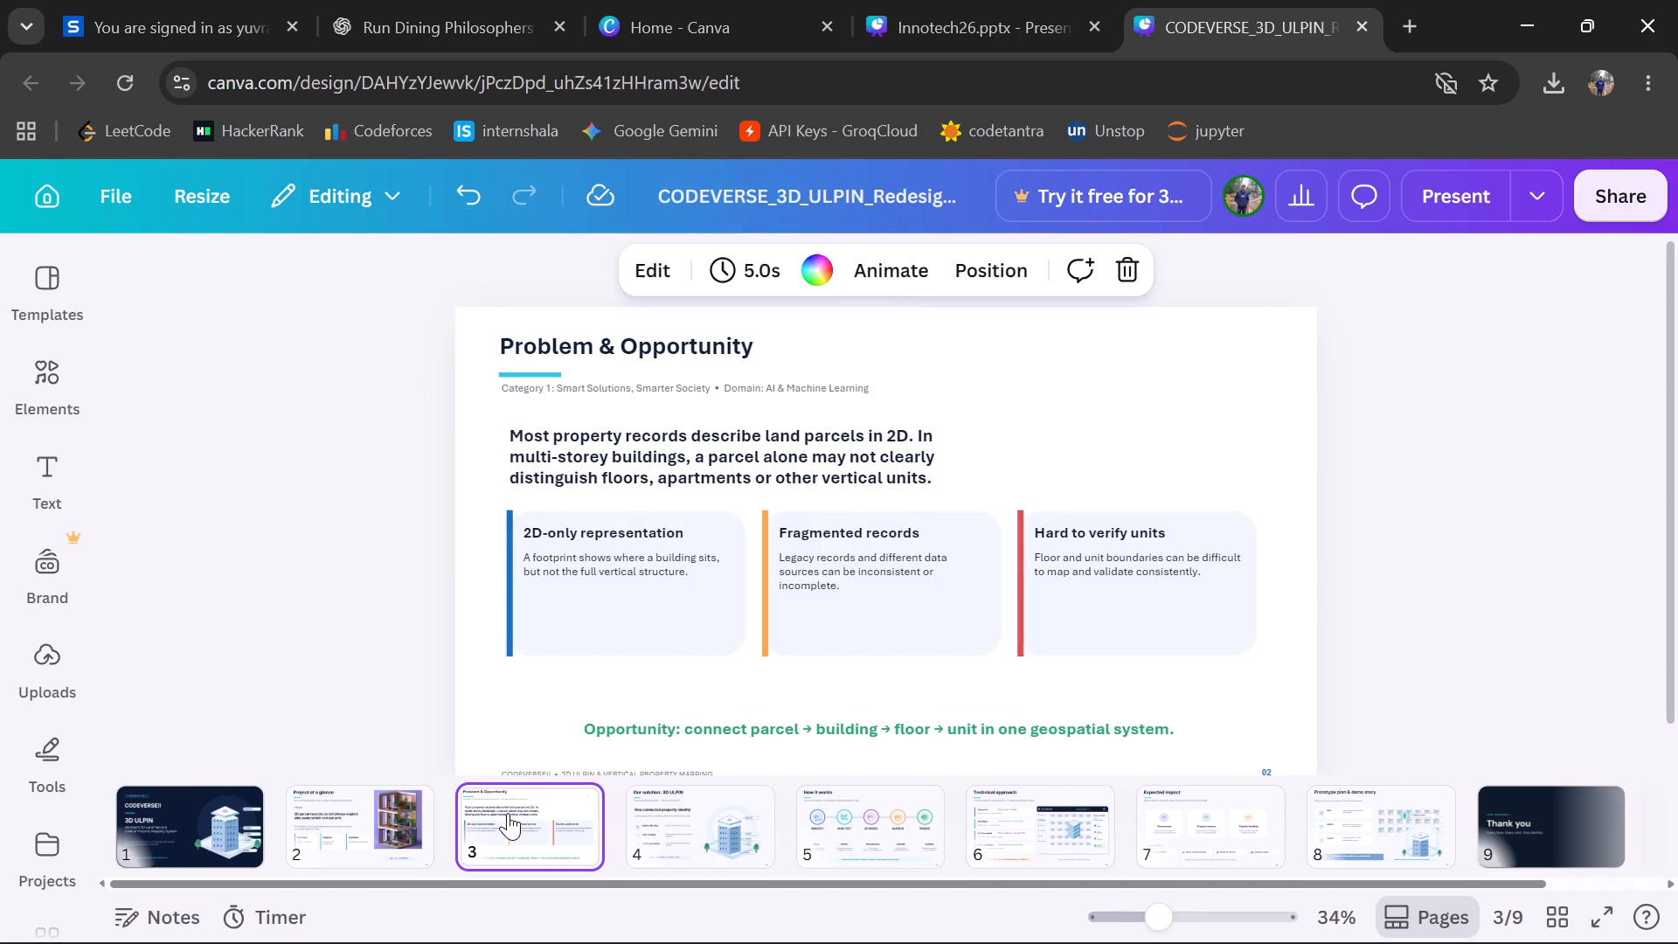
click(697, 459)
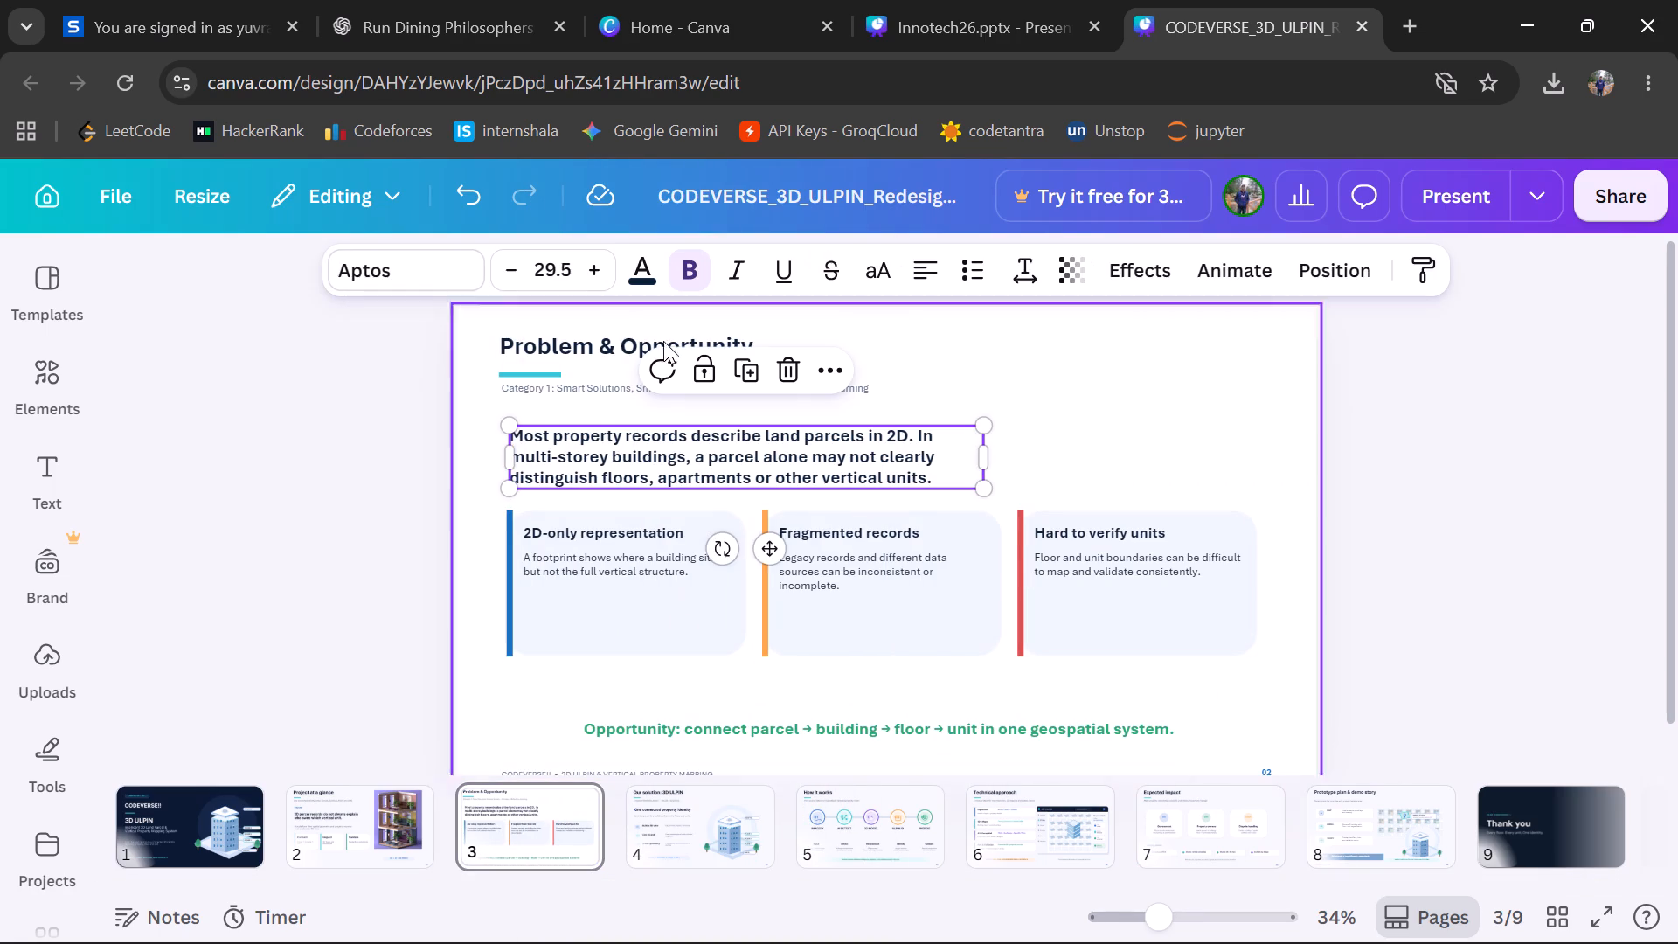
click(518, 267)
click(518, 267)
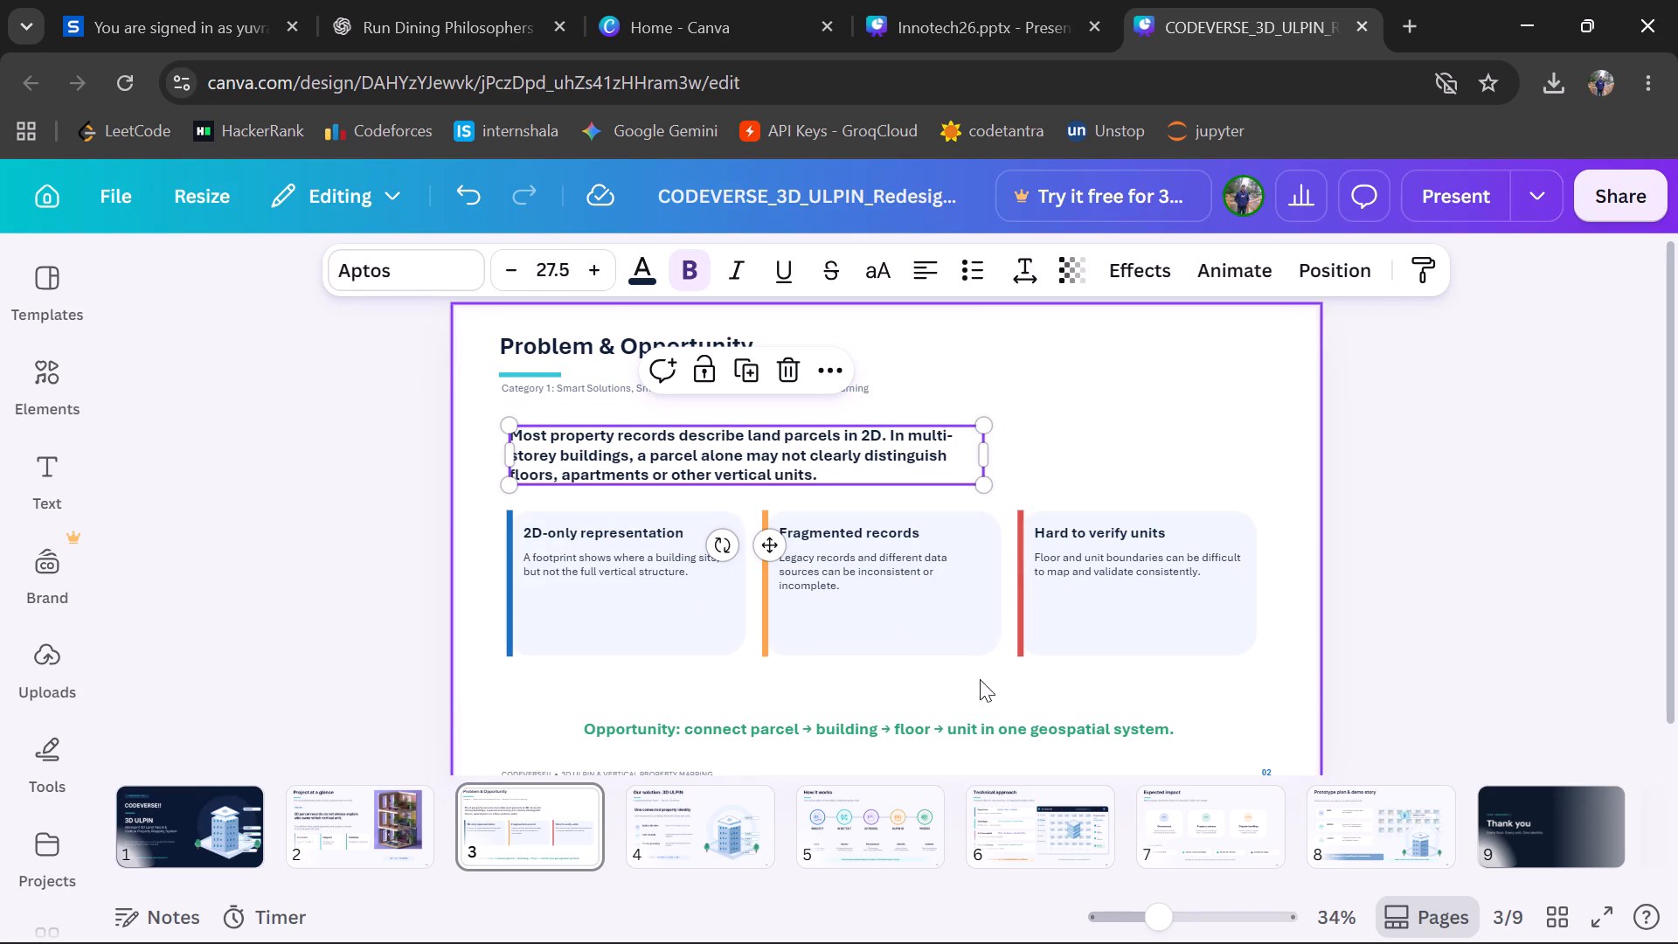
Reduce the green Opportunity line beneath the three cards to font size 25.
click(903, 731)
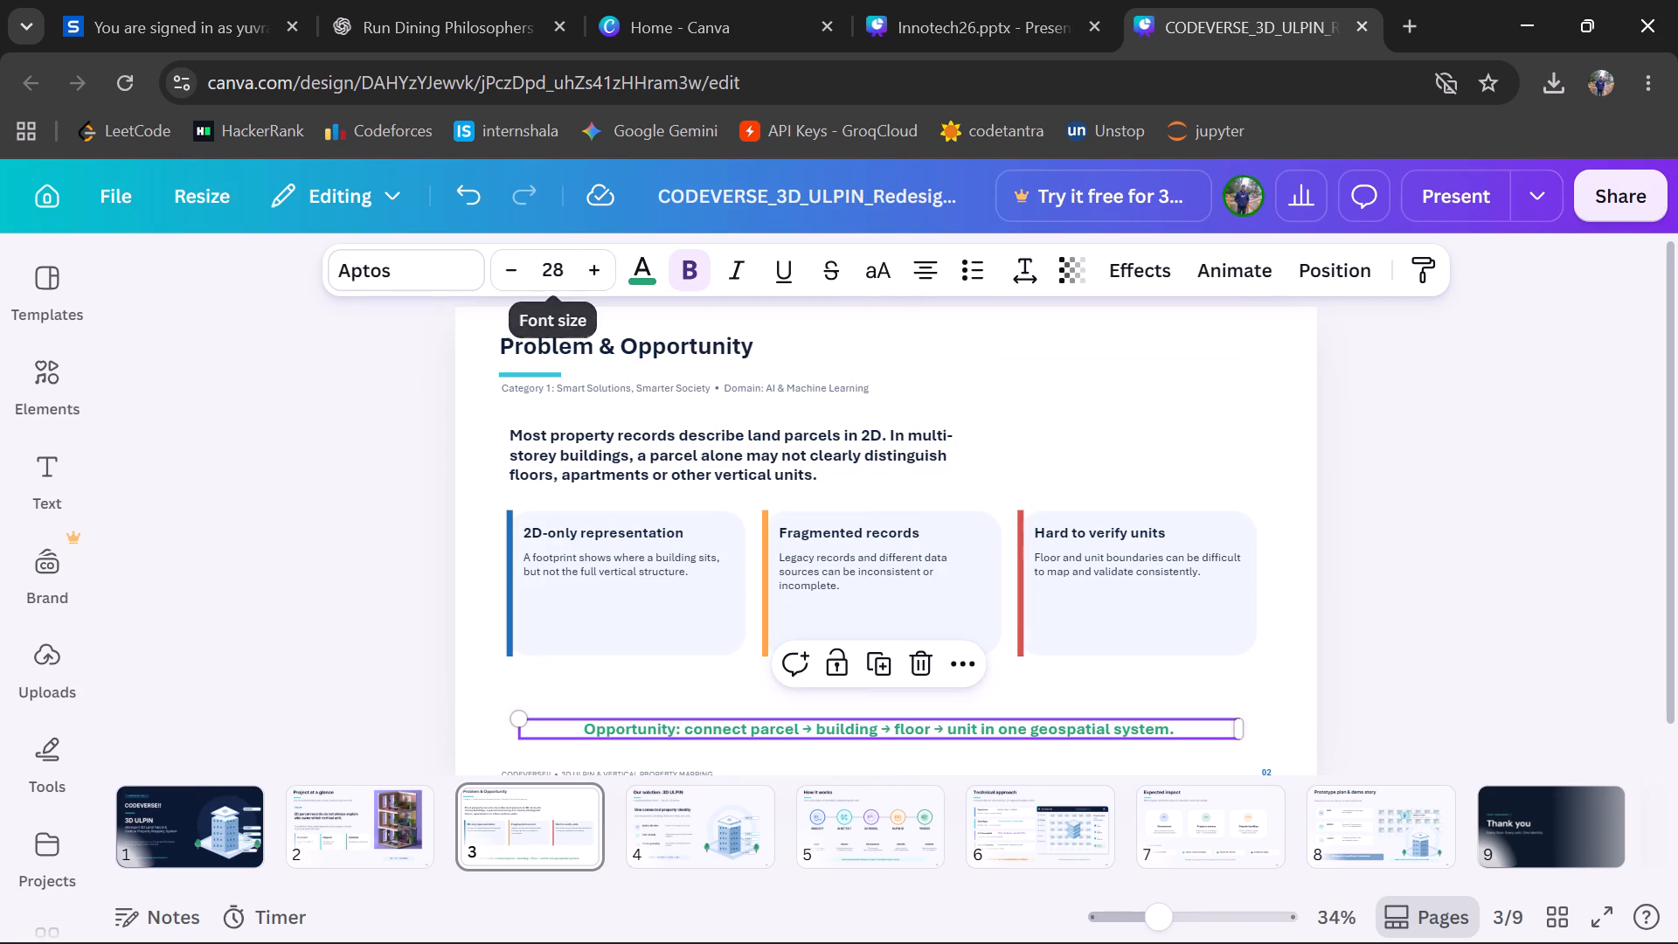
click(515, 265)
click(515, 265)
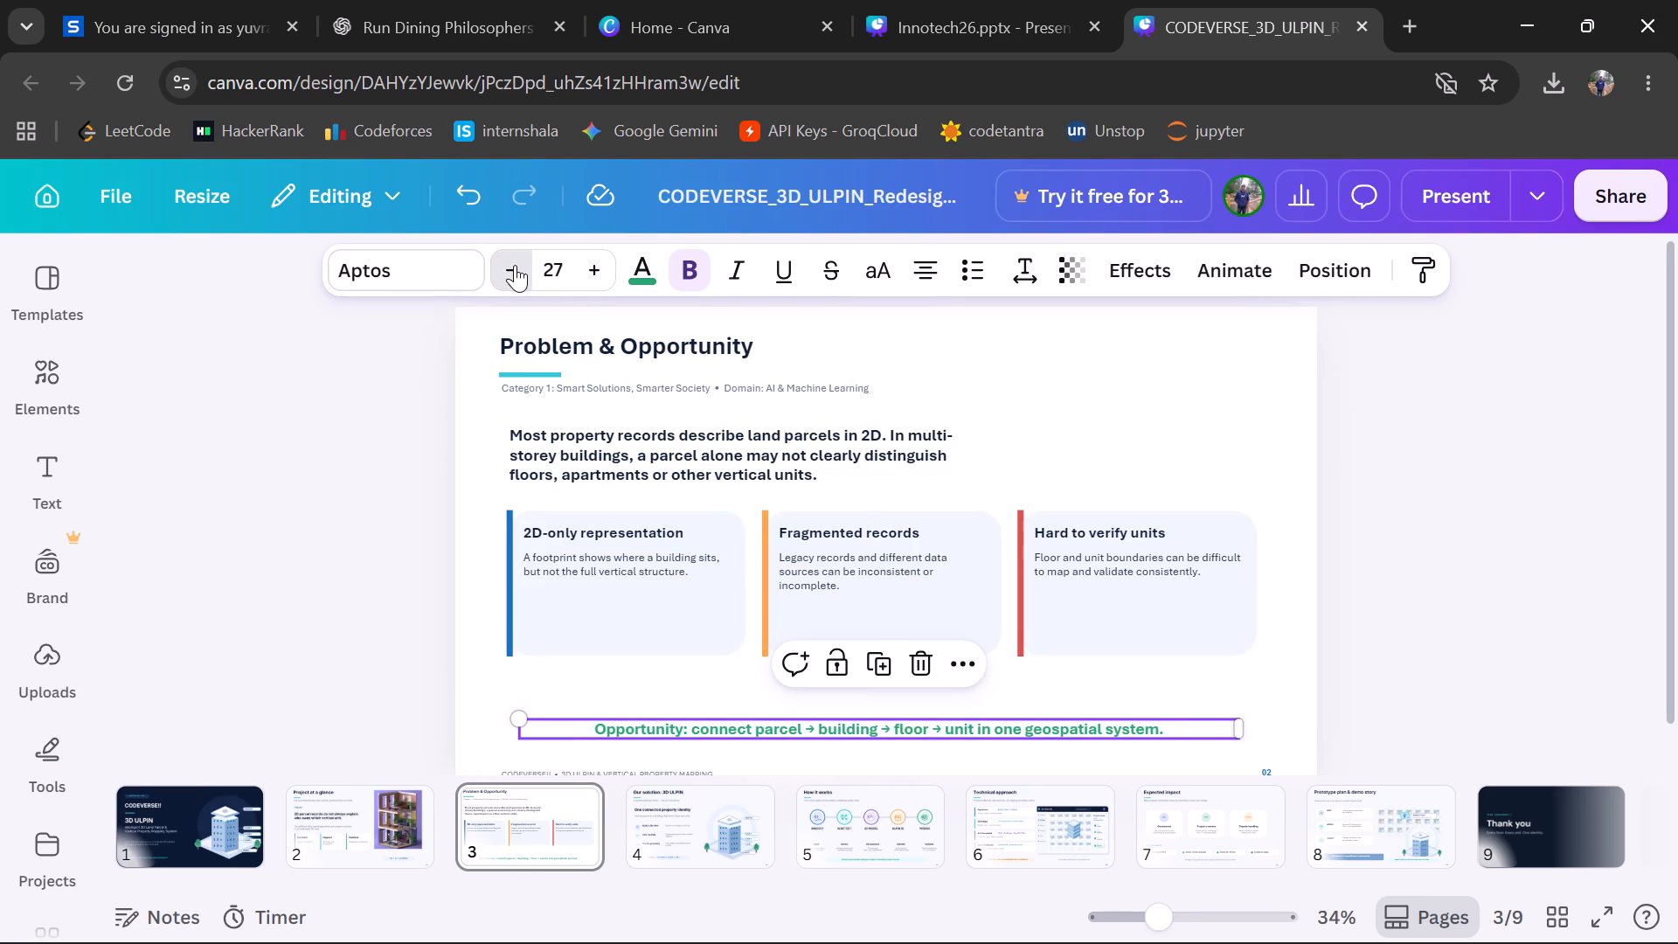
click(515, 265)
Move the green Opportunity line slightly lower and a little to the right, just above the page footer.
drag(898, 729, 900, 746)
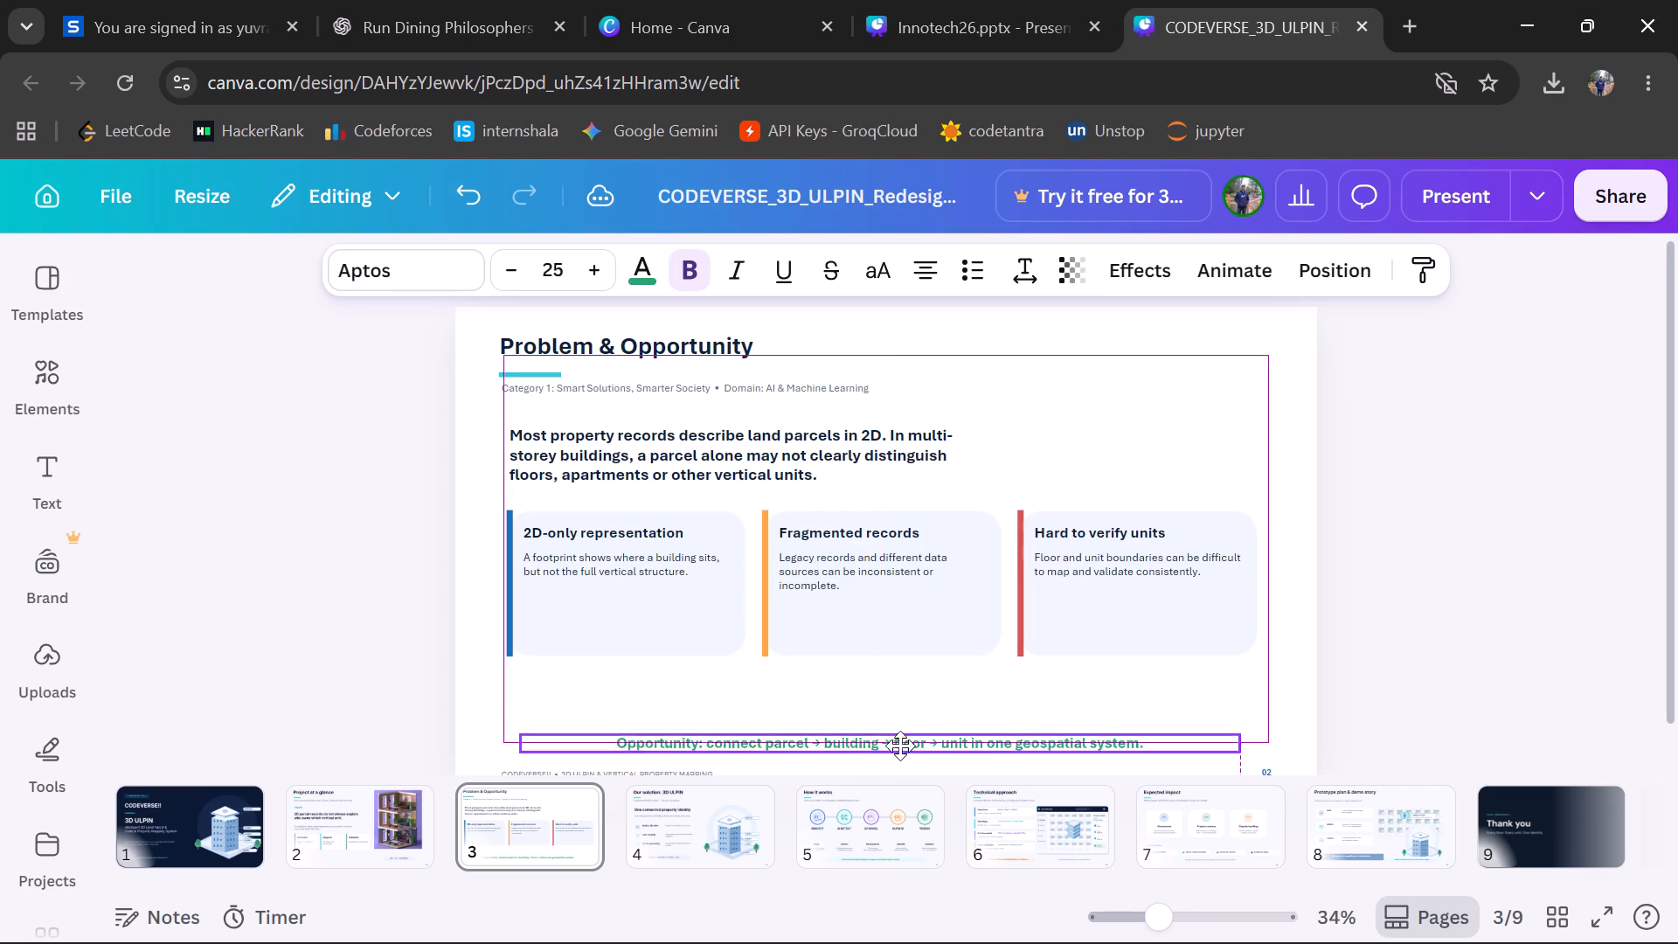
drag(900, 746, 905, 750)
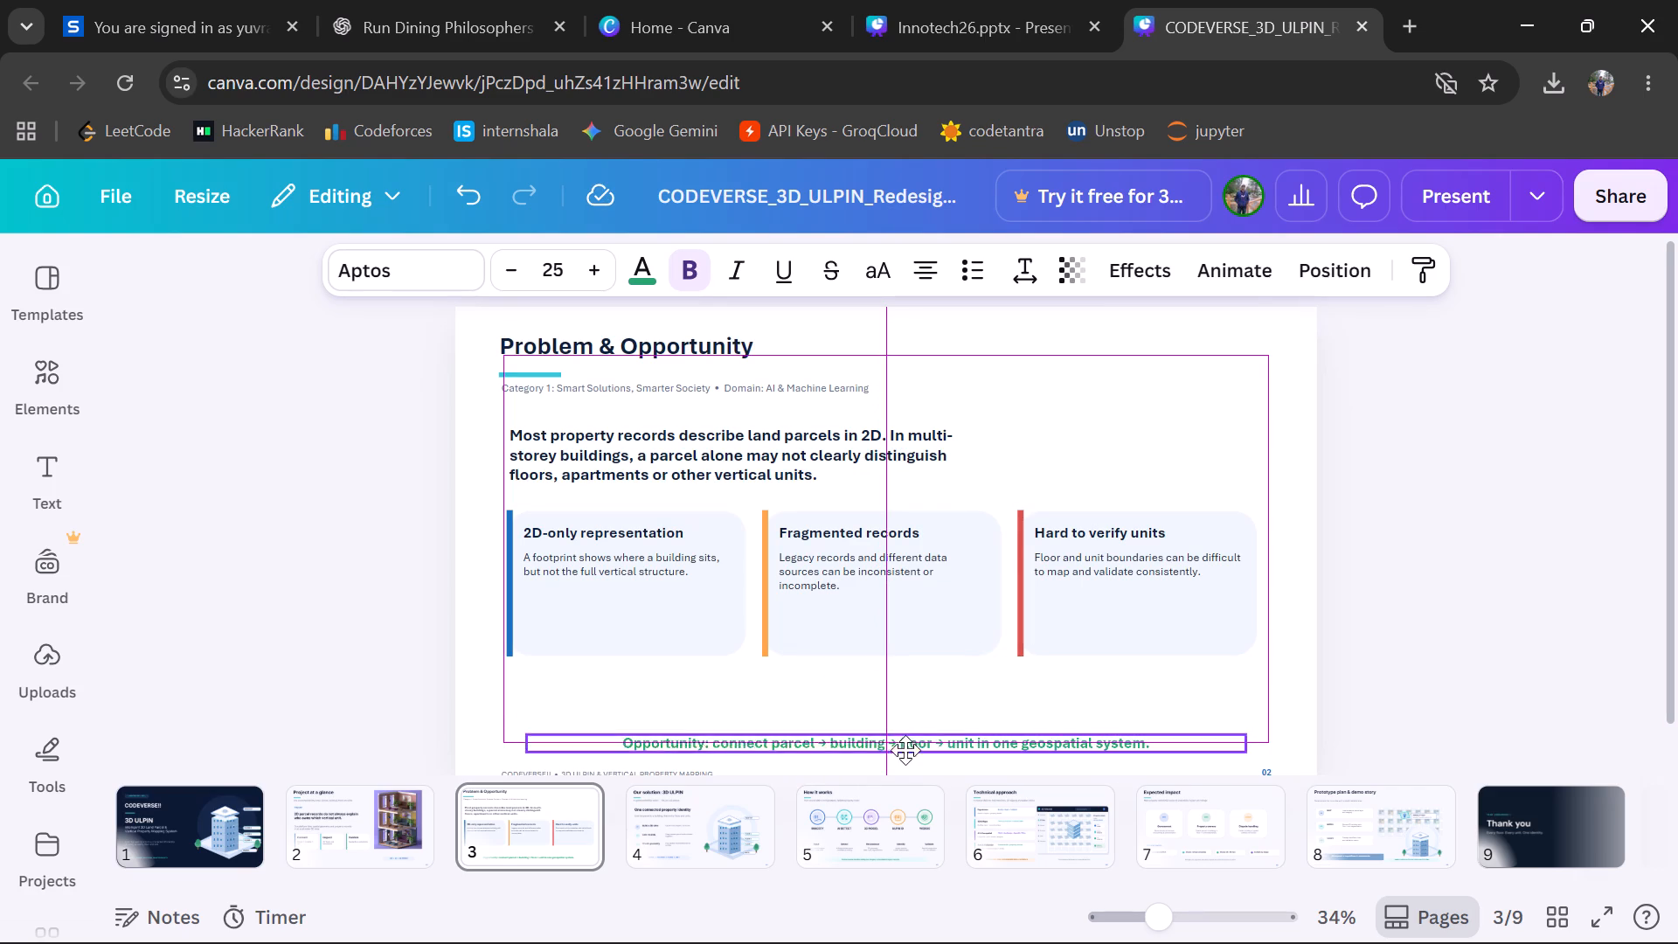
drag(905, 750, 909, 742)
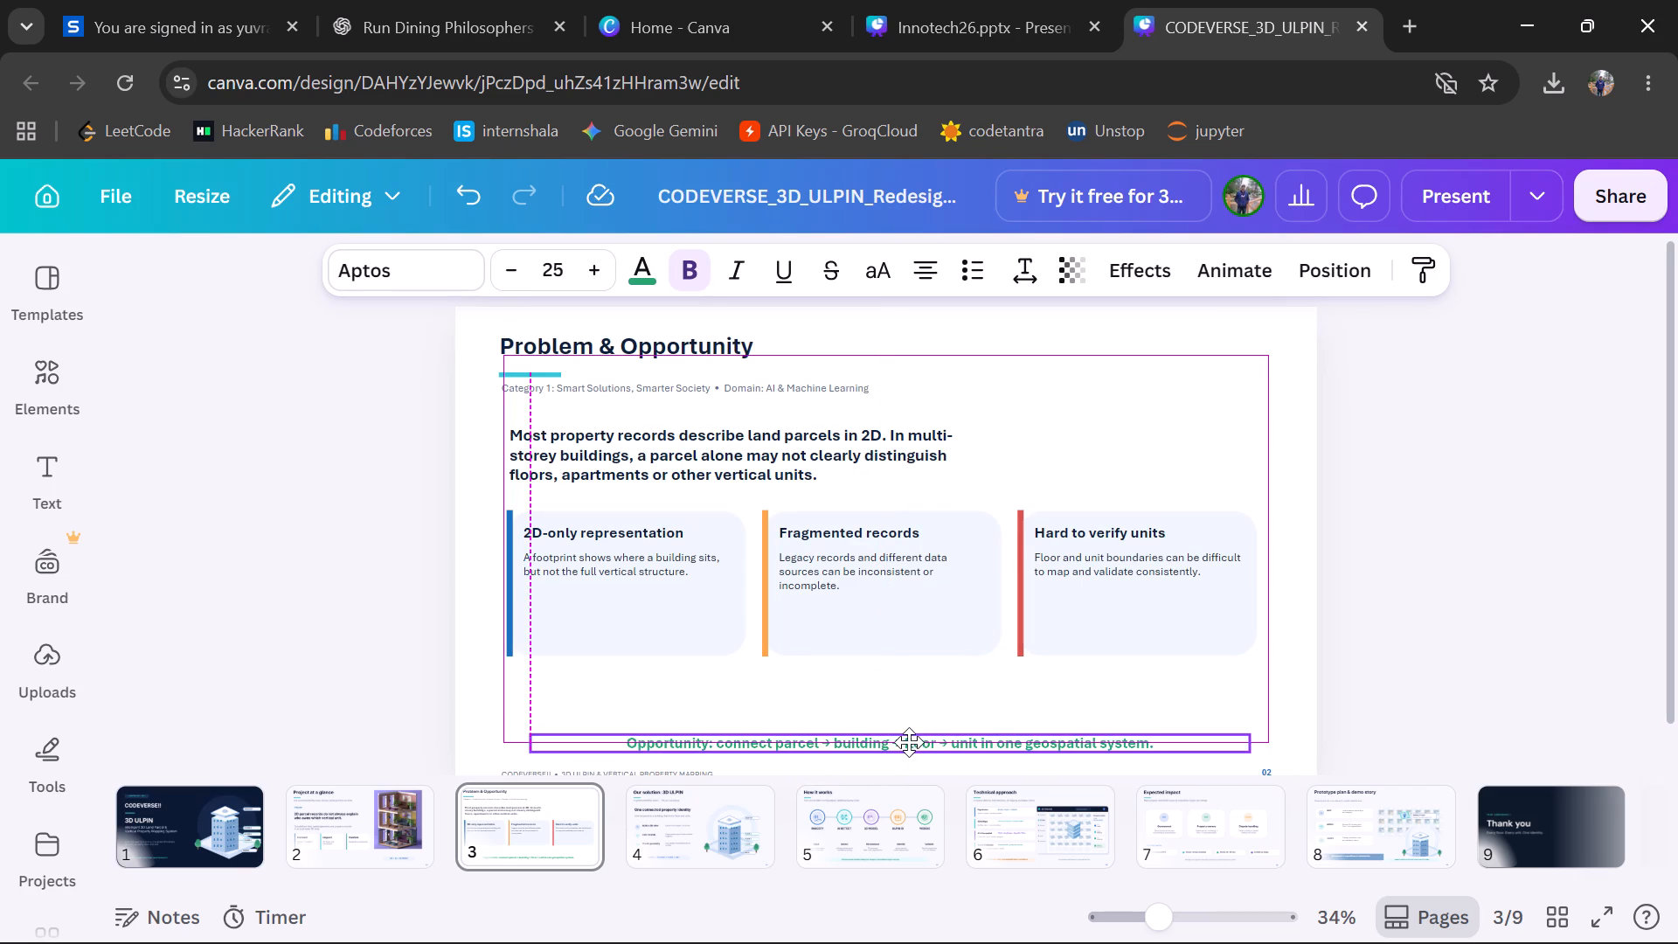
drag(909, 742, 908, 743)
drag(908, 743, 908, 744)
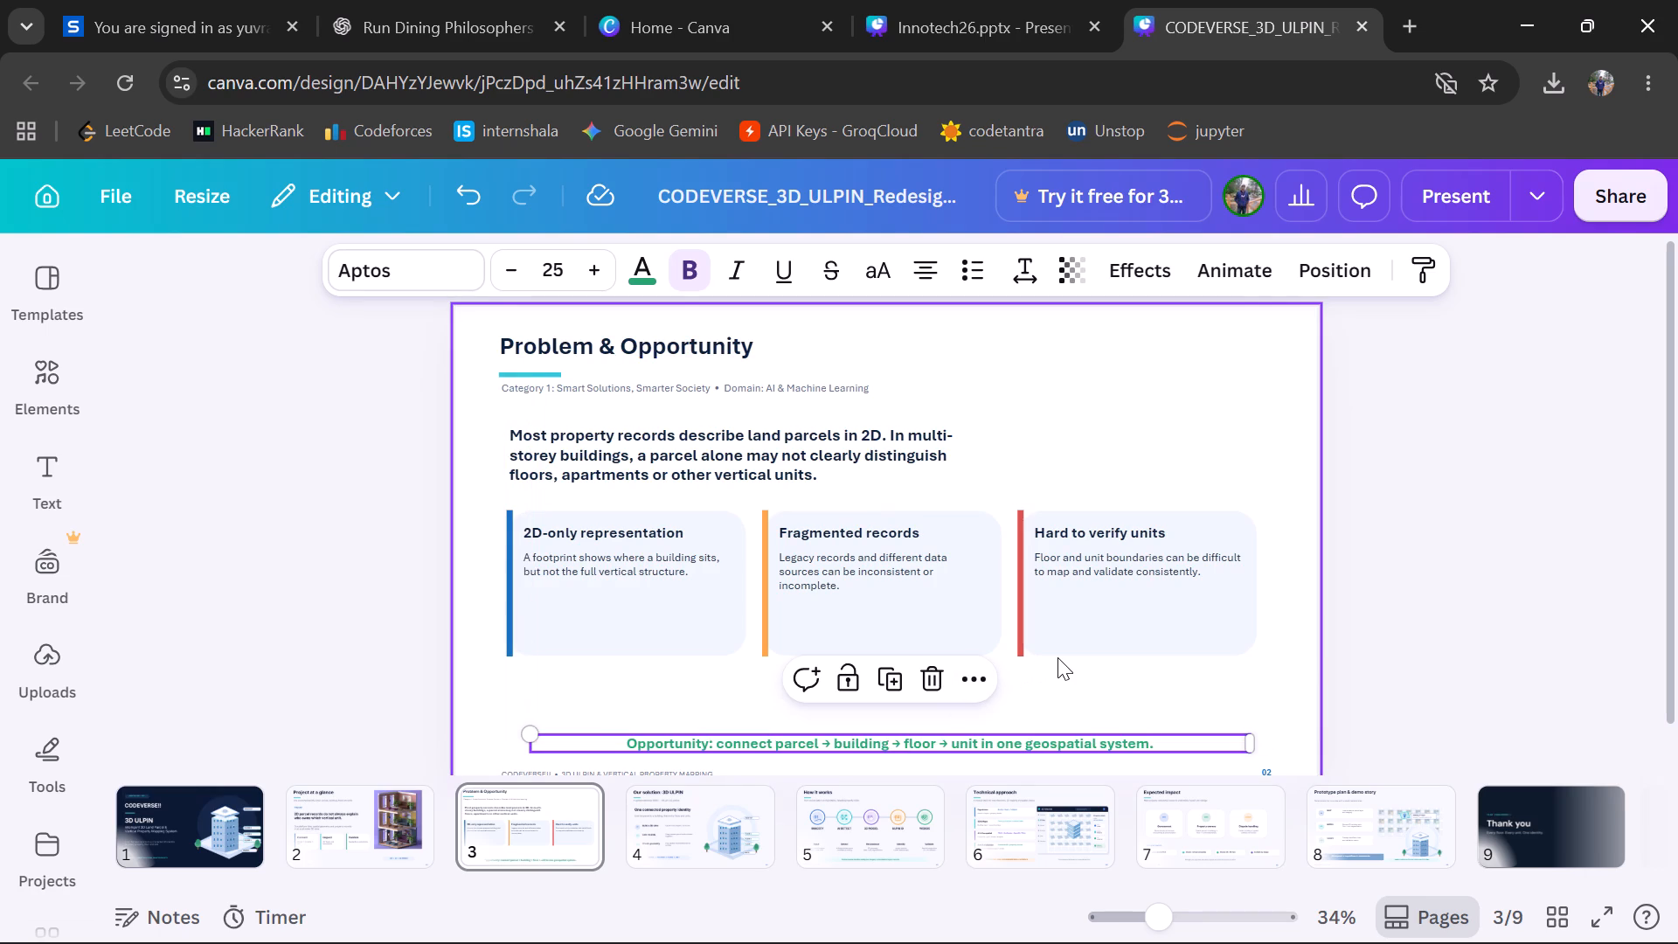
click(1057, 657)
Delete the pale blue background shape of the 2D-only representation card, keeping its text and blue bar.
scroll(790, 673, down, 2)
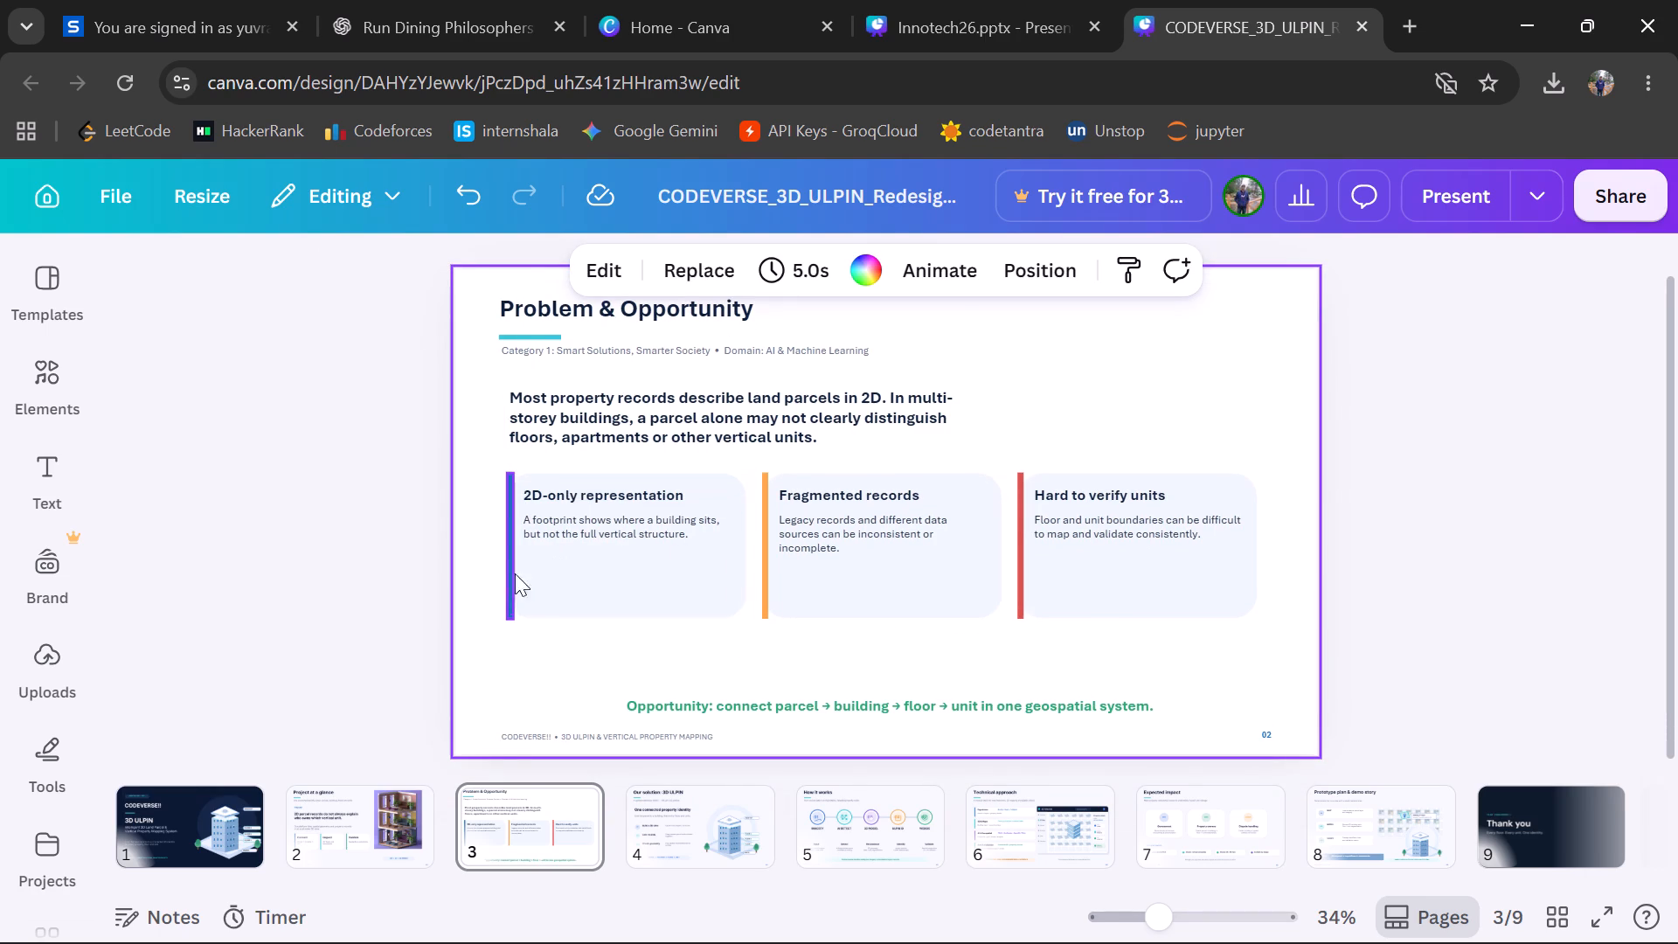
click(738, 602)
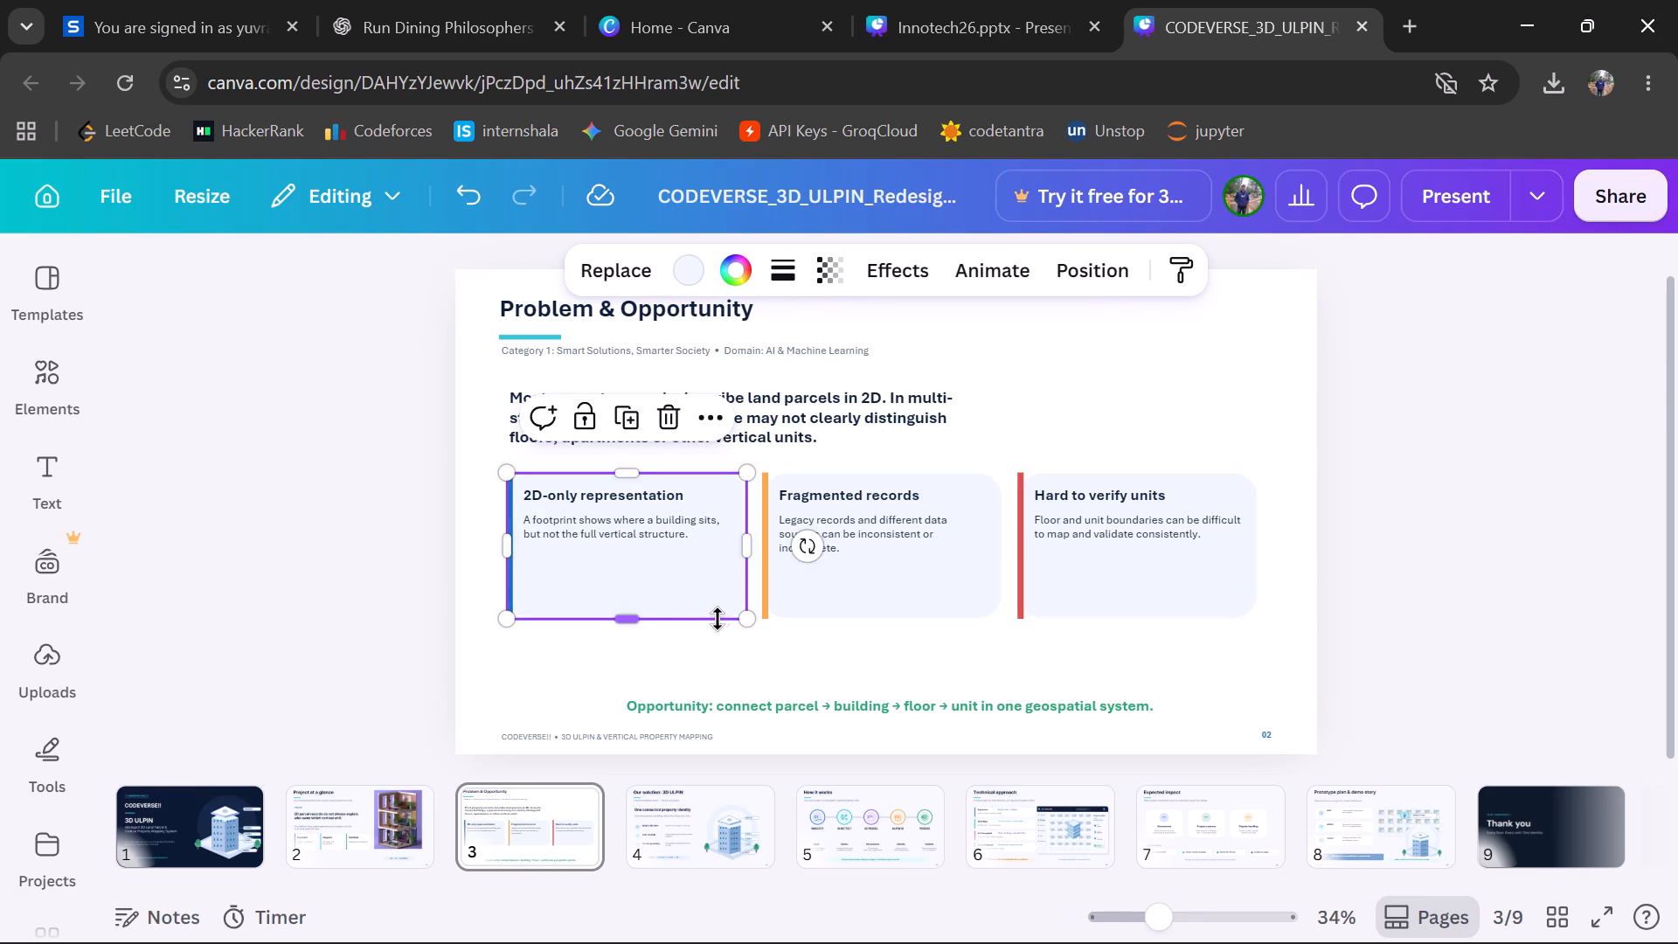
click(706, 420)
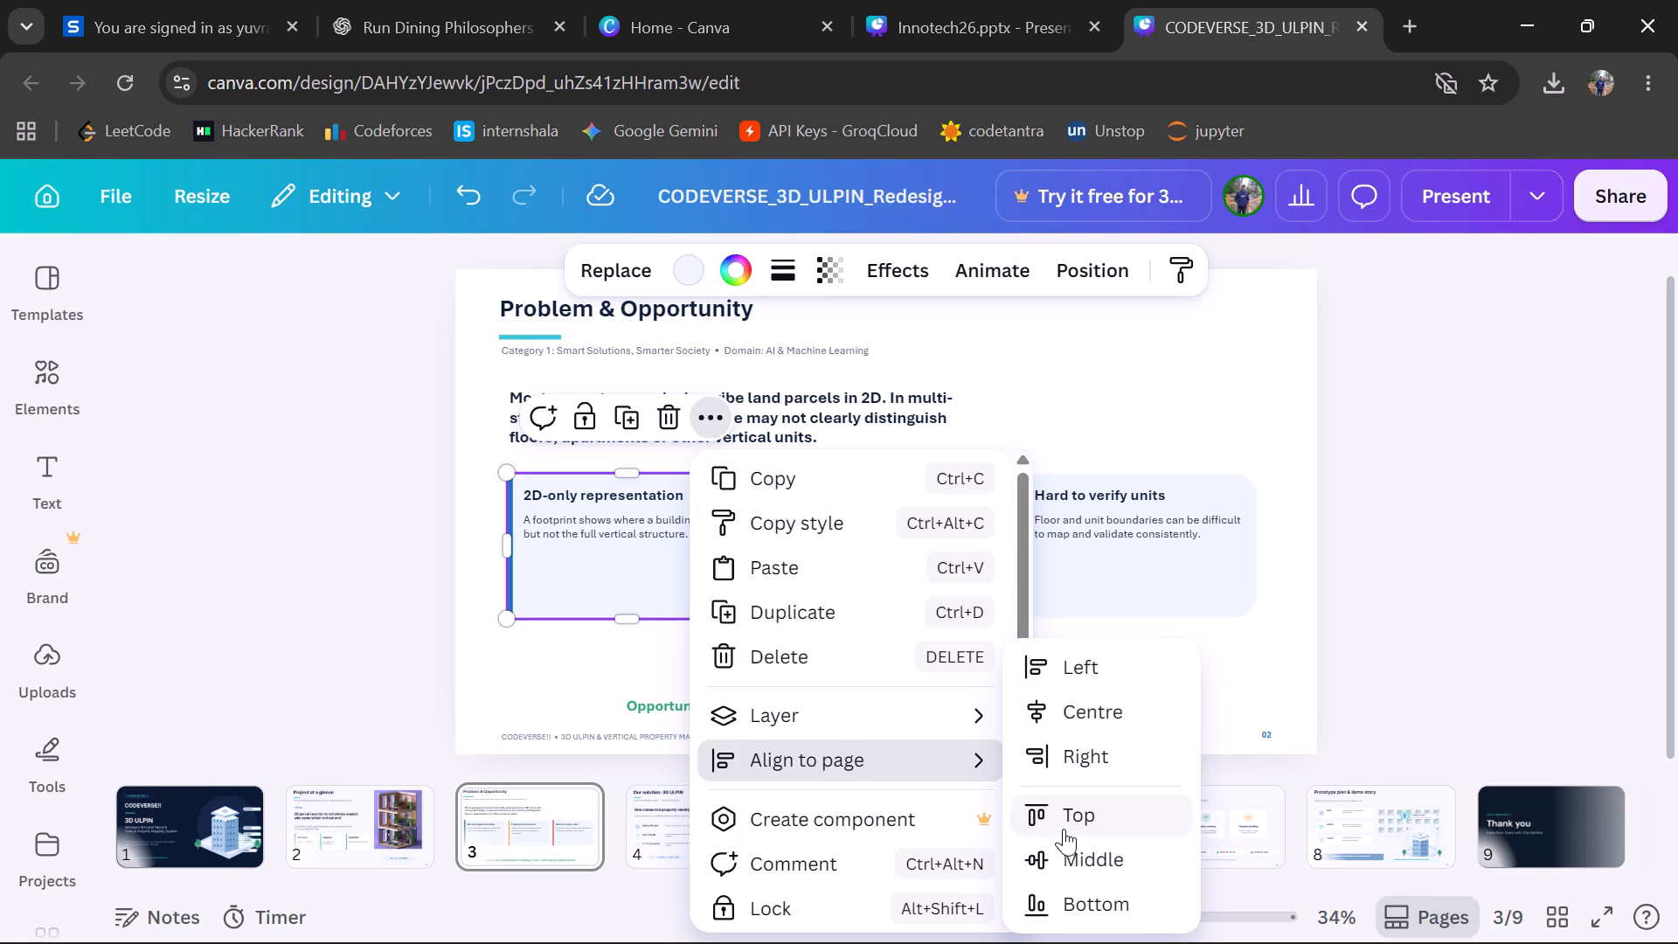
click(1072, 902)
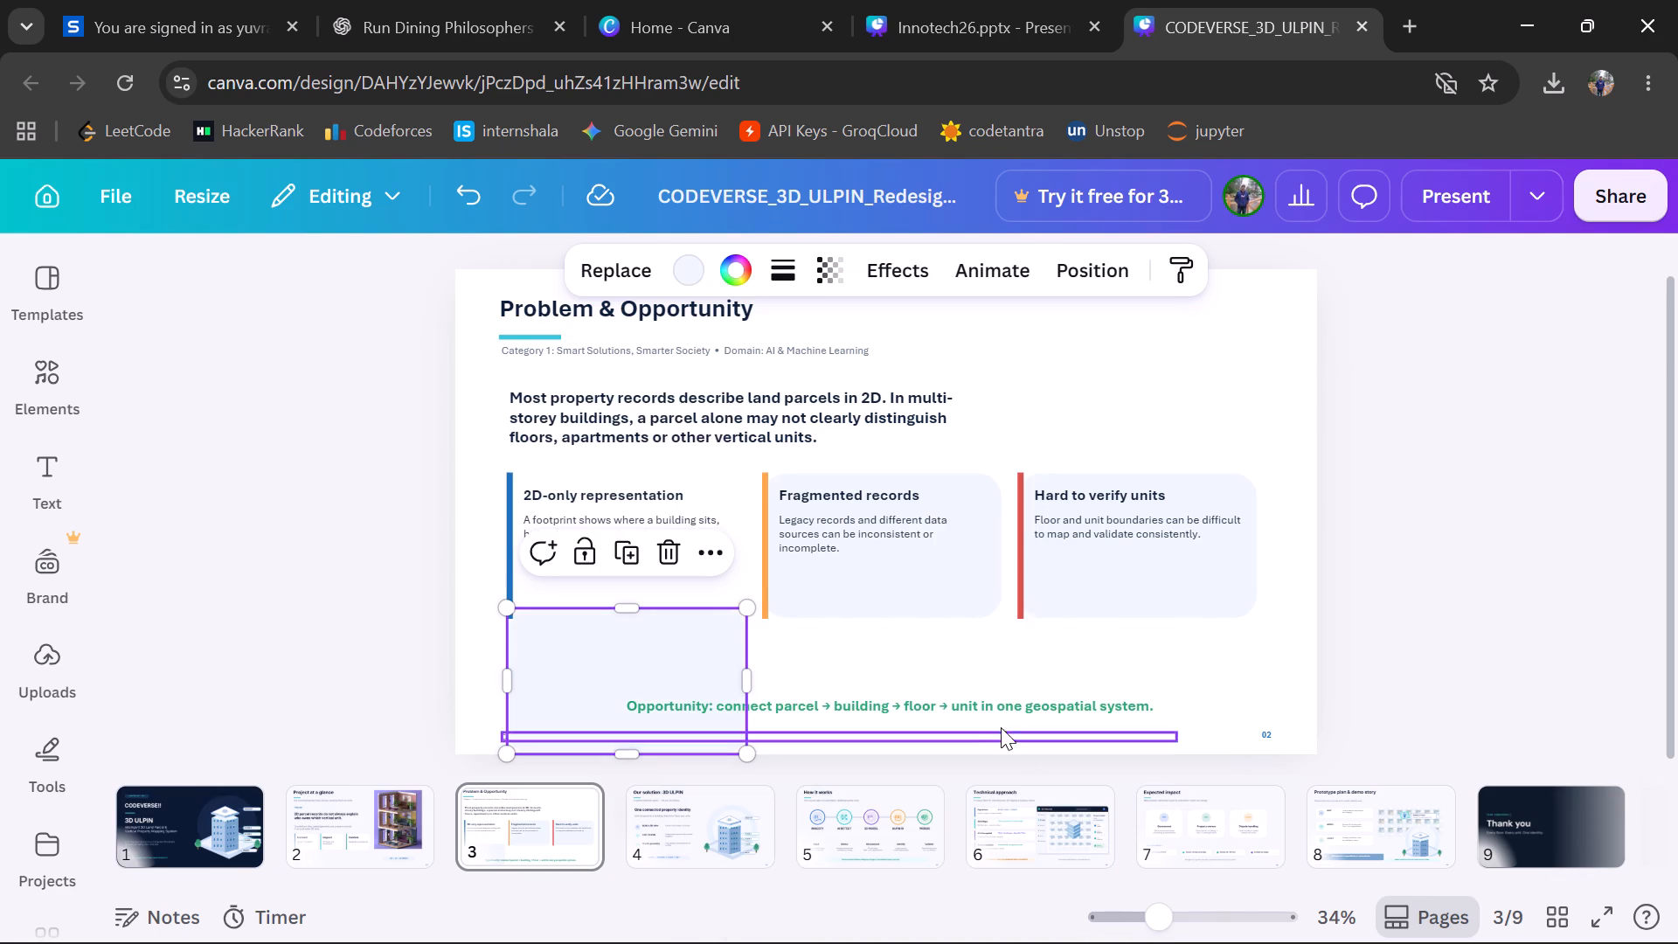
click(669, 559)
Try light blue #f5f8fc on the Fragmented records card's background, and settle on white.
click(940, 593)
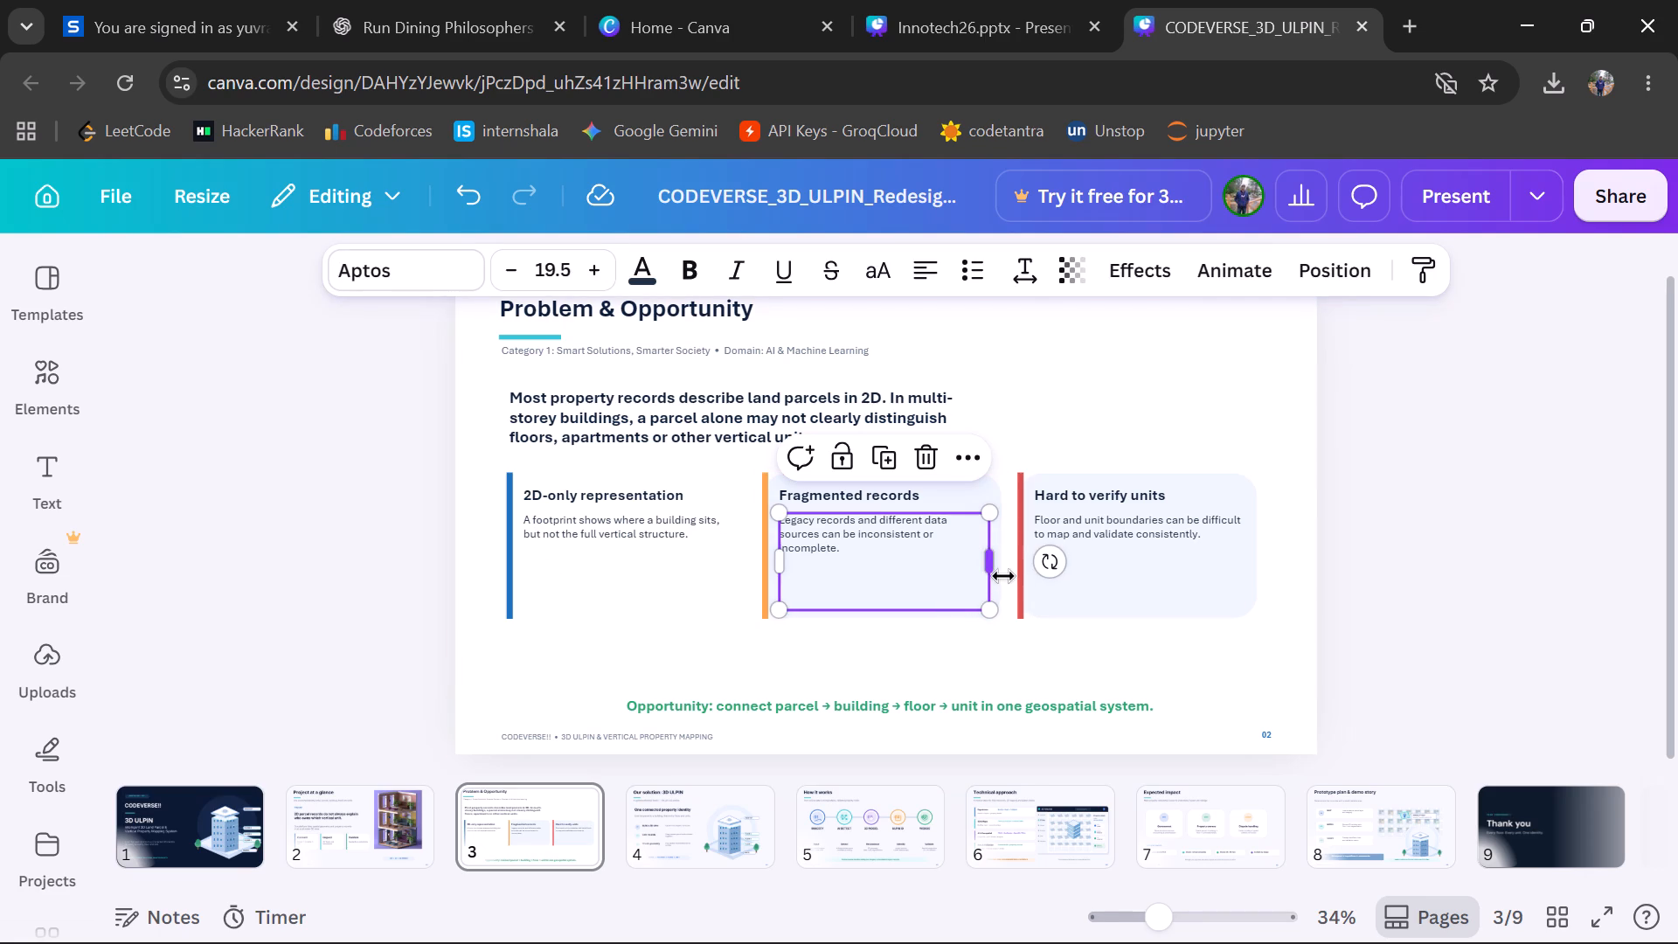
click(989, 483)
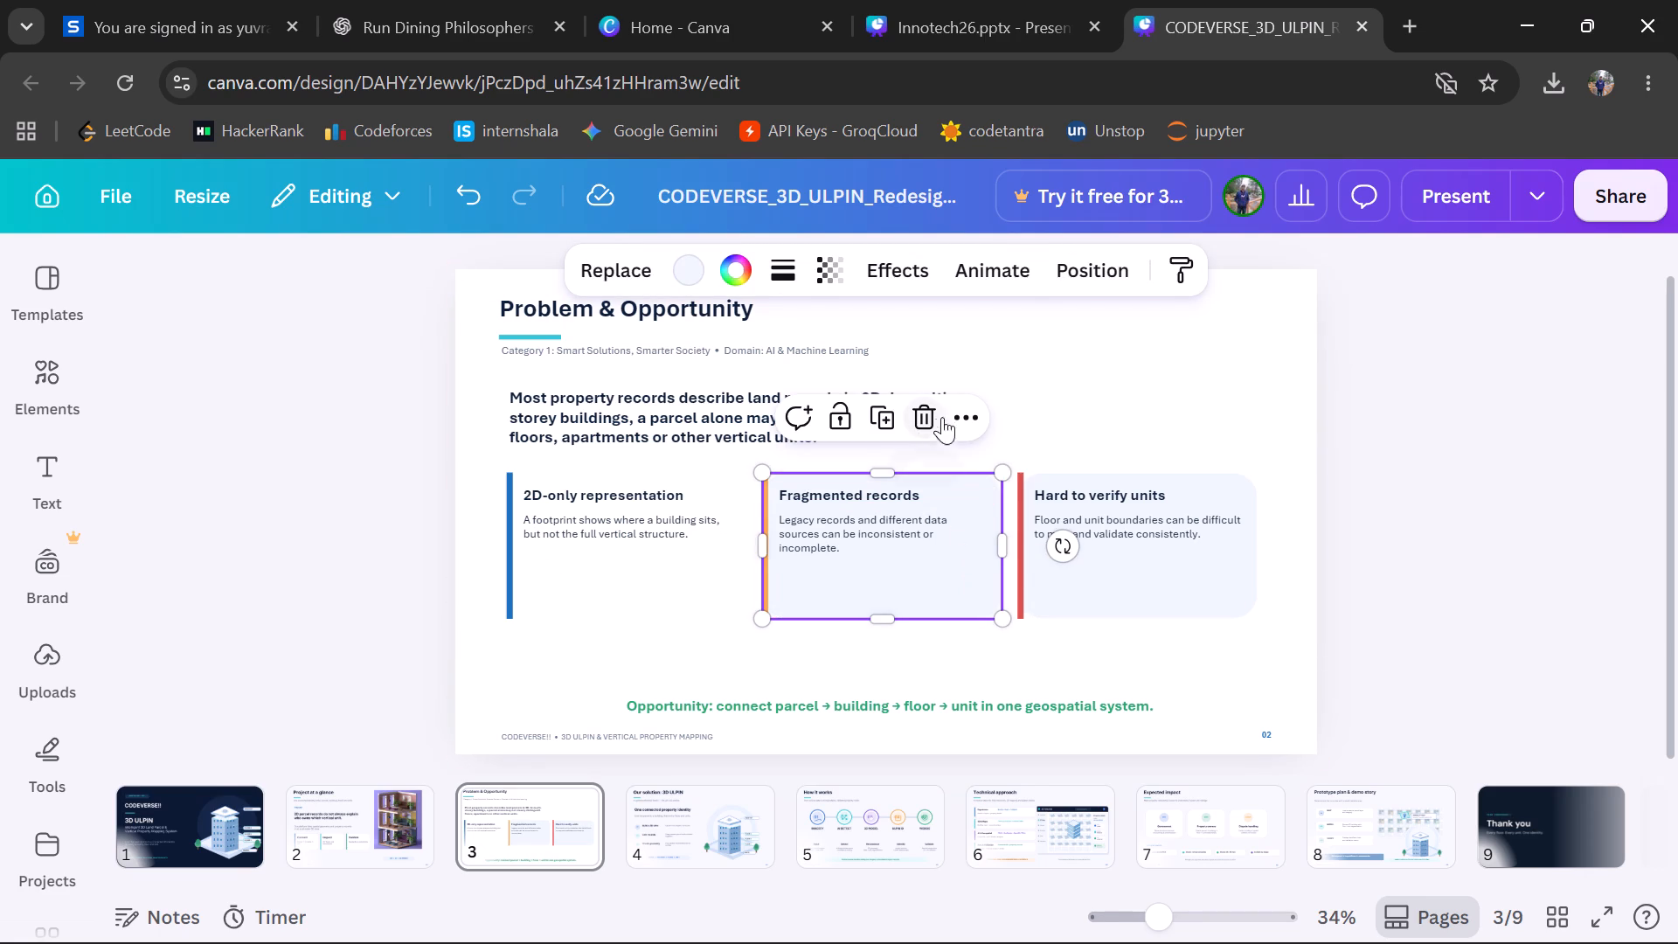
click(697, 266)
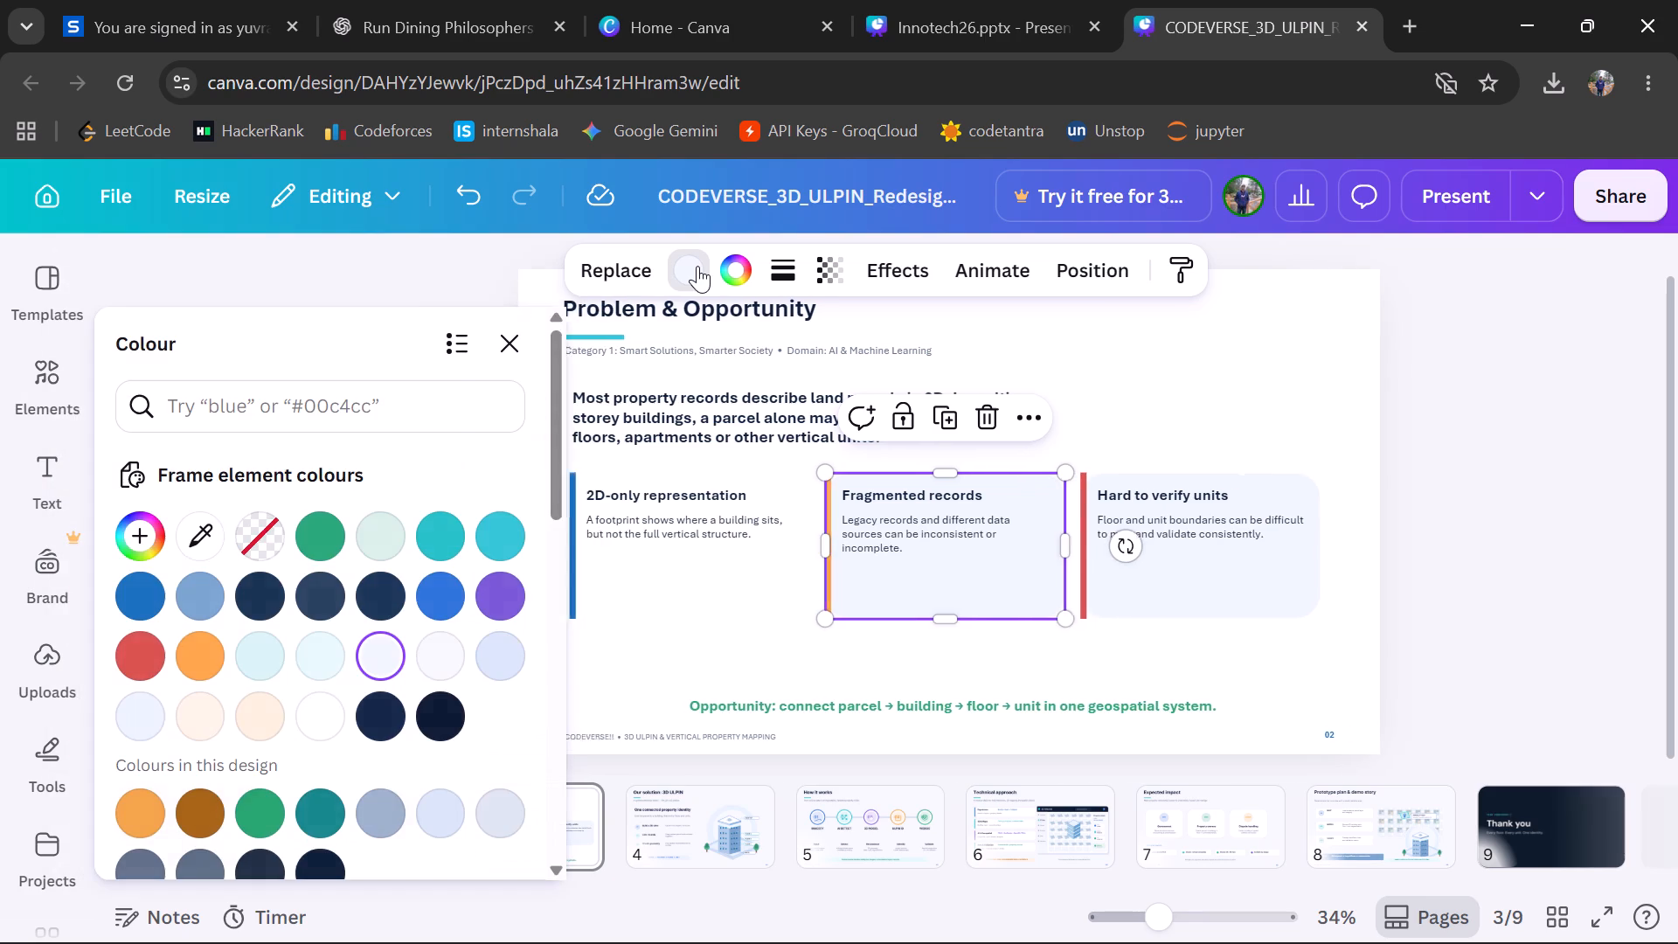
click(451, 651)
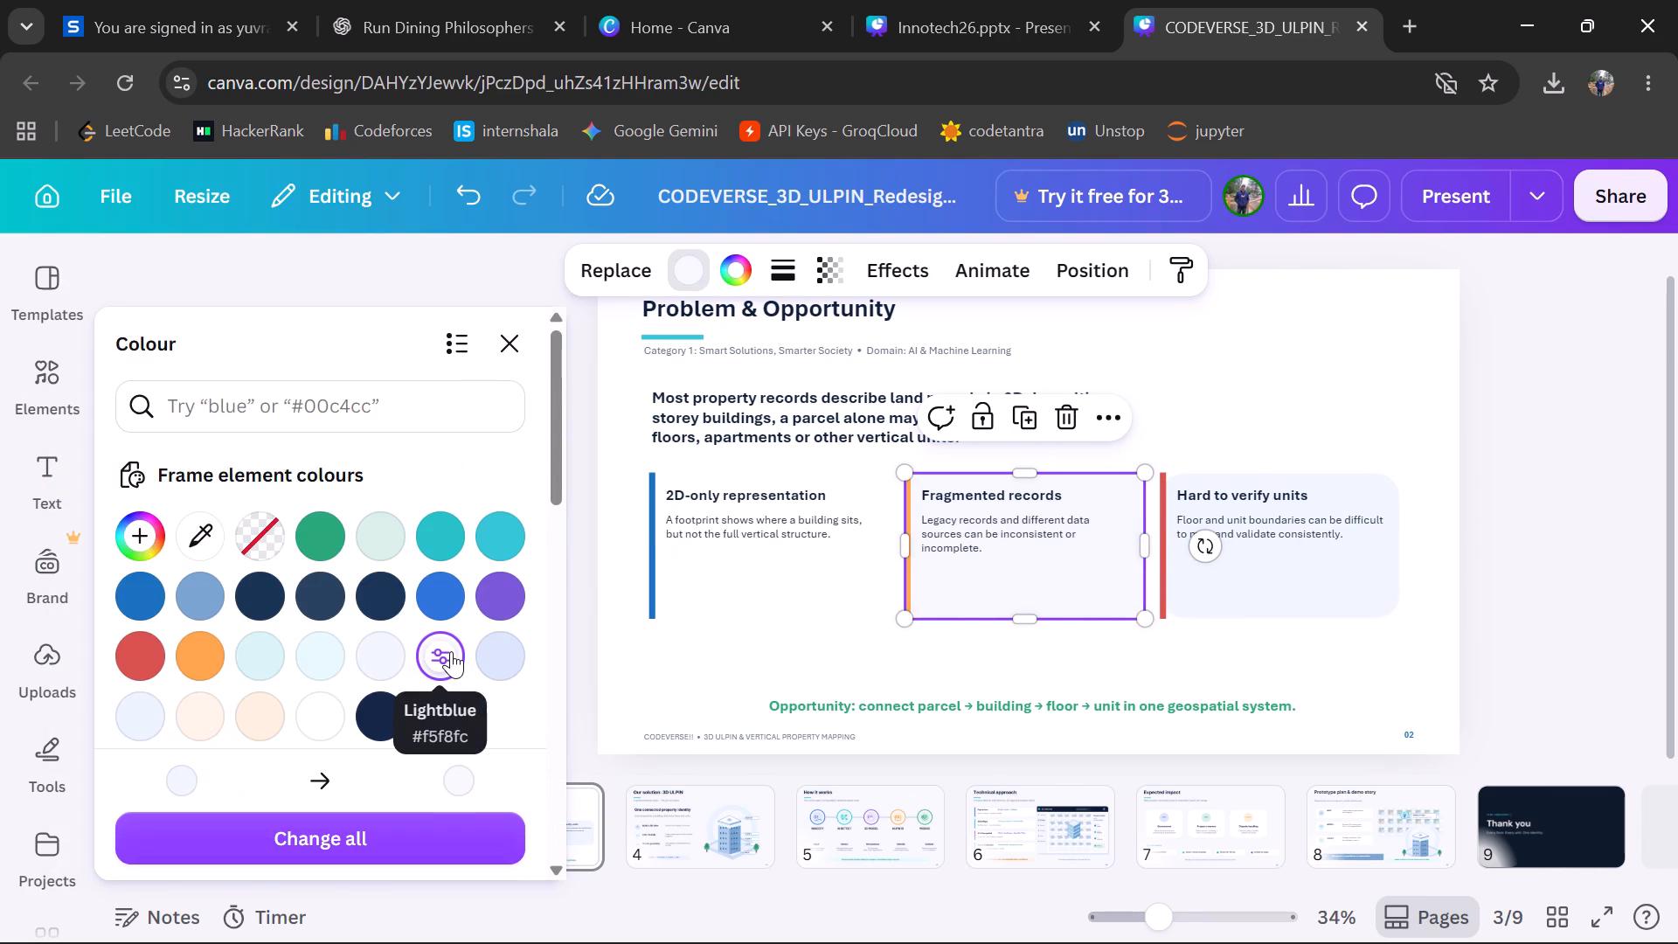
click(314, 713)
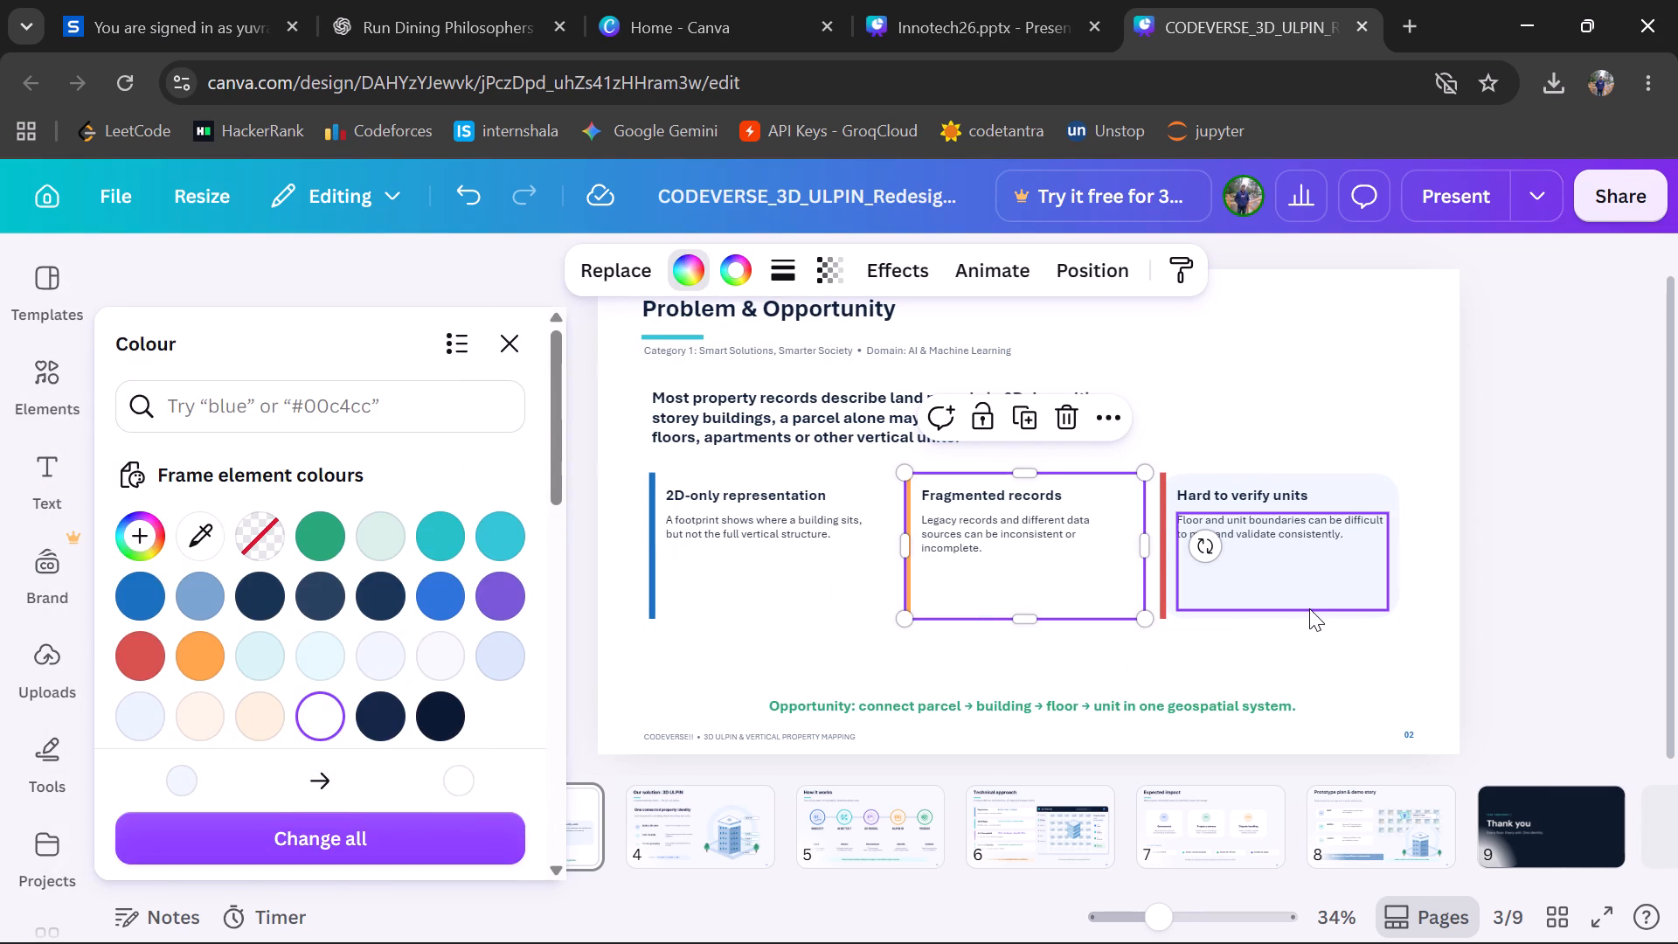
Fill the Hard to verify units card's background with white.
click(1391, 603)
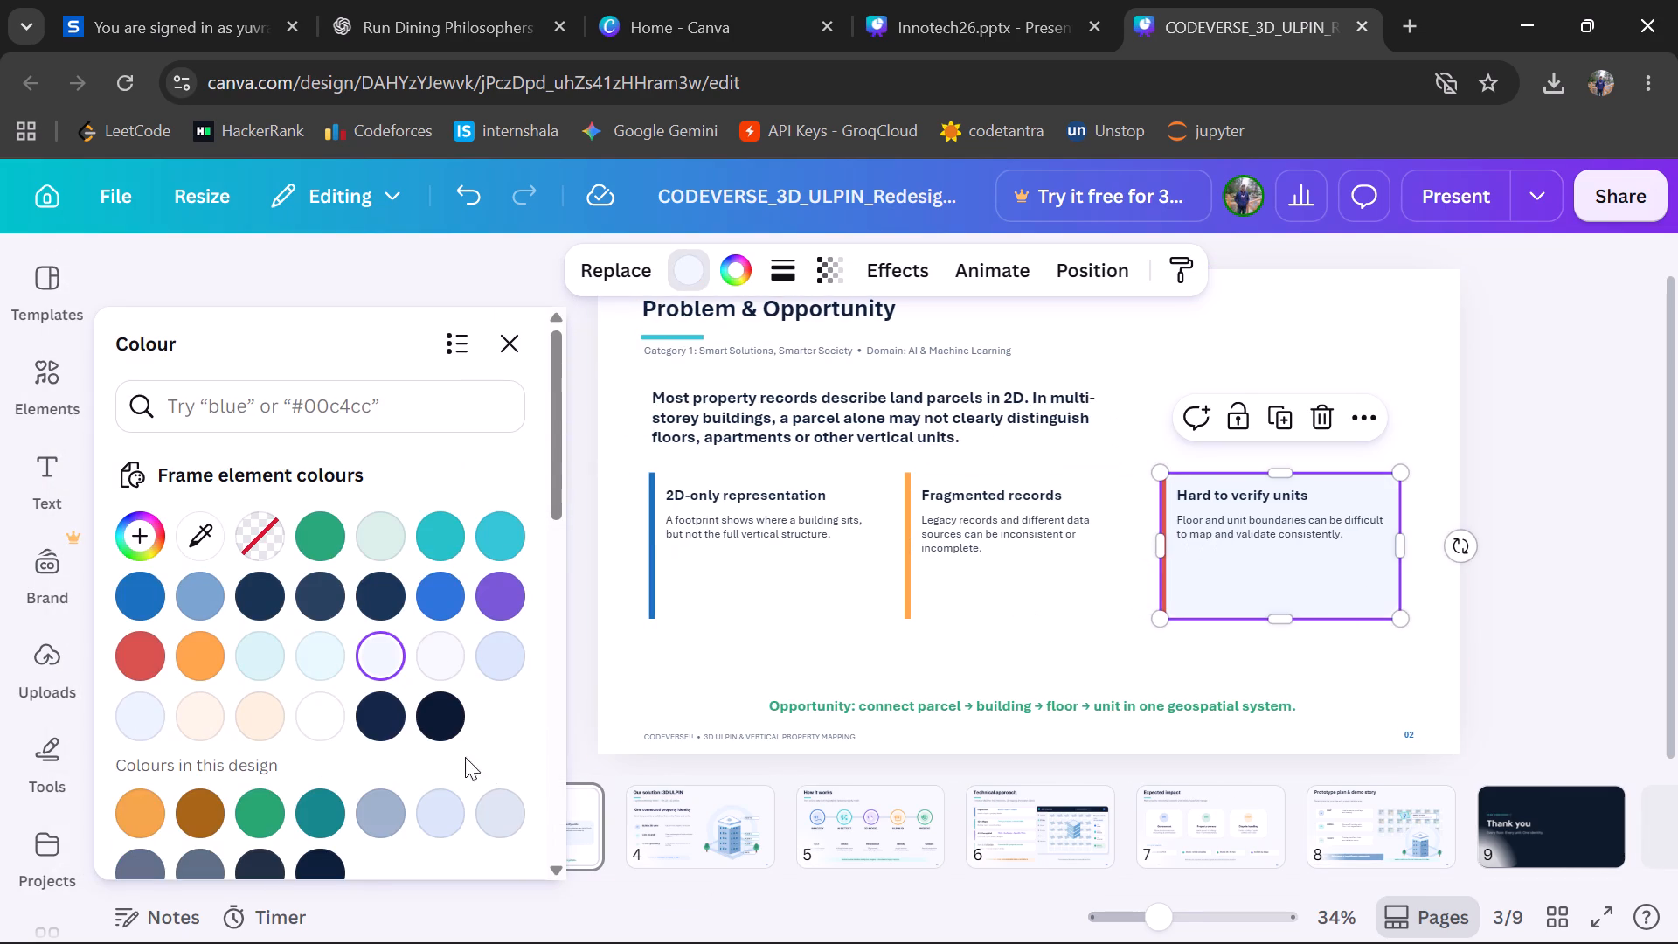
click(331, 733)
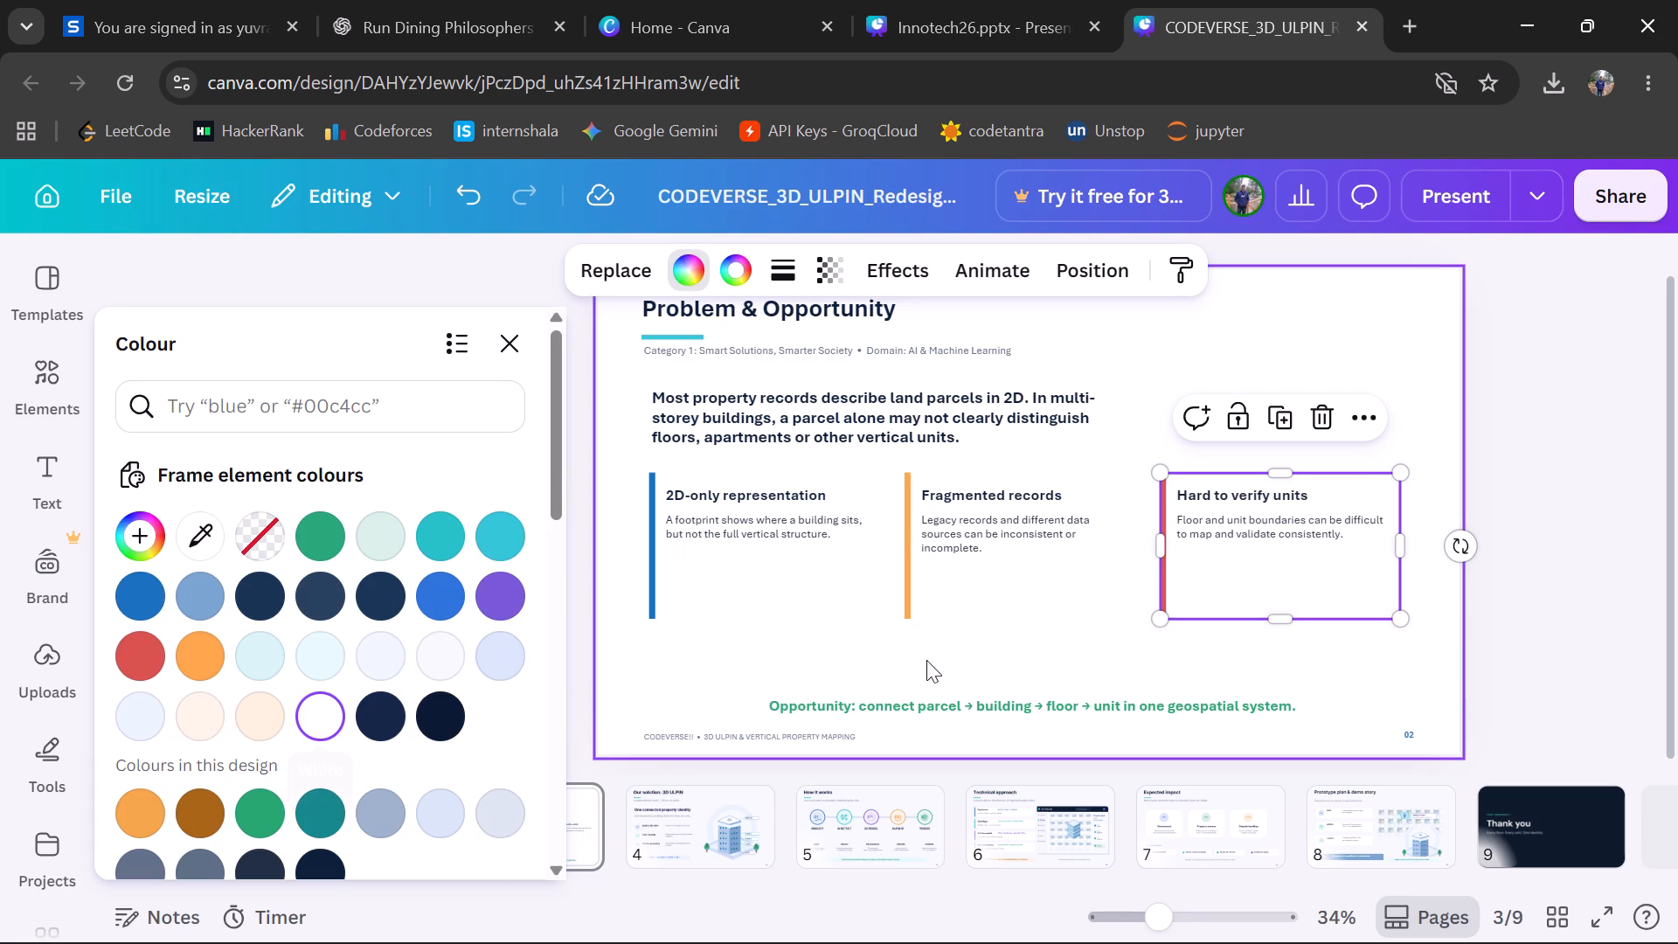
click(1535, 651)
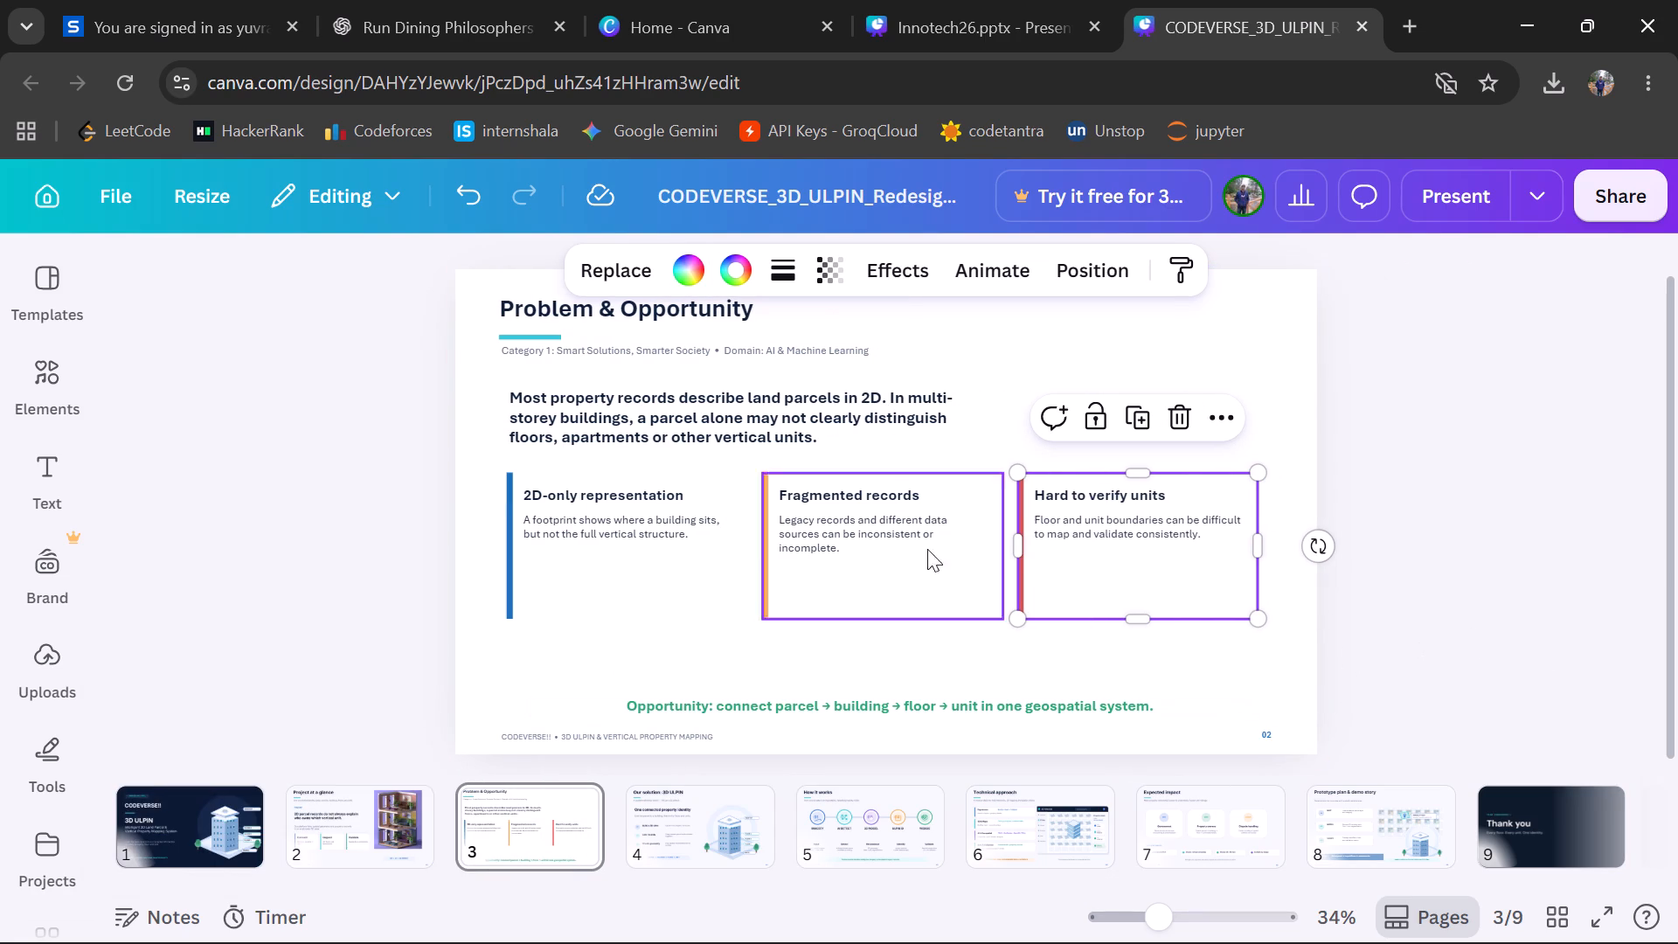
Review the Problem & Opportunity page and compare its look with the Project at a glance page.
click(662, 353)
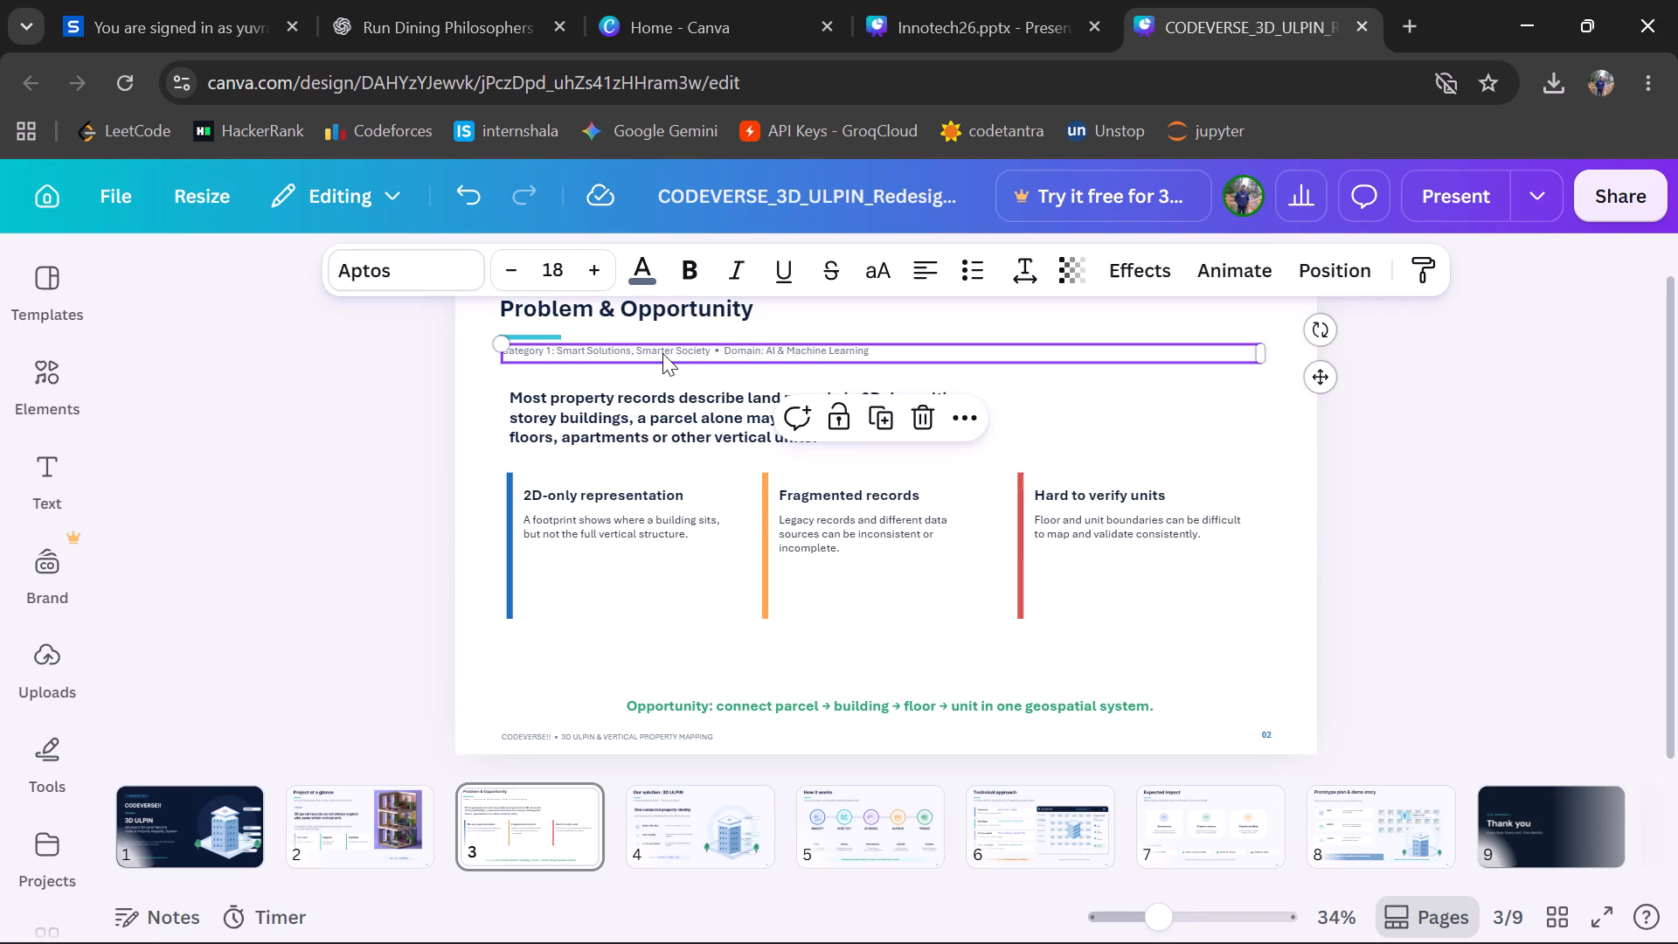
scroll(902, 667, up, 1)
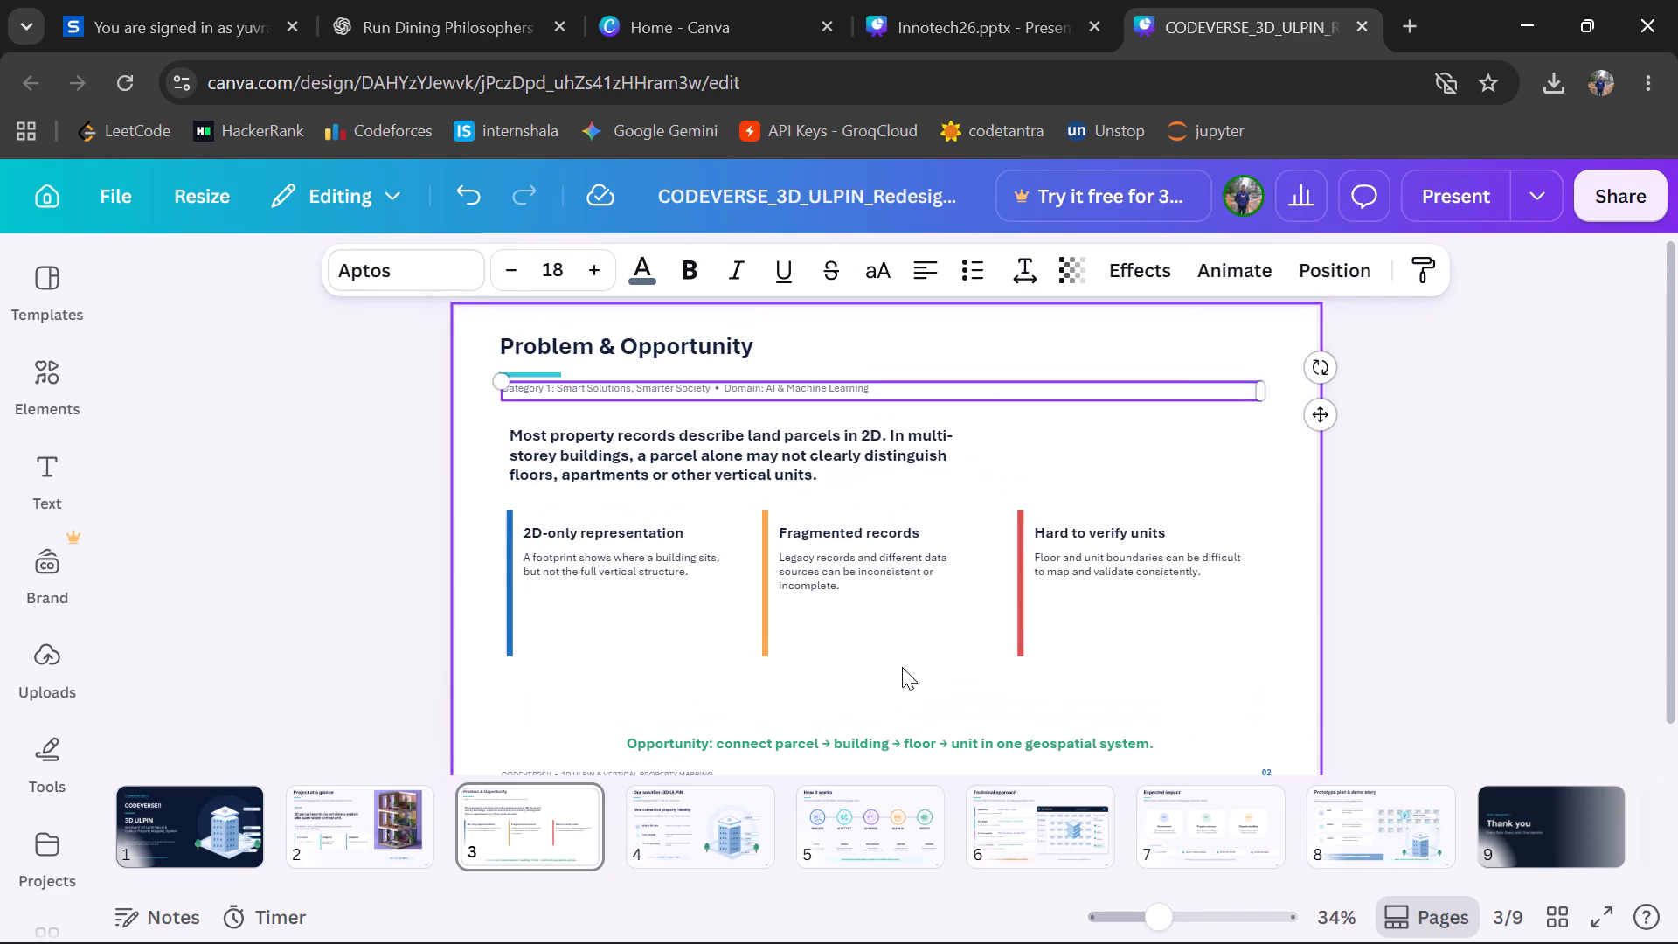
scroll(902, 667, up, 1)
scroll(902, 667, down, 1)
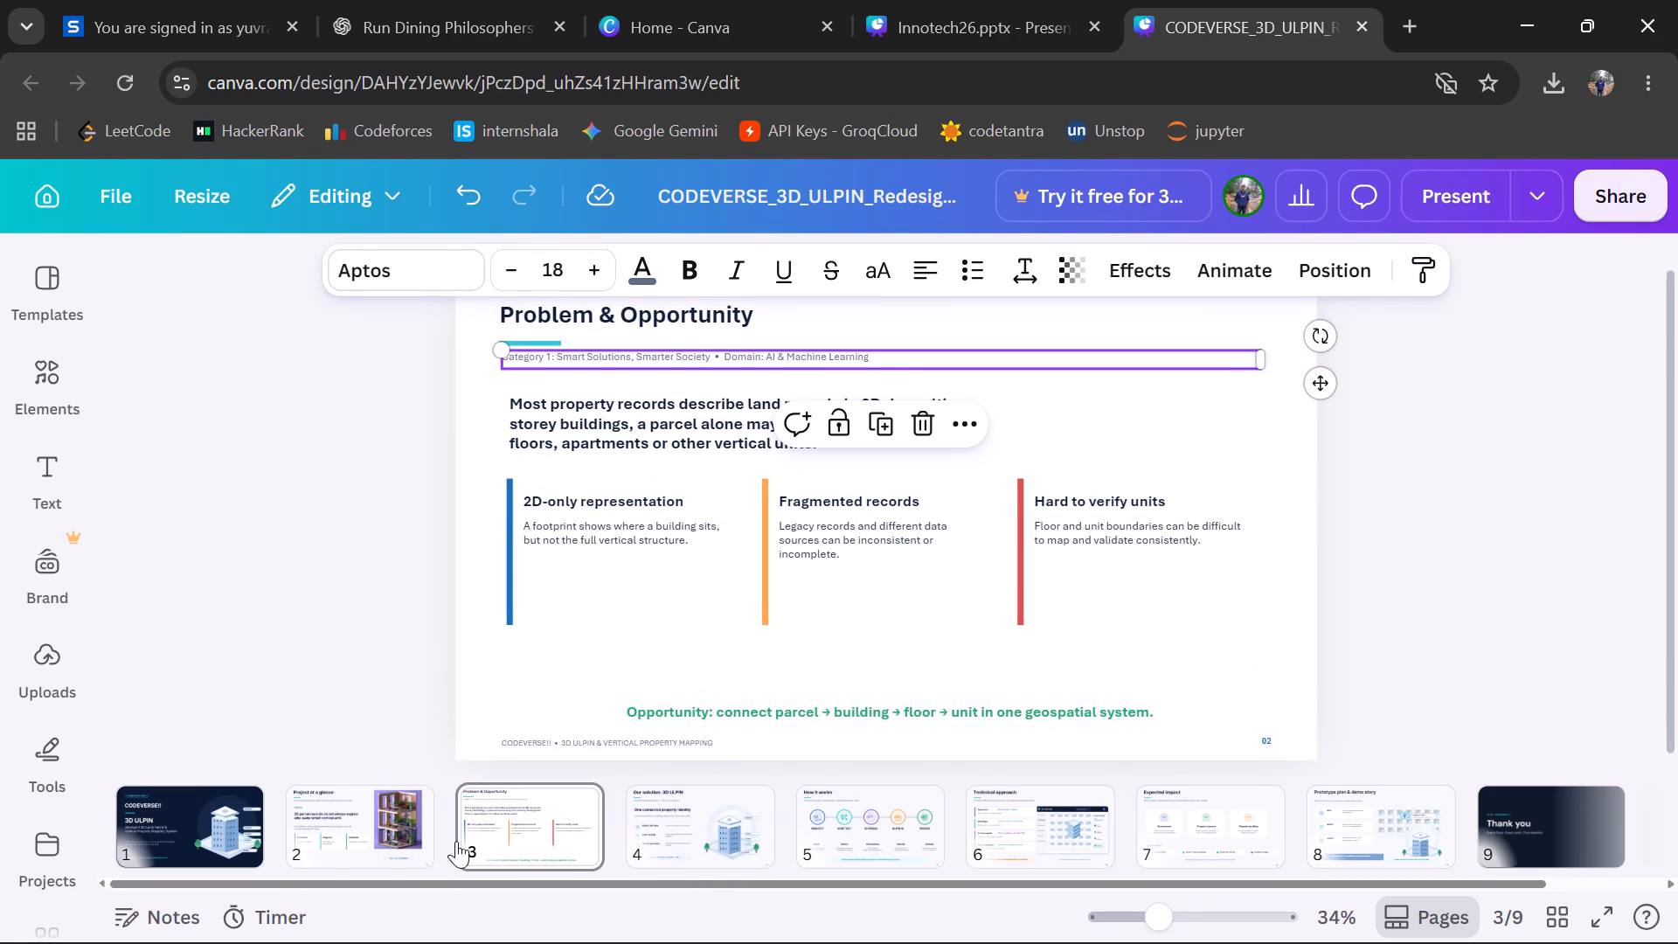
click(350, 838)
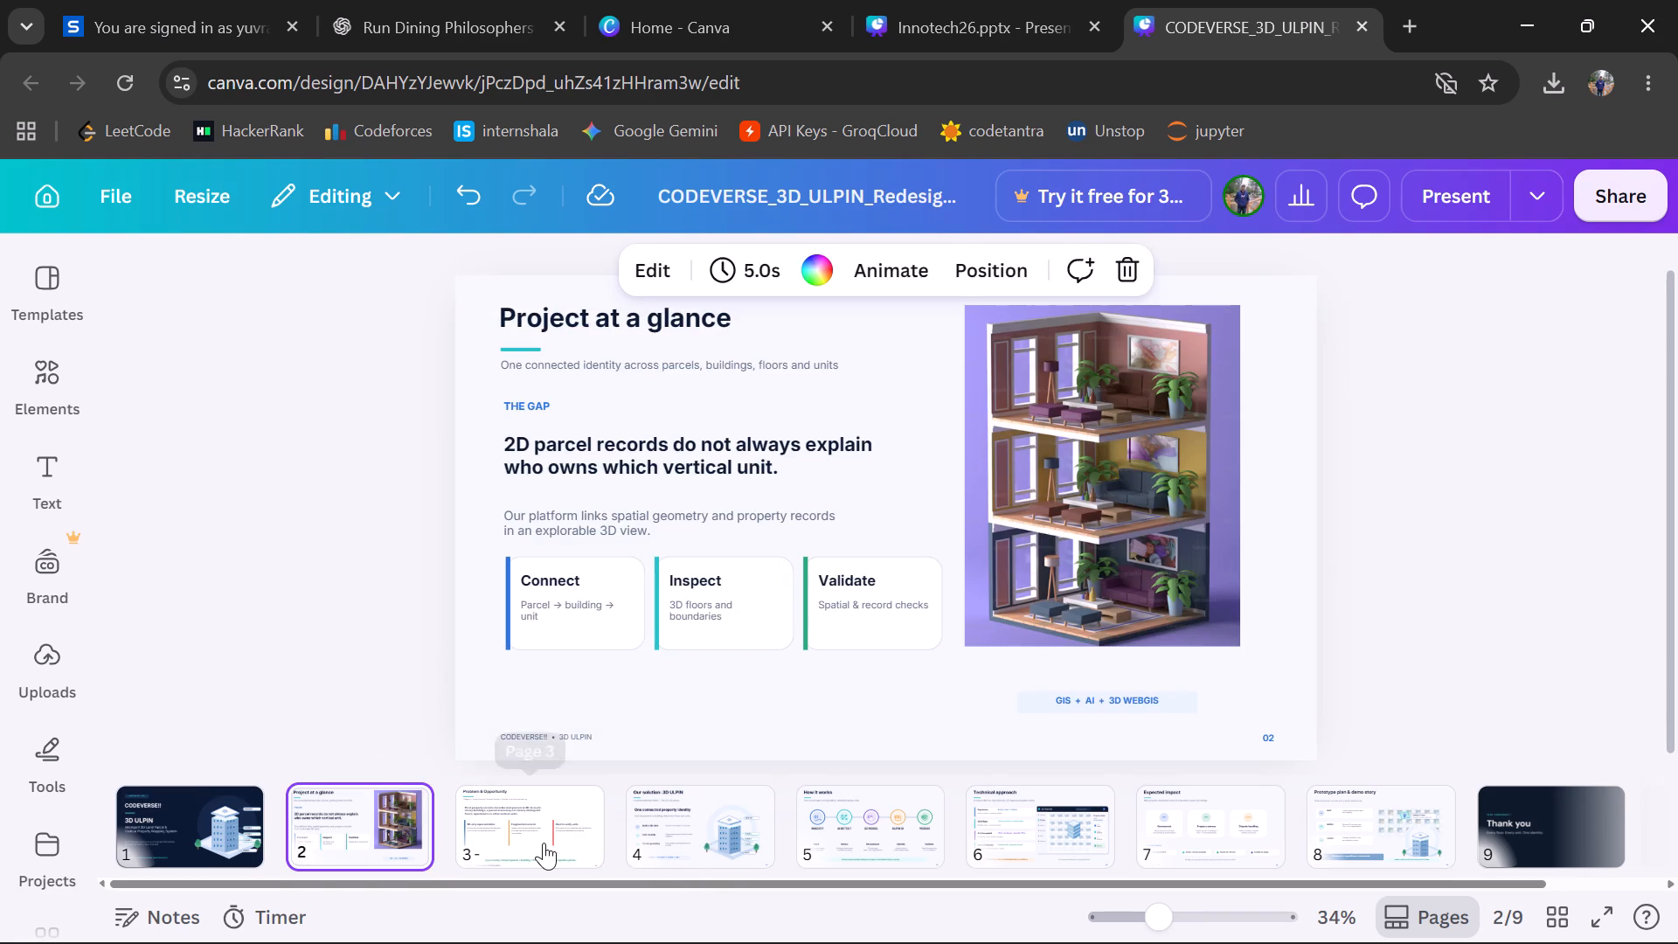
click(544, 843)
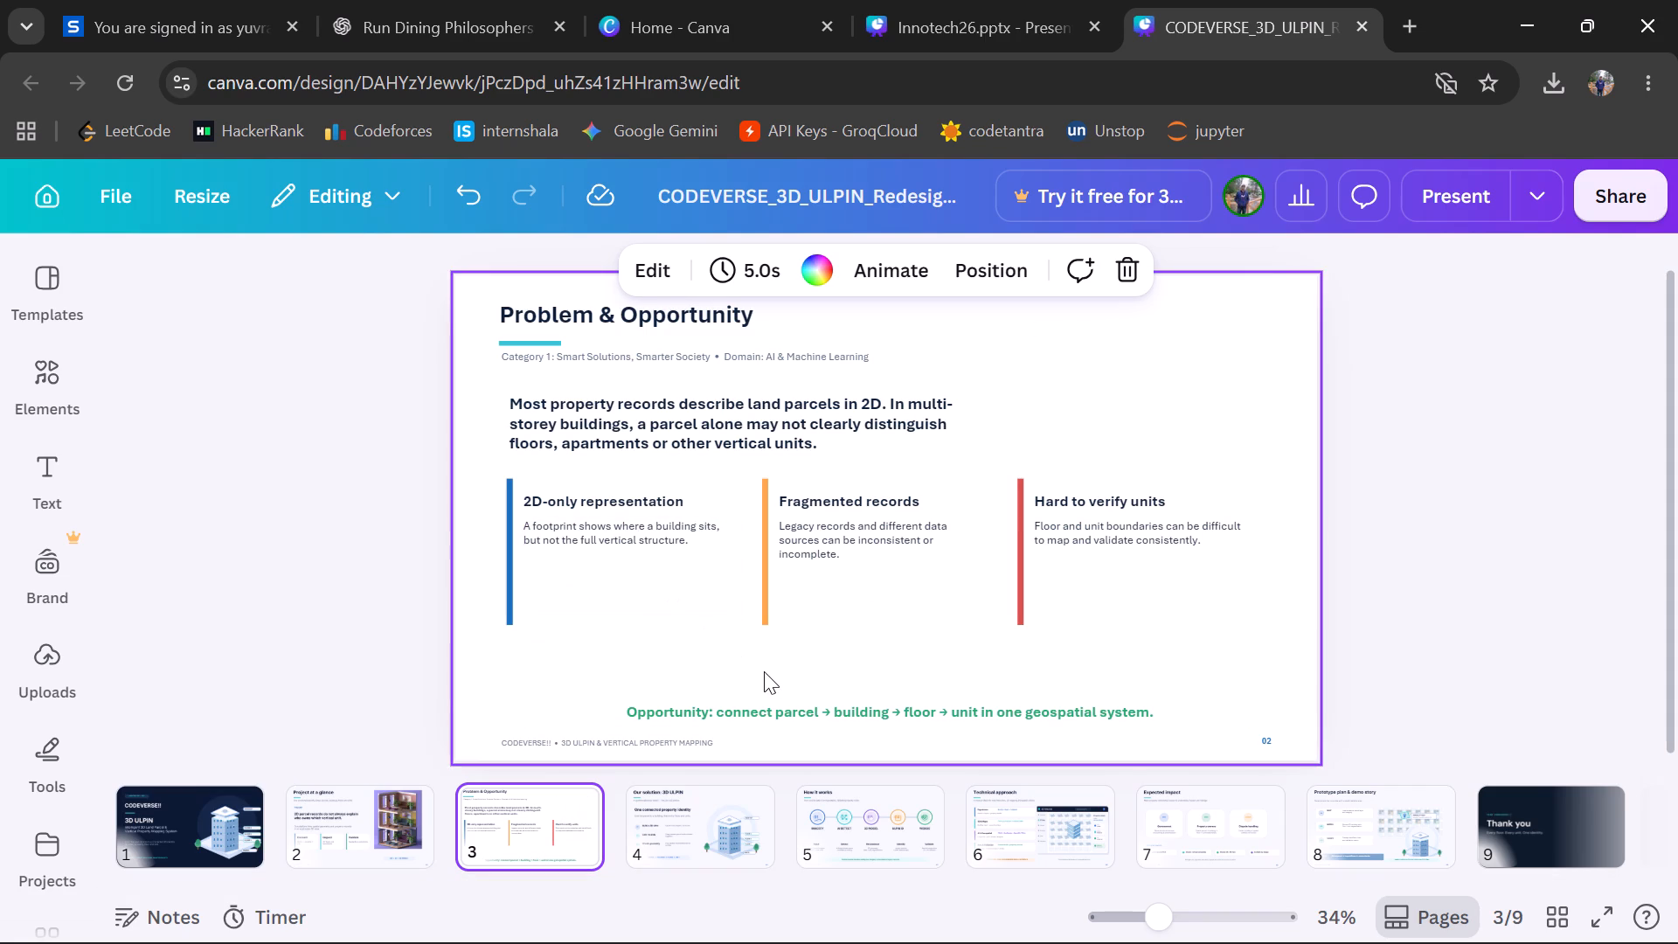
scroll(1273, 673, up, 1)
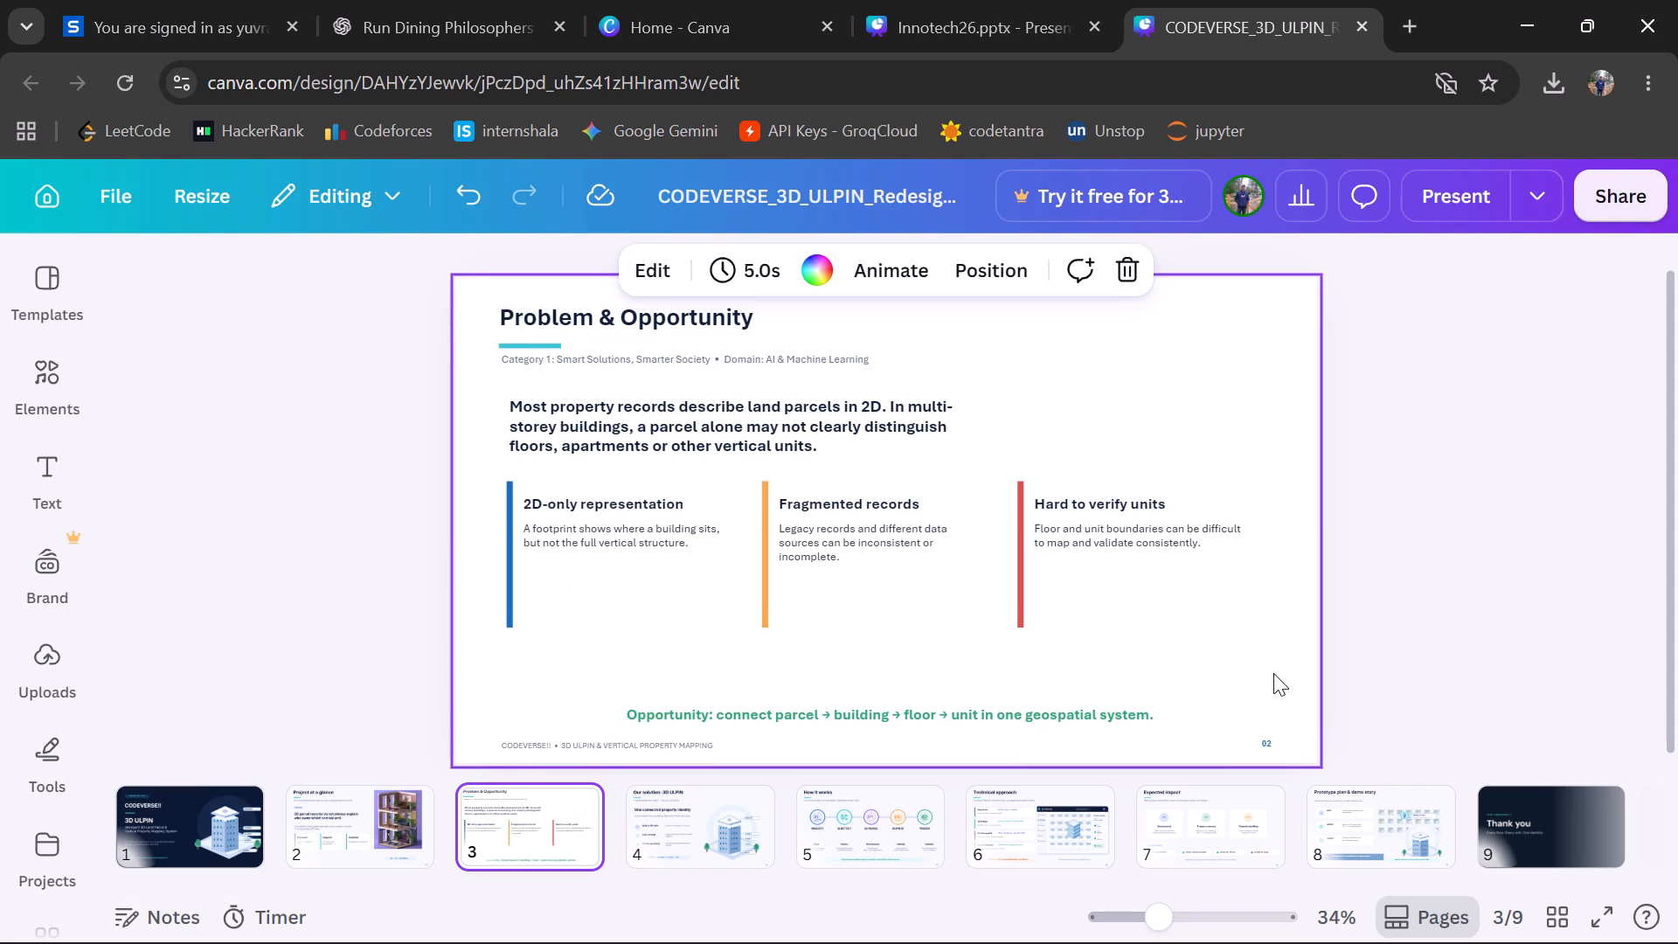
Undo the recent background edits to the three Problem & Opportunity cards, back to their original pale blue shapes.
scroll(1273, 673, up, 1)
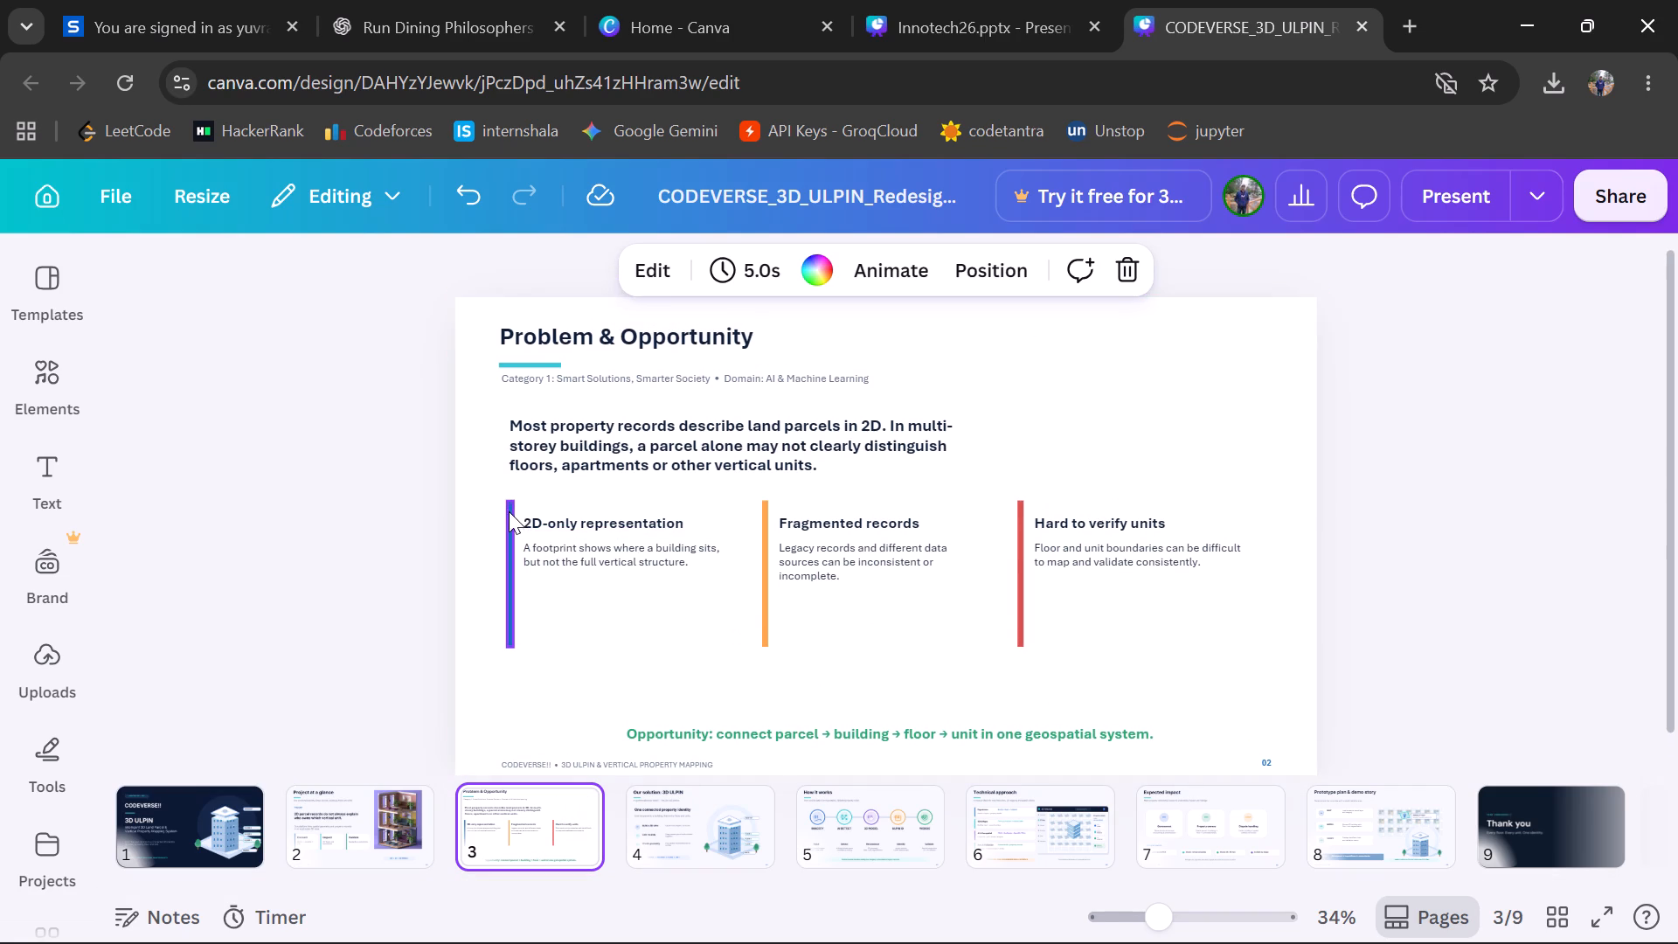
key(ctrl+z)
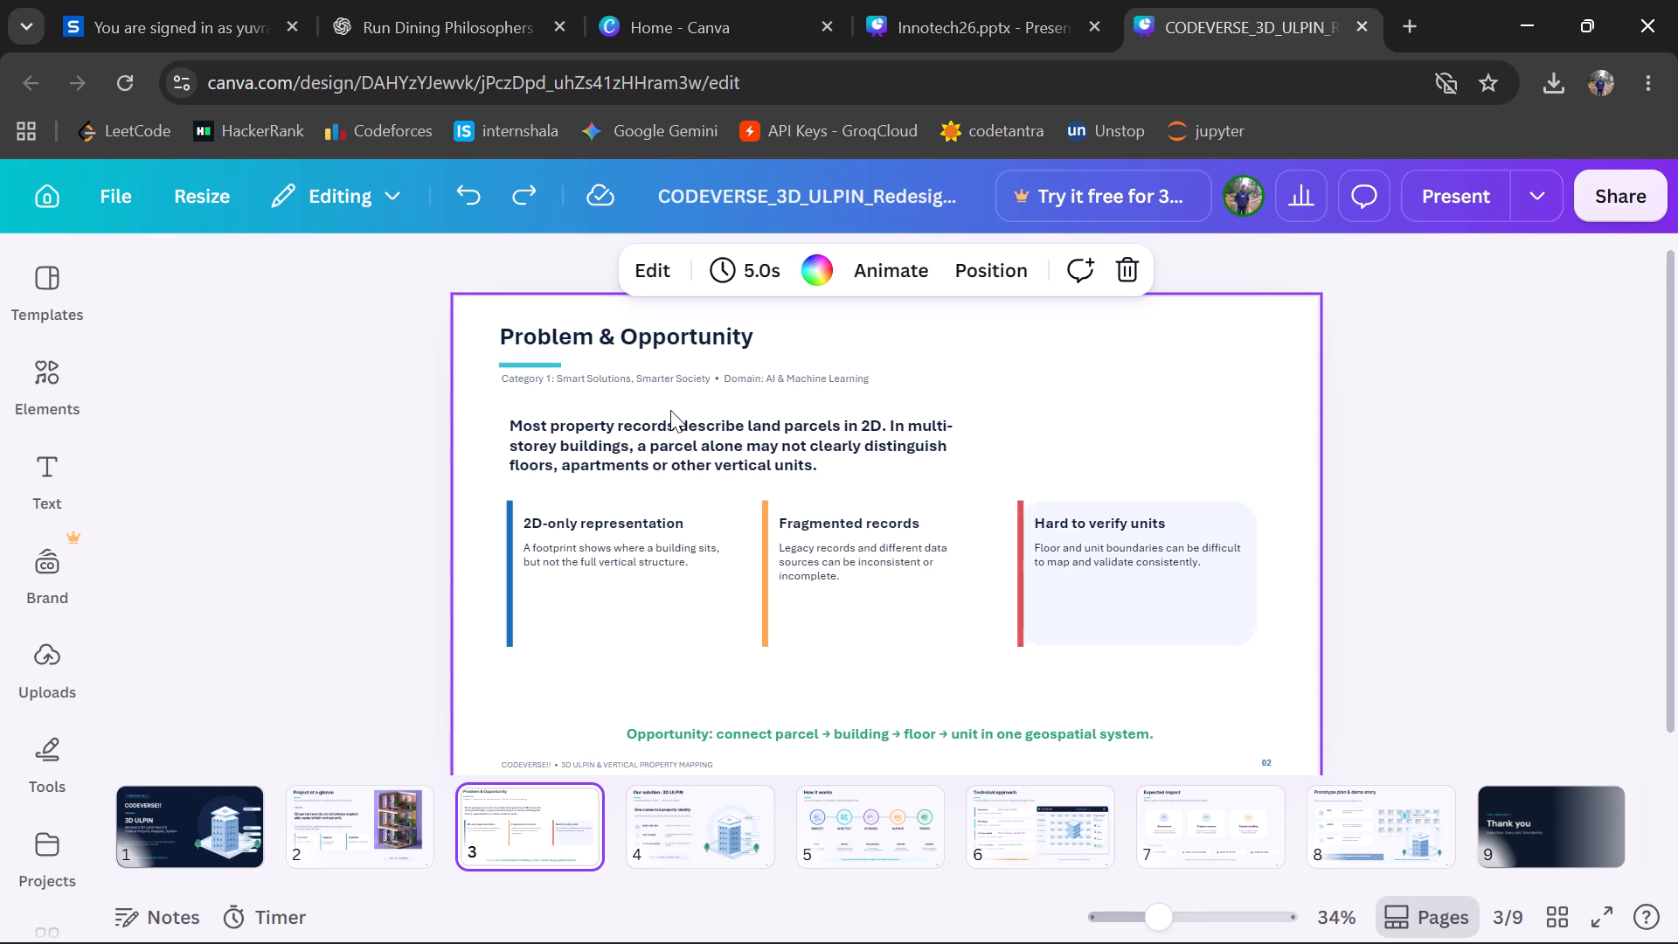
key(ctrl+z)
key(ctrl+z)
key(ctrl+z)
key(ctrl+z)
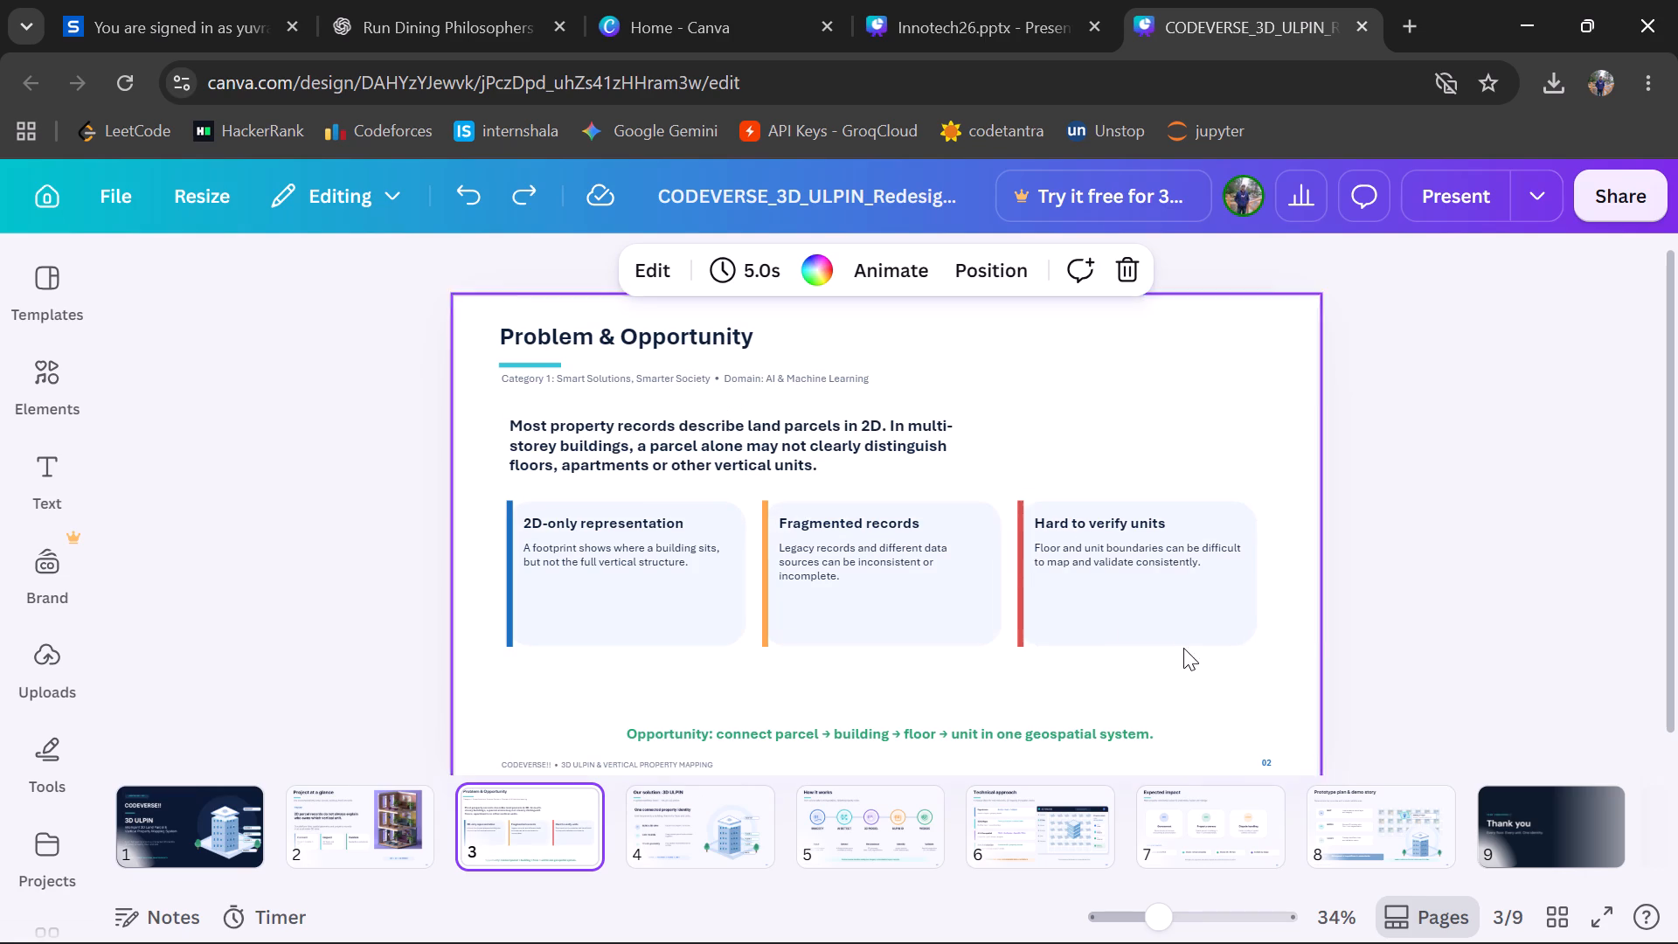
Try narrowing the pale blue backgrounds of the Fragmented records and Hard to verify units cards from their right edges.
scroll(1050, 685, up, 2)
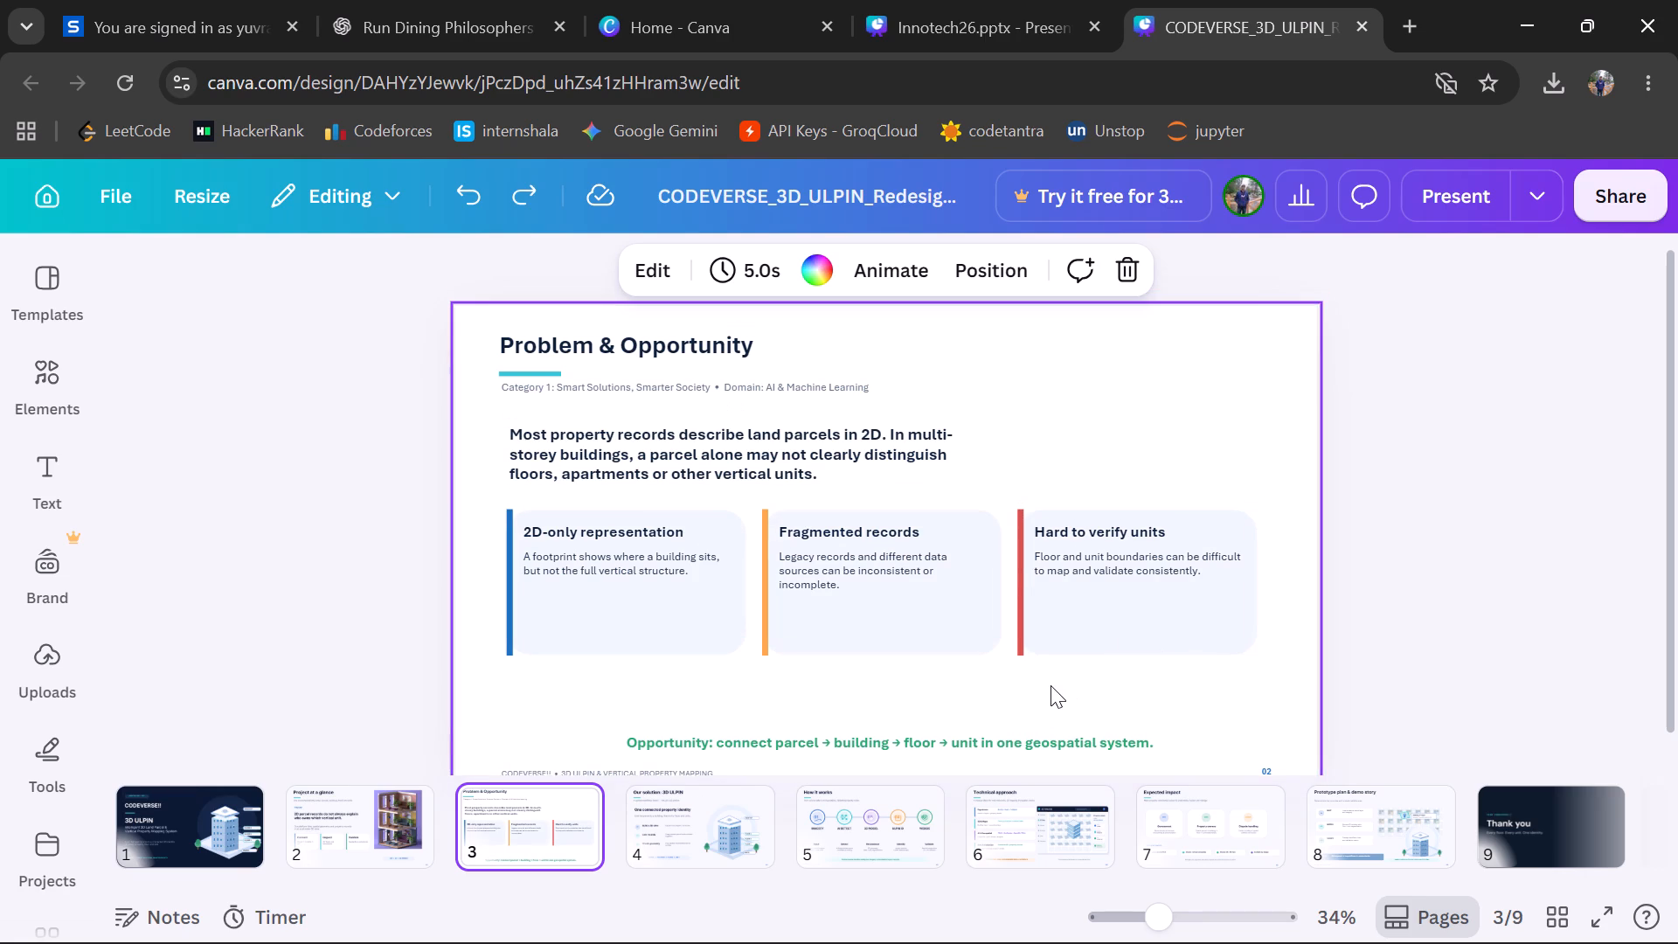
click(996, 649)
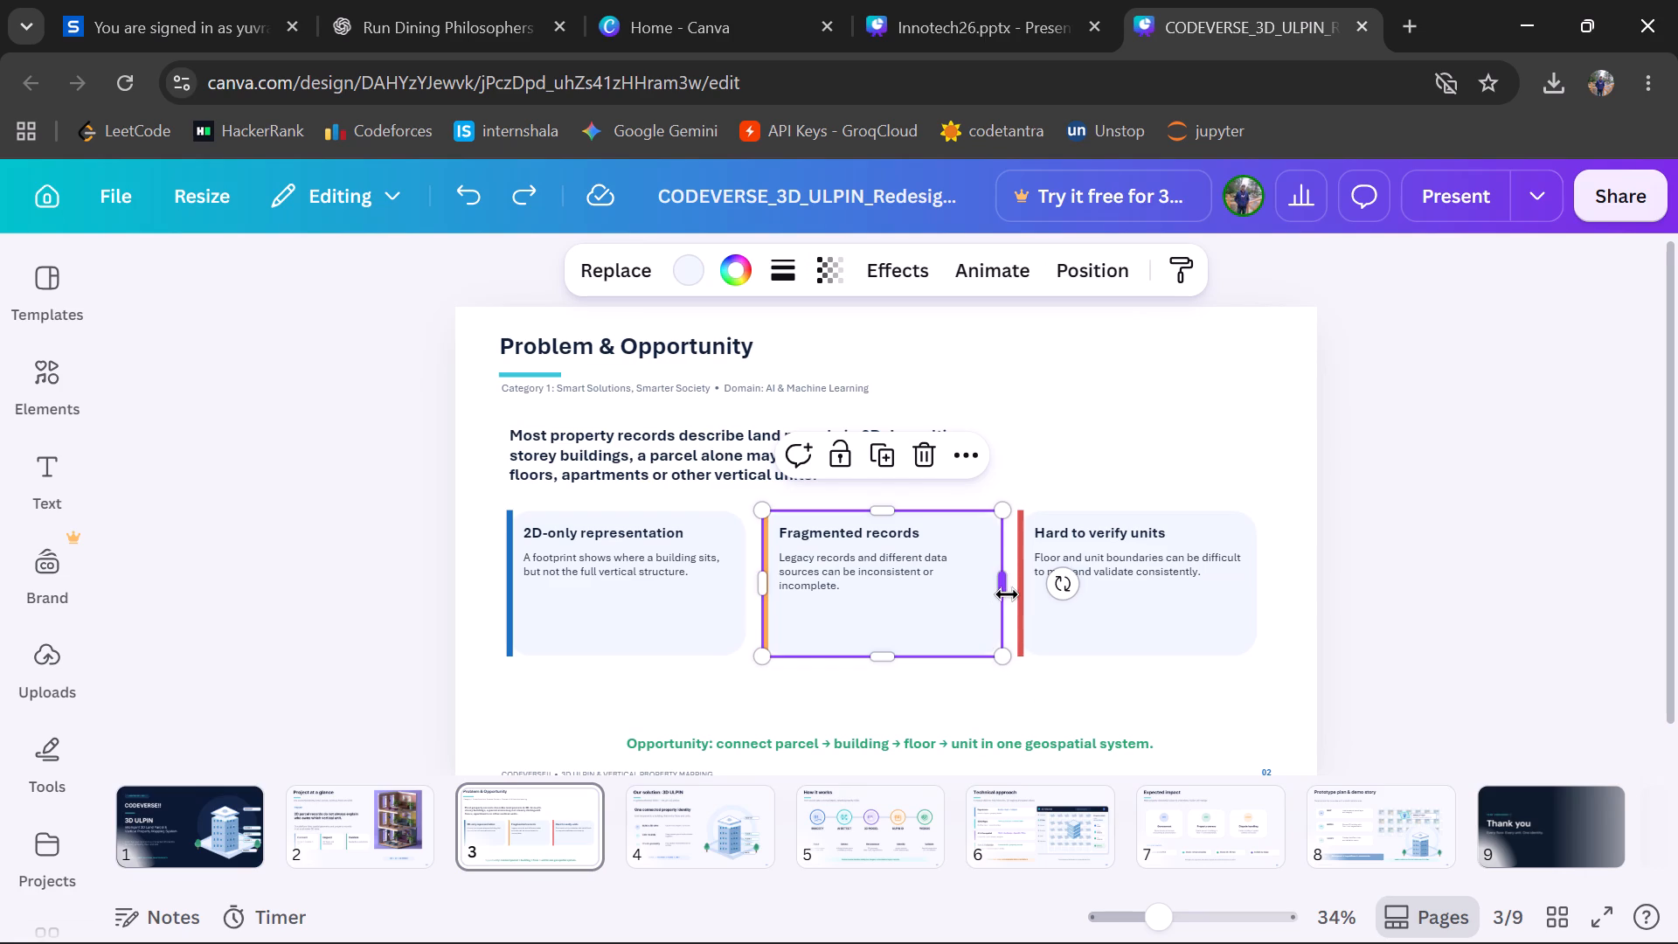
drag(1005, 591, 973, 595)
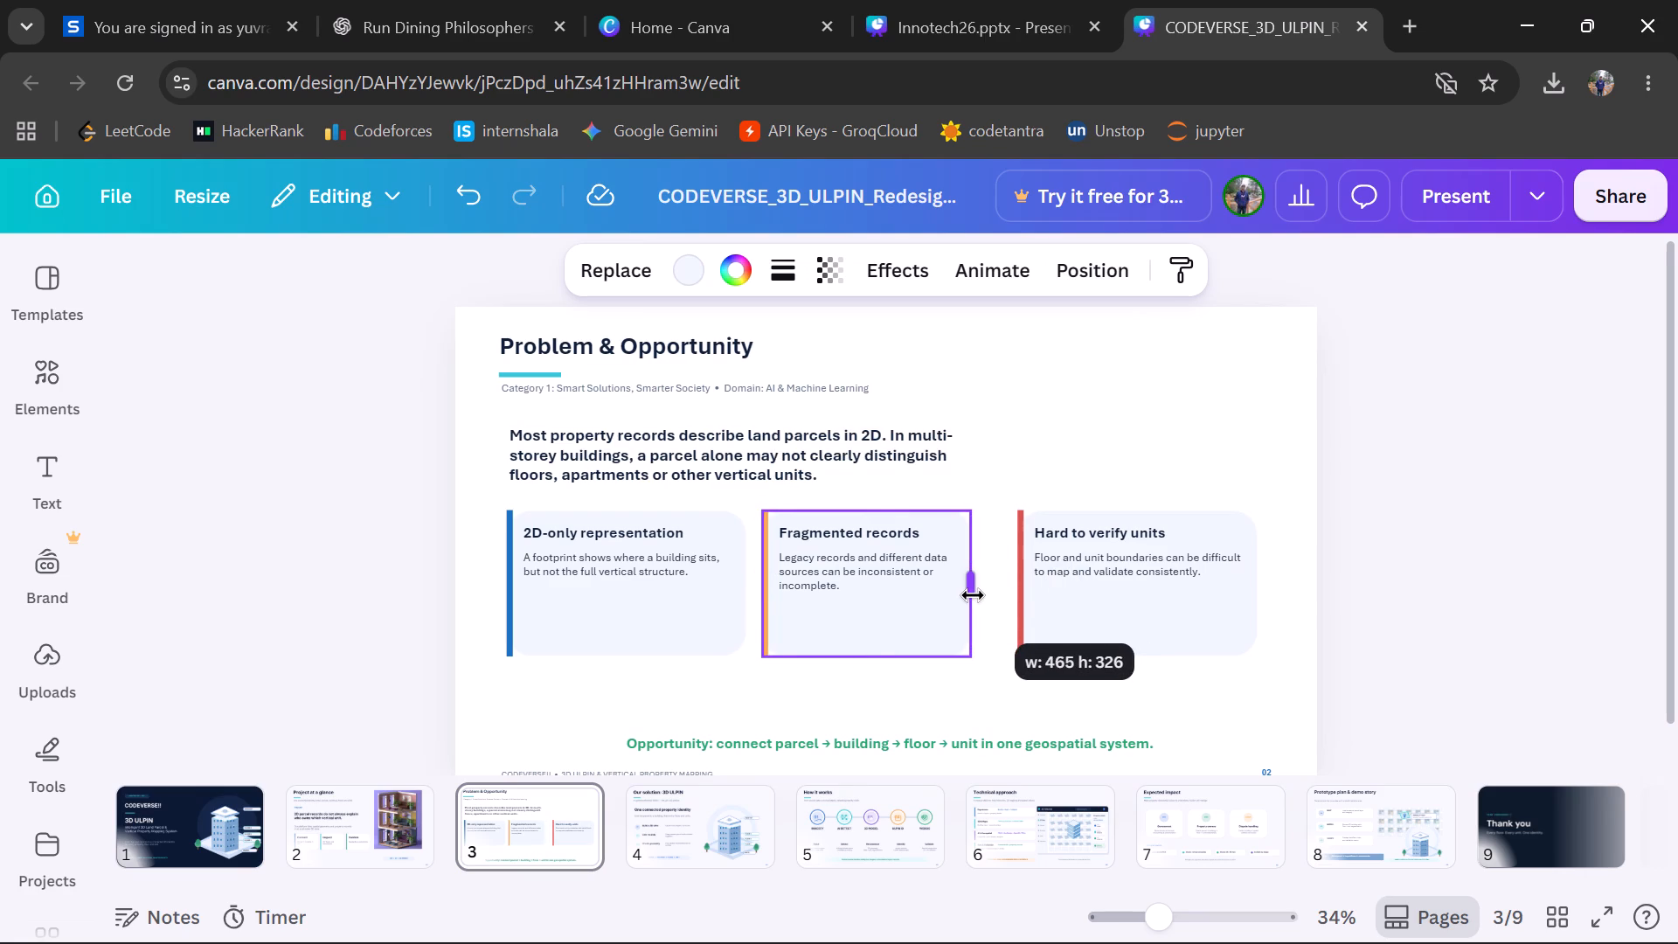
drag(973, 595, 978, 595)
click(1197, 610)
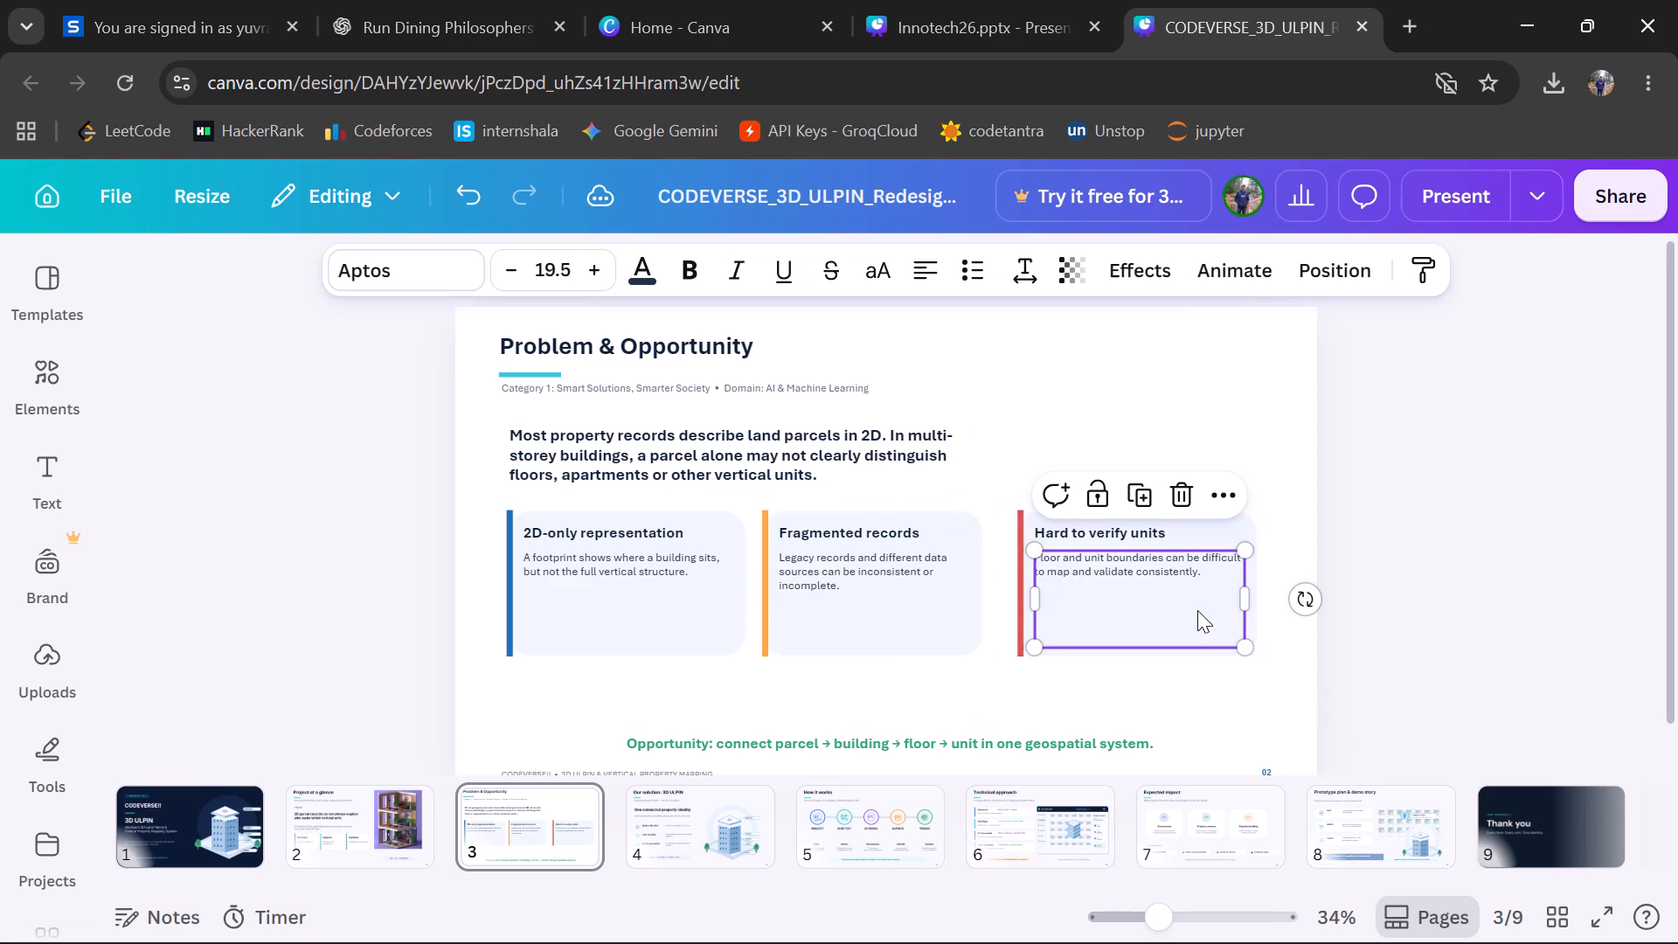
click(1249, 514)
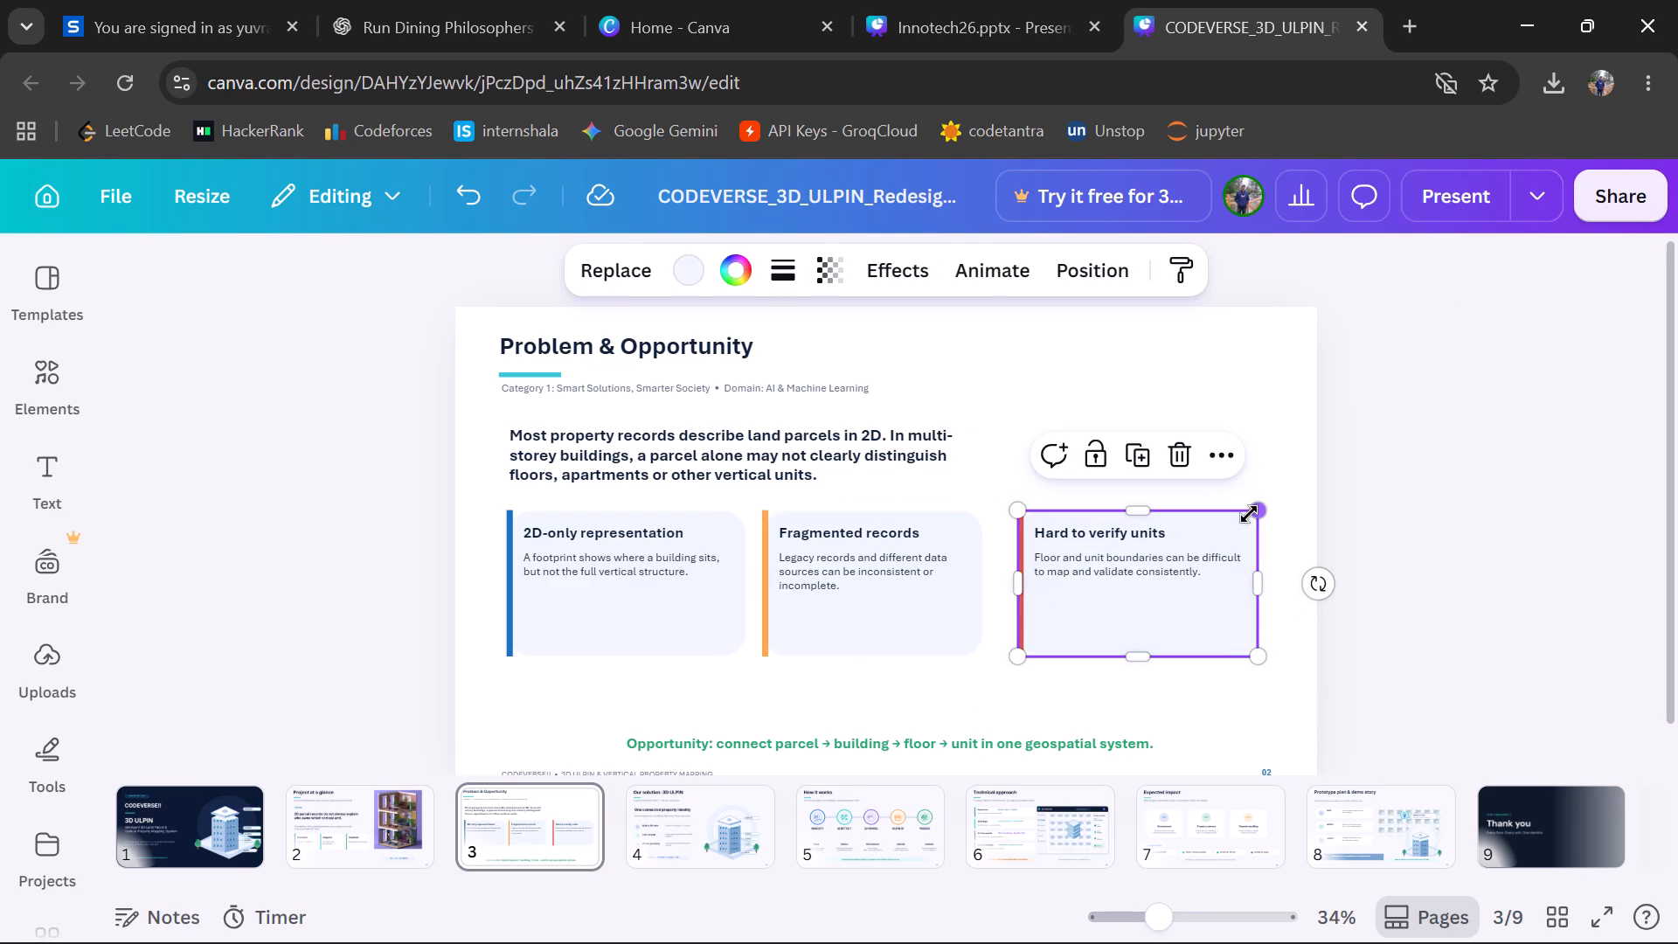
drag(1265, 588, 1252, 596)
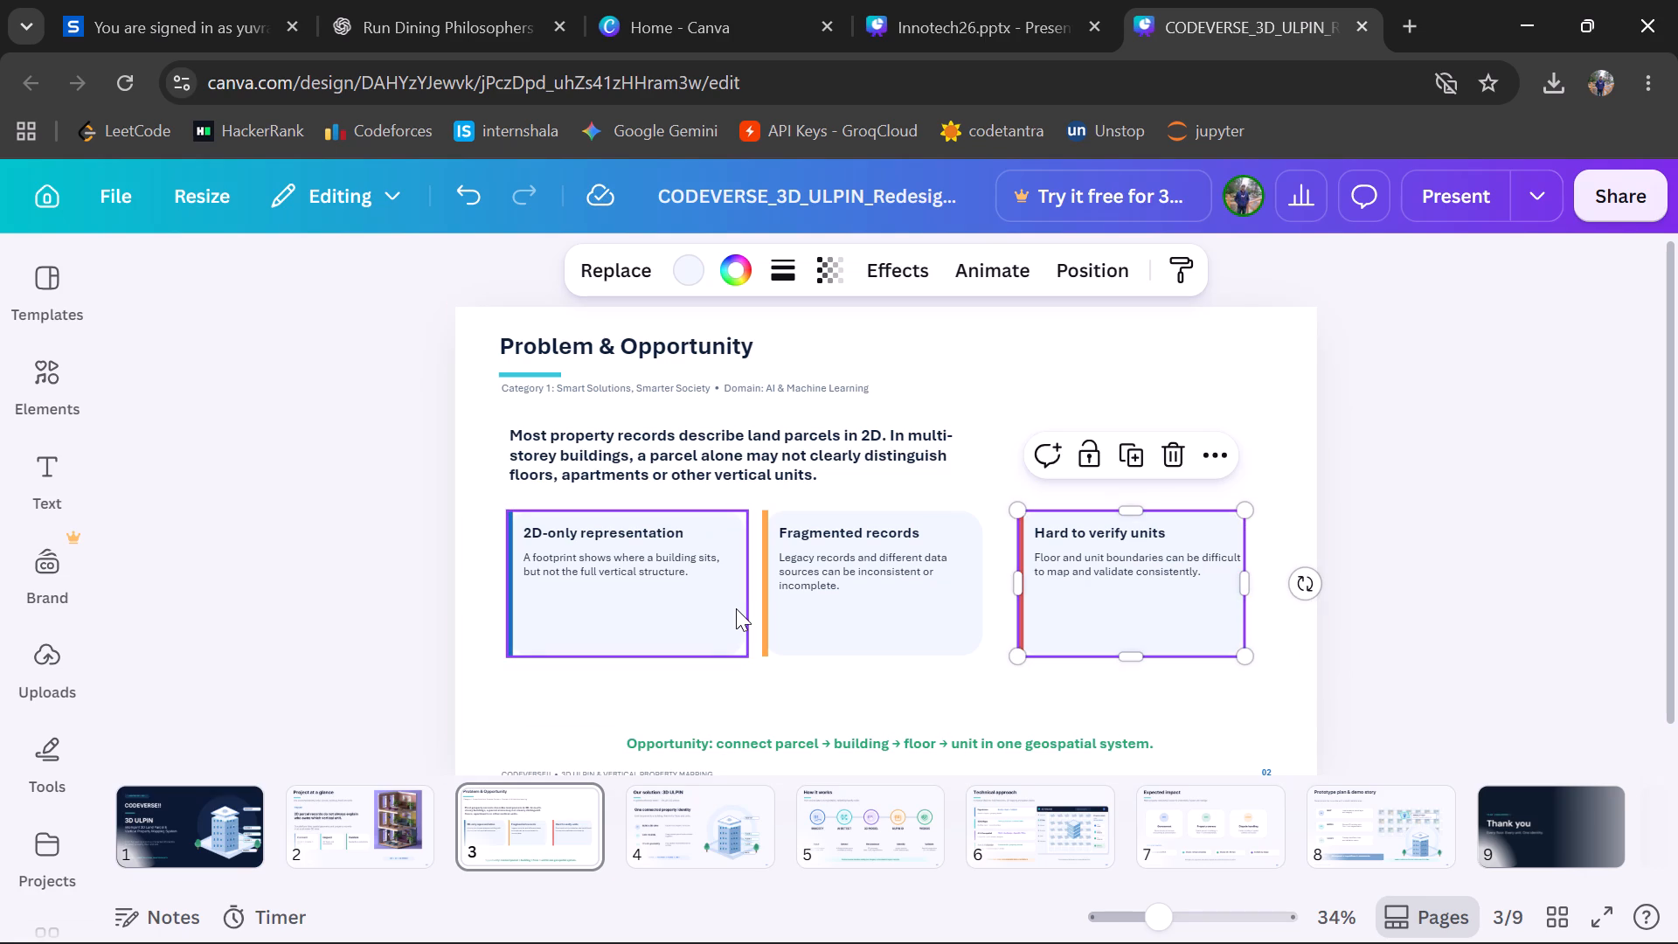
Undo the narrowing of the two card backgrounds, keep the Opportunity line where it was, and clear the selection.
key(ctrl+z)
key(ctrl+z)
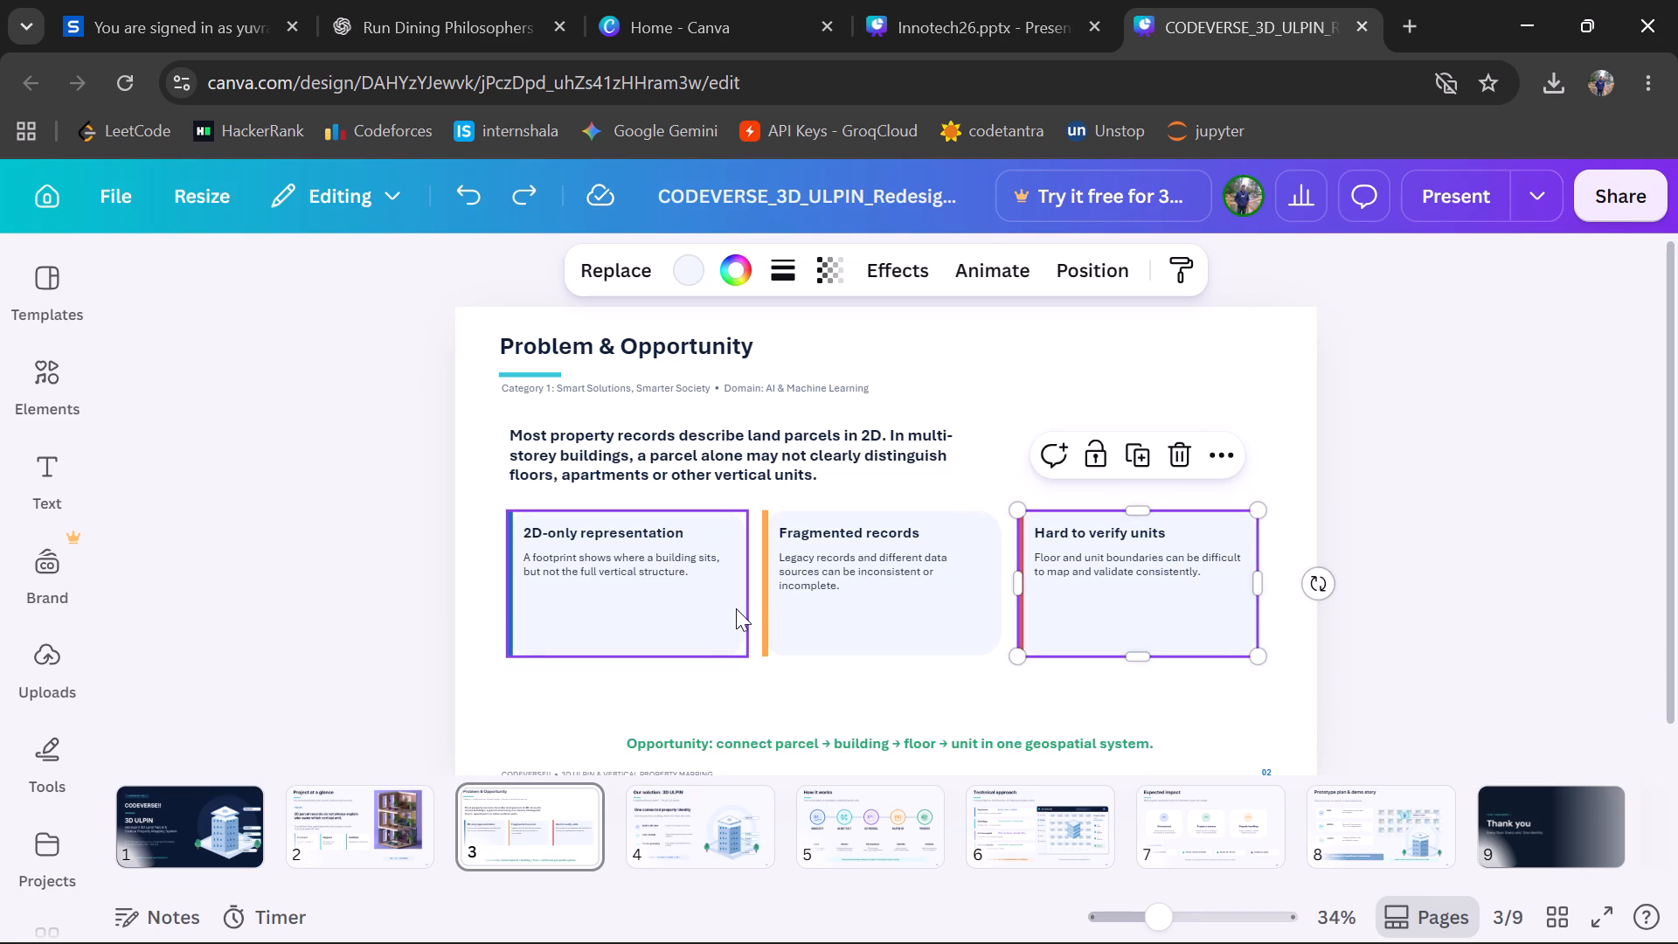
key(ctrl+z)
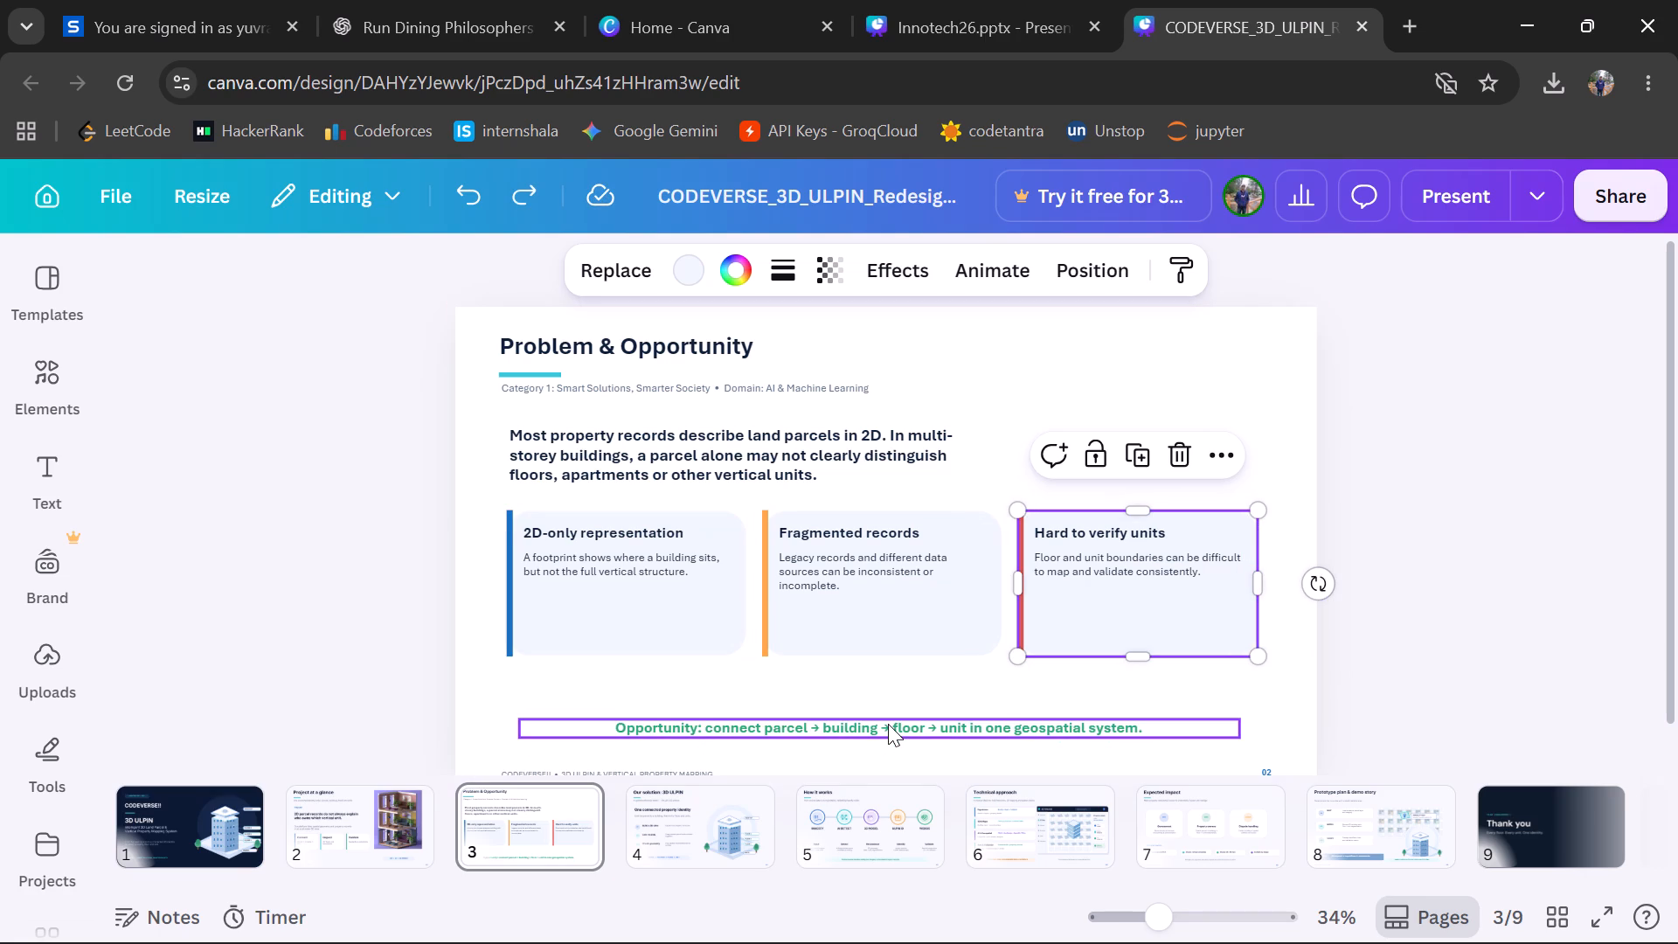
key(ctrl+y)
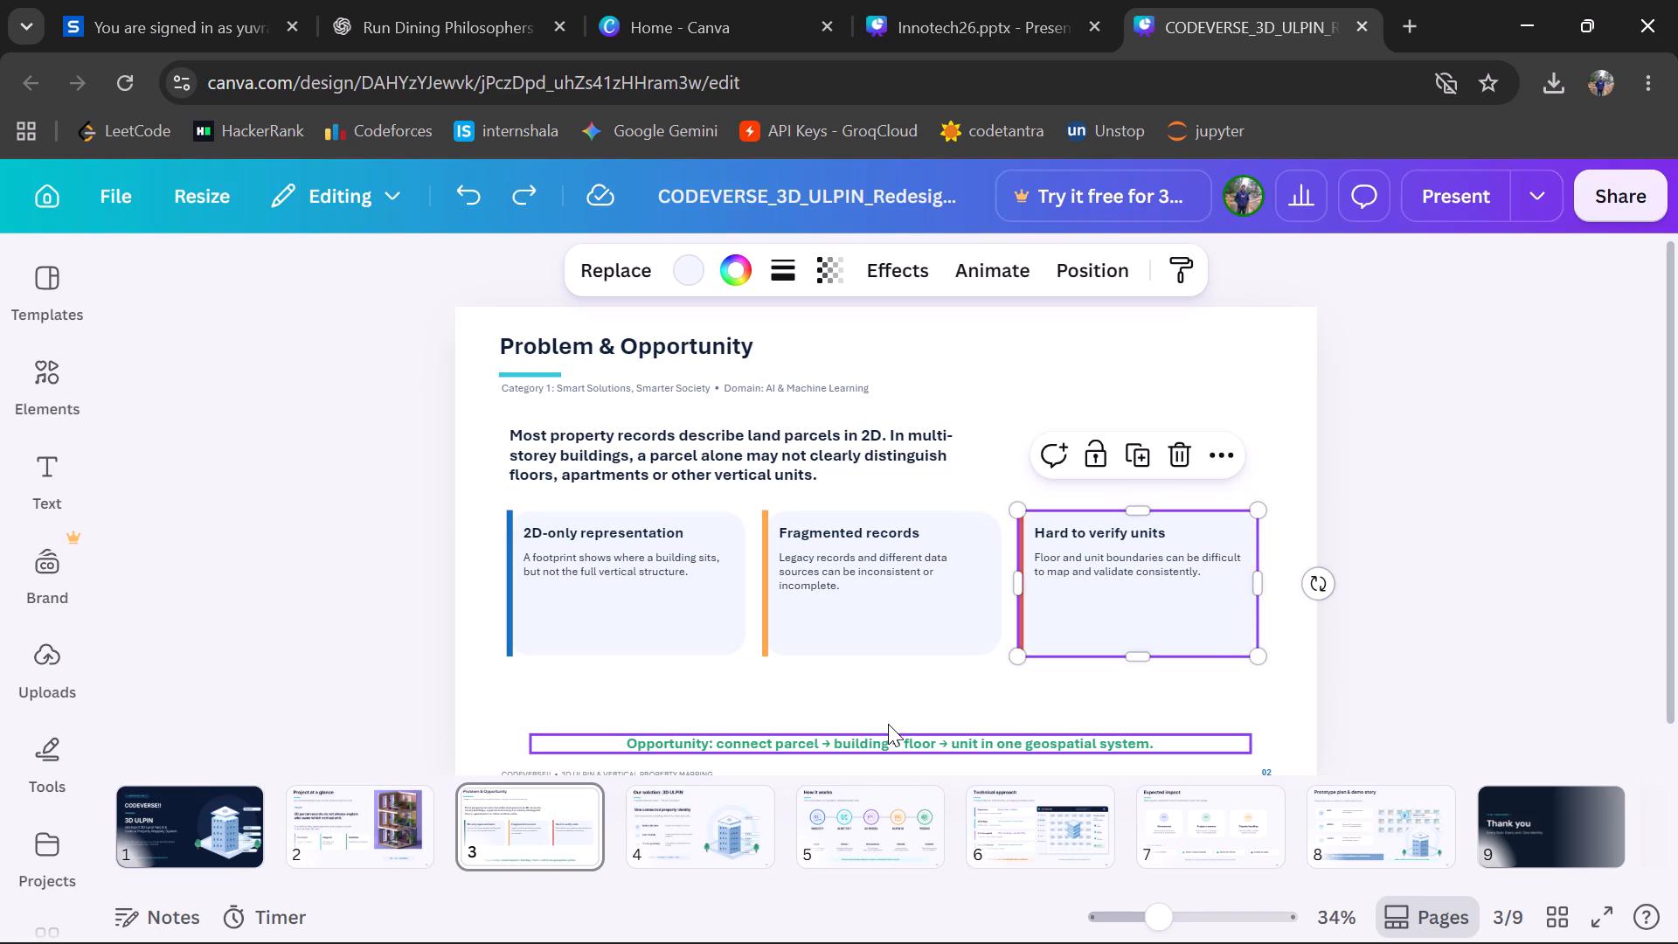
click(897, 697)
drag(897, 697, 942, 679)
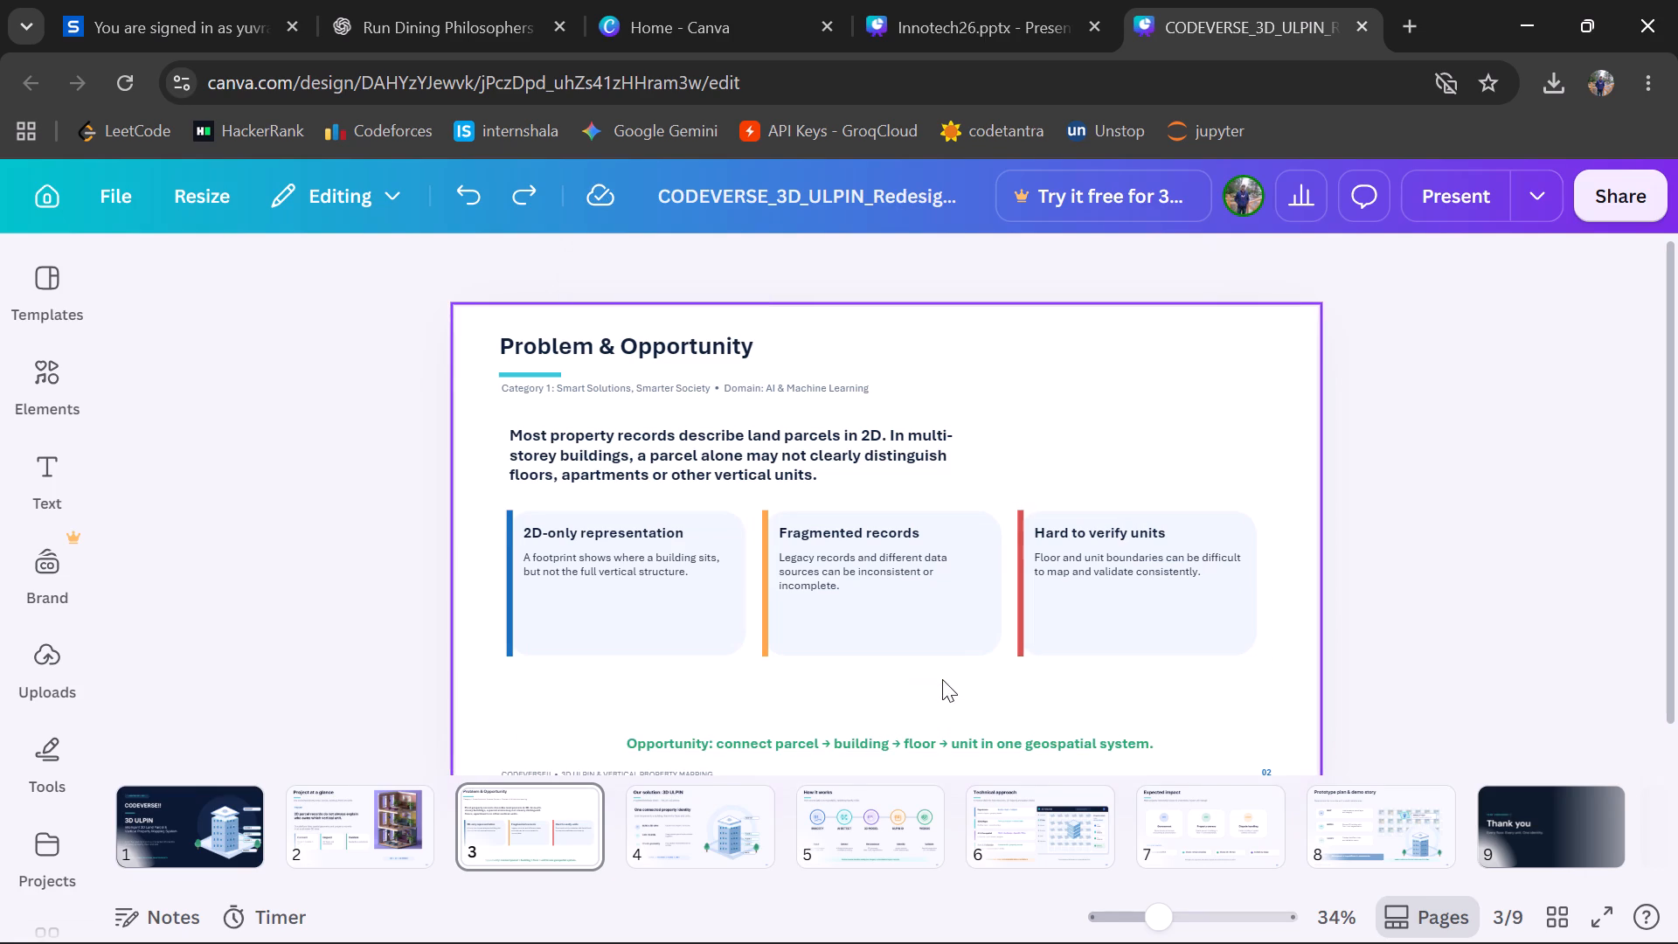
Review the Problem & Opportunity, Our solution, Technical approach, Prototype plan & demo story and Expected impact pages.
scroll(1402, 525, down, 1)
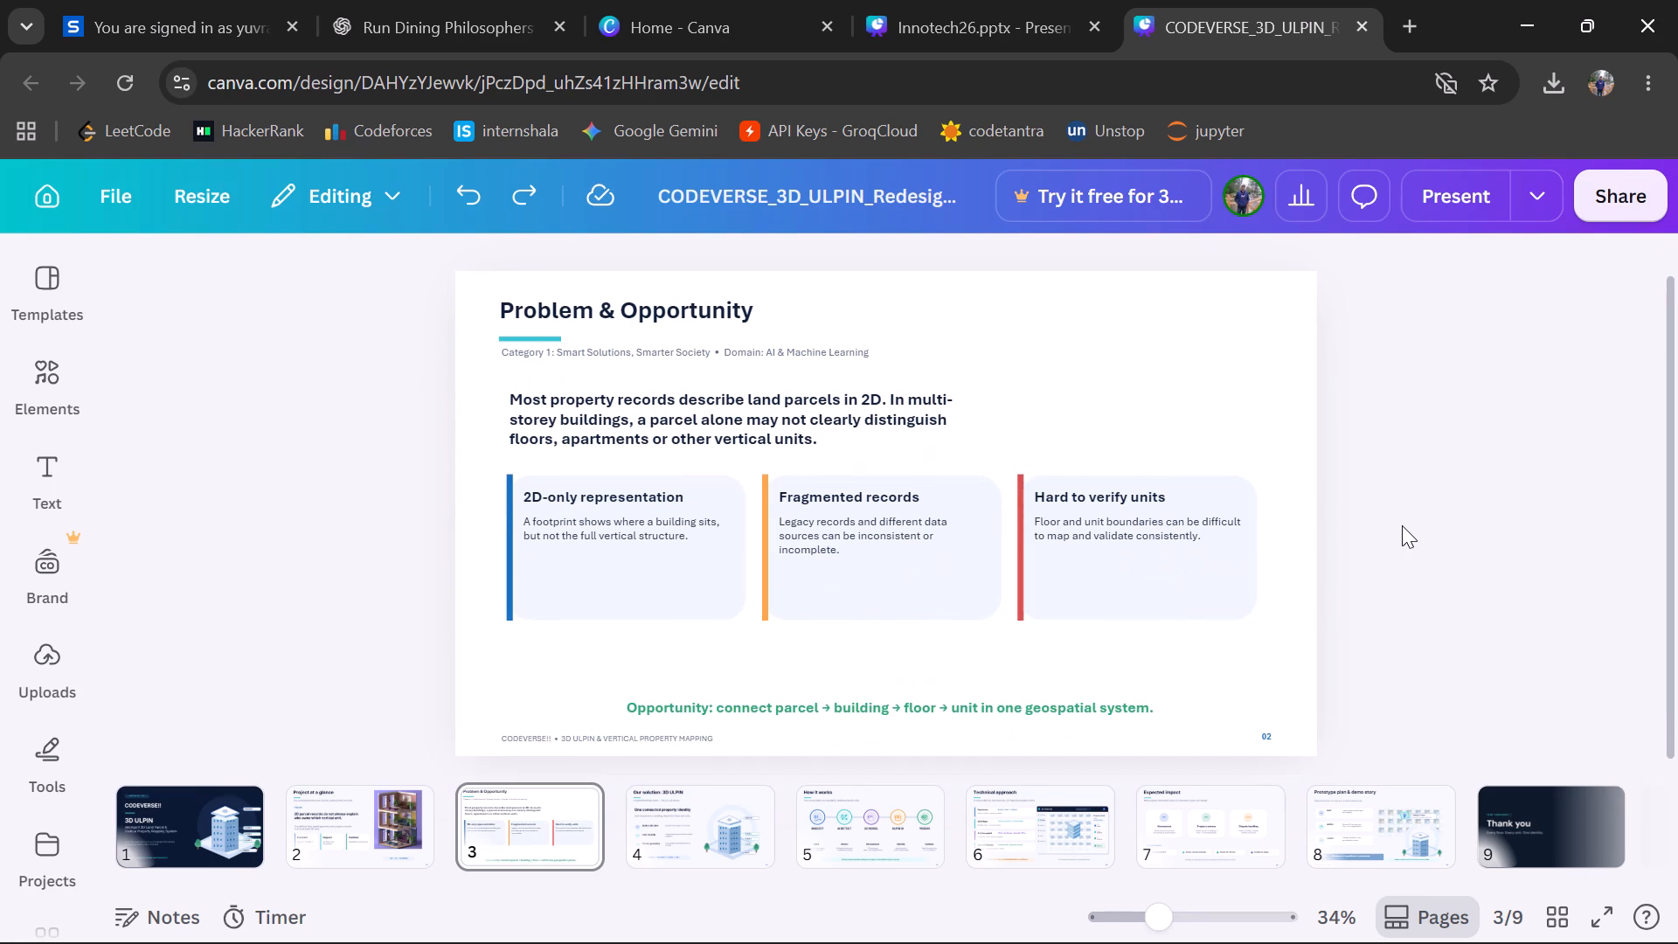
scroll(1402, 525, down, 2)
click(716, 802)
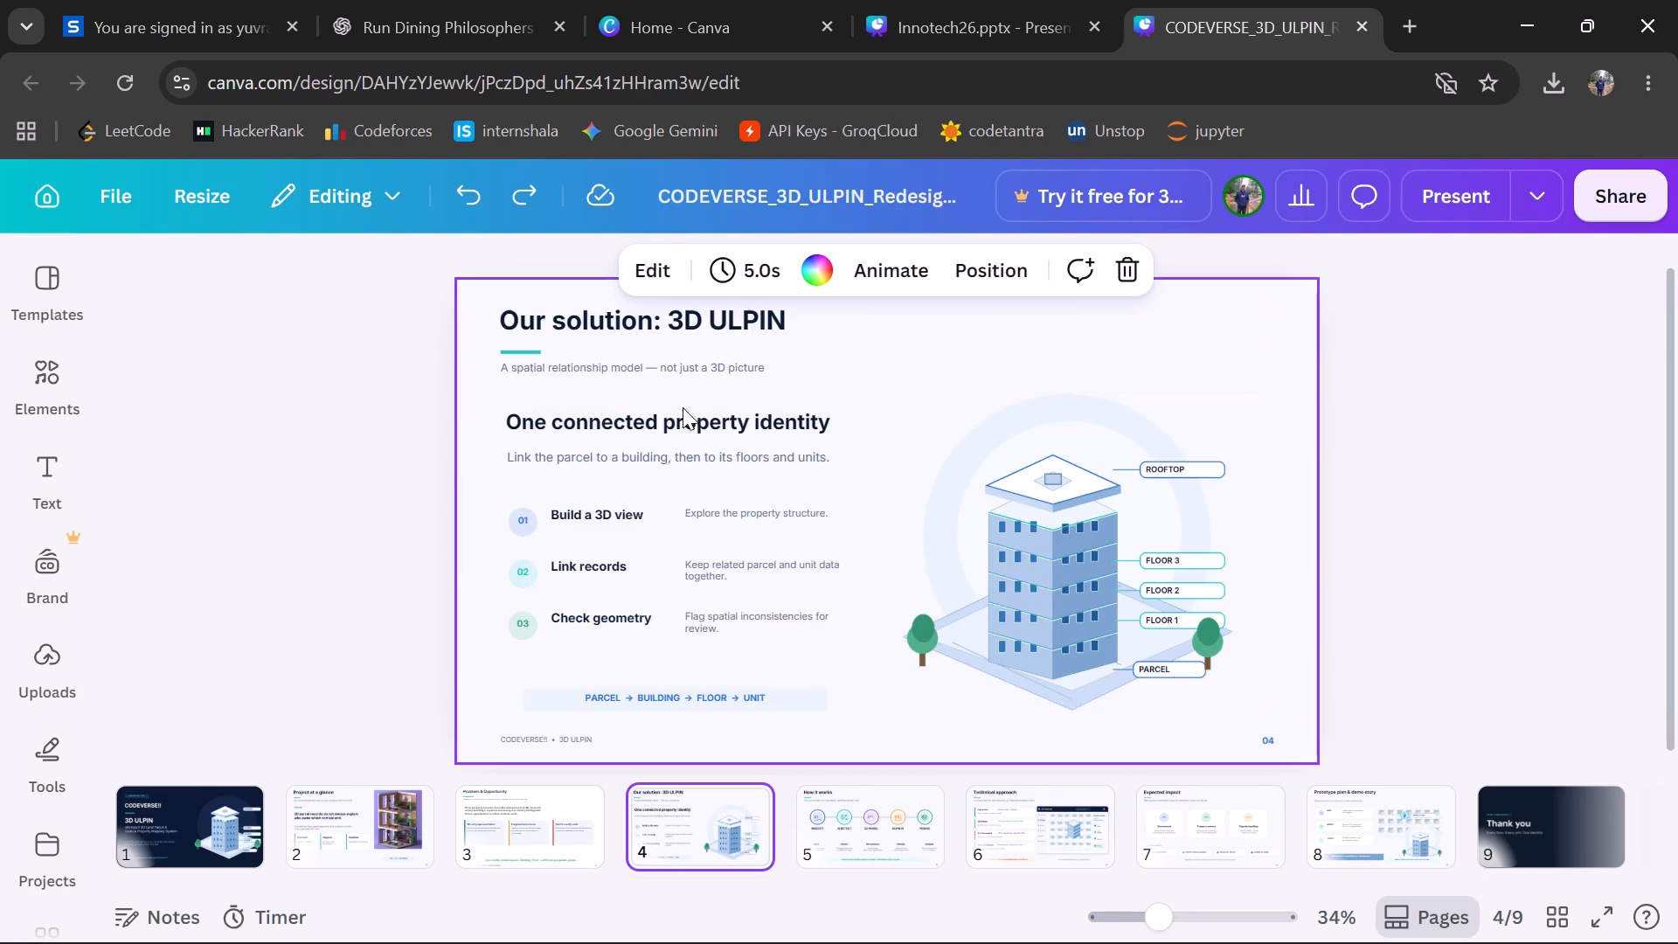
click(1094, 833)
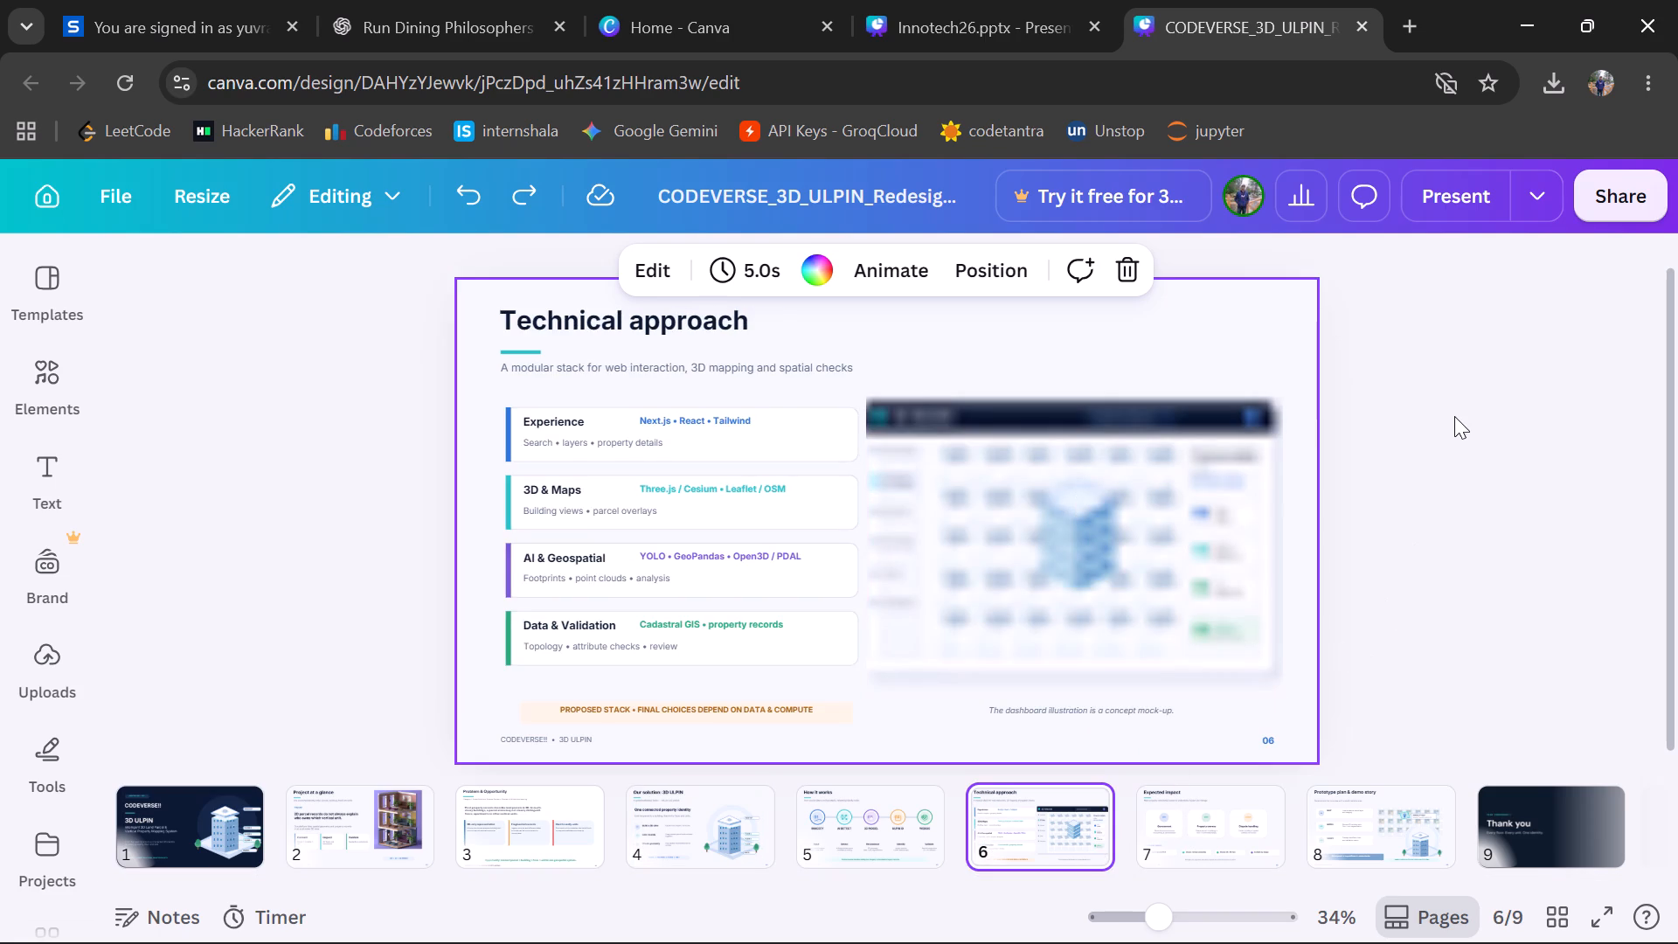
click(1399, 829)
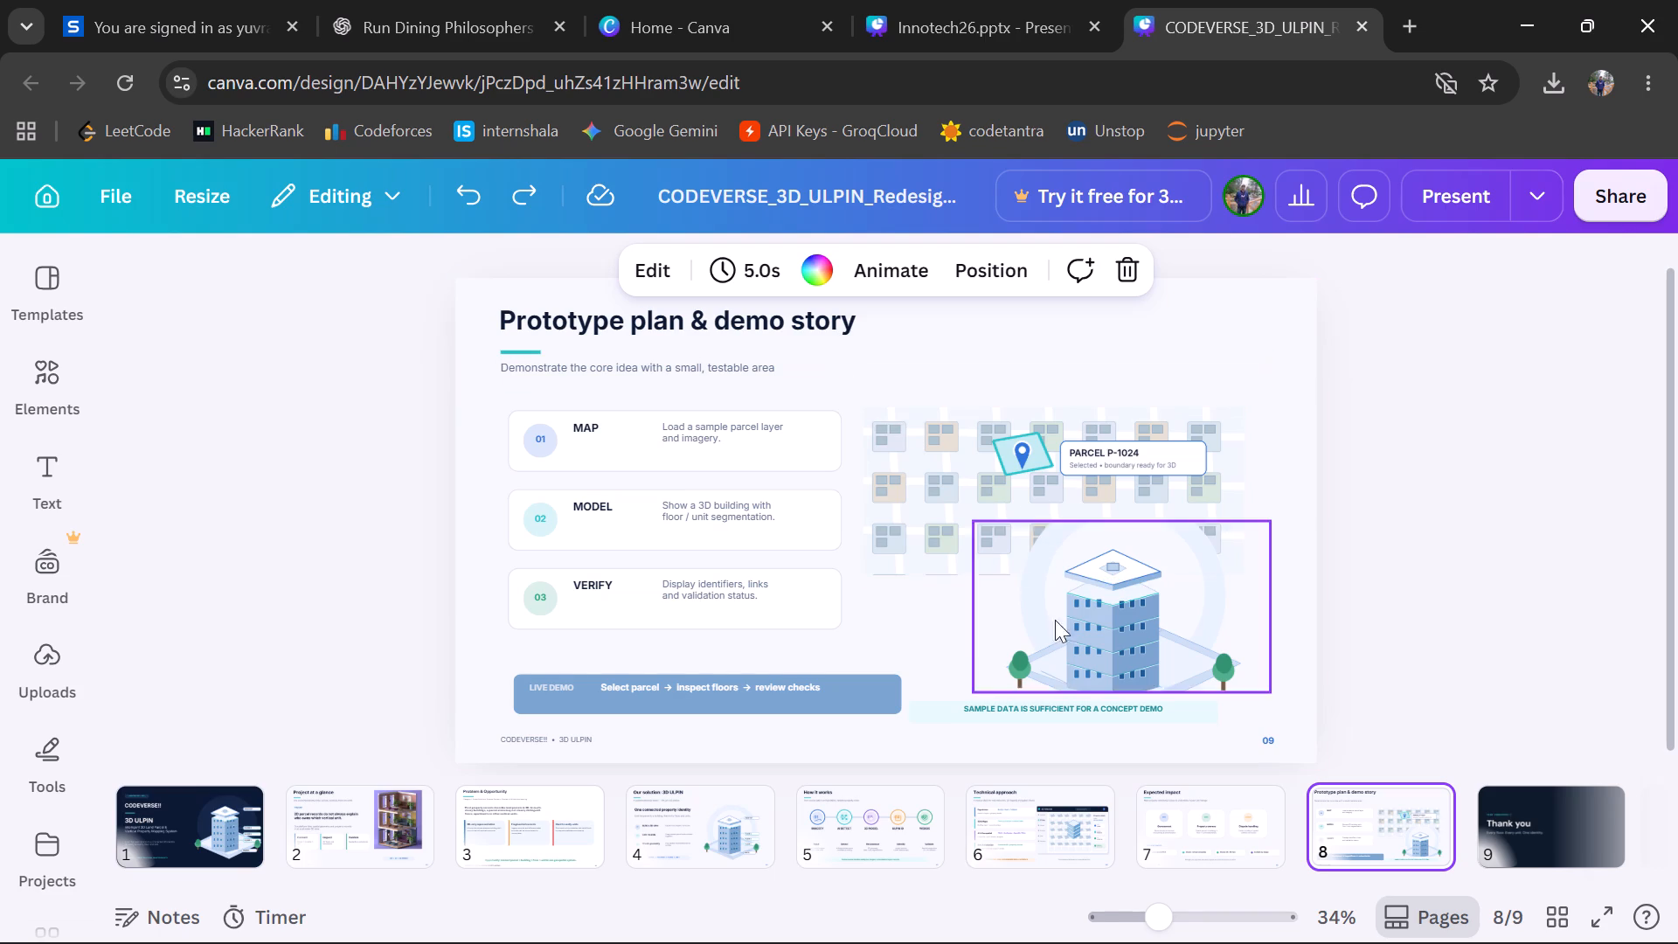
click(1224, 851)
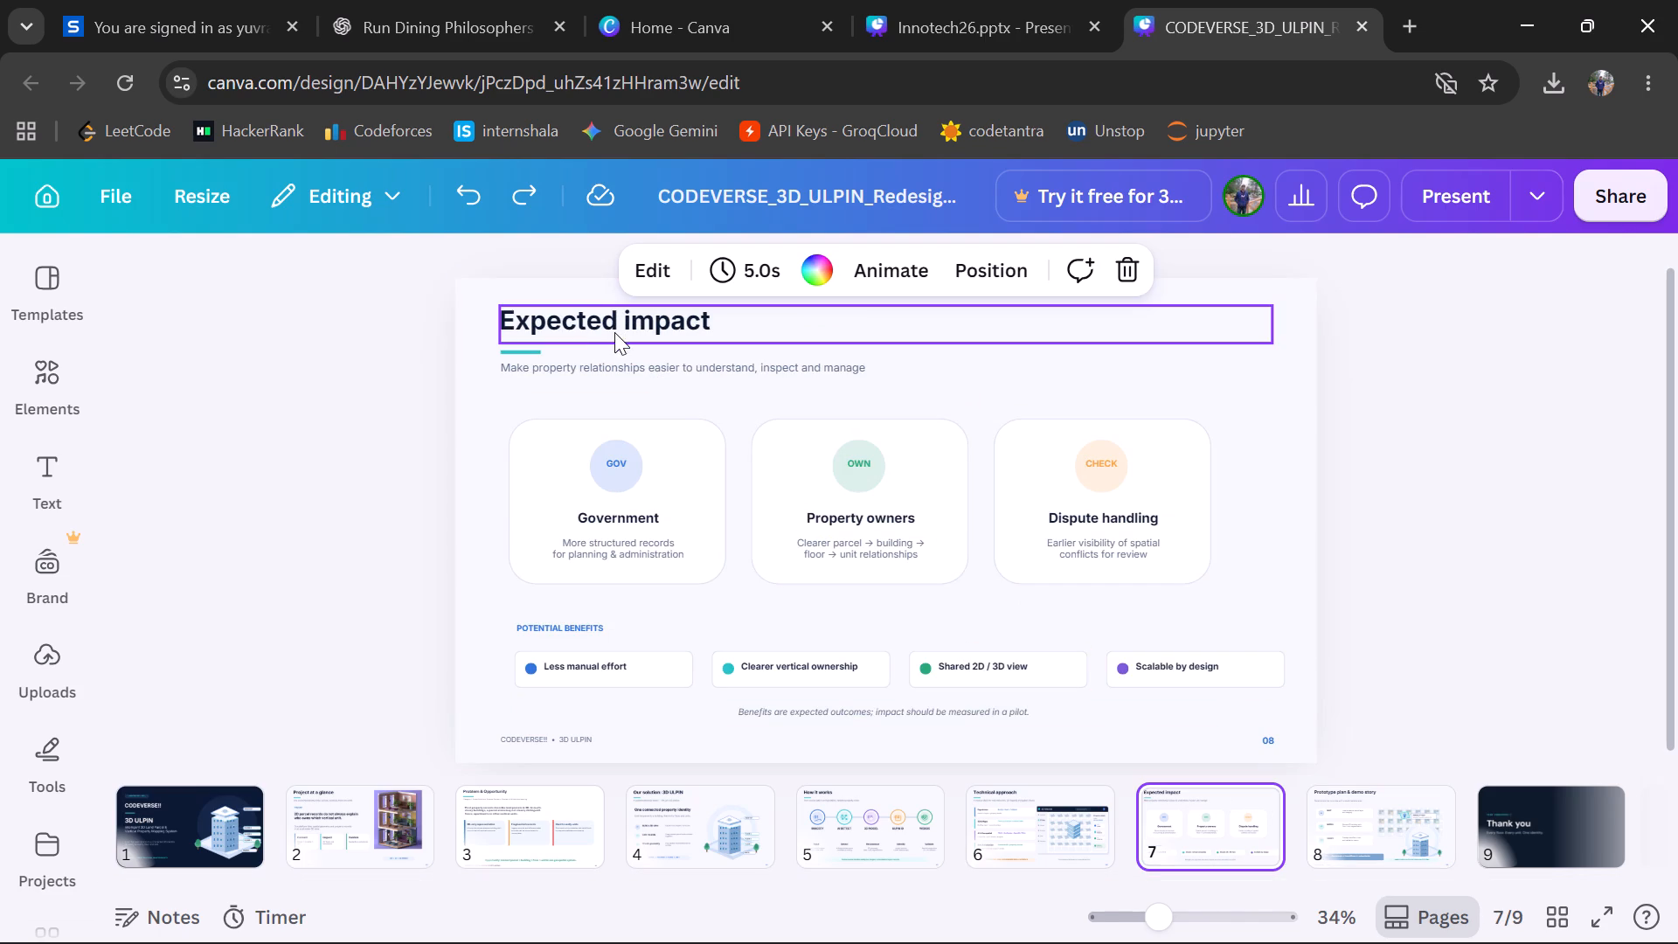
On the Technical approach page, shift the PROPOSED STACK note text slightly left, keeping it level with its pale orange box.
click(1038, 816)
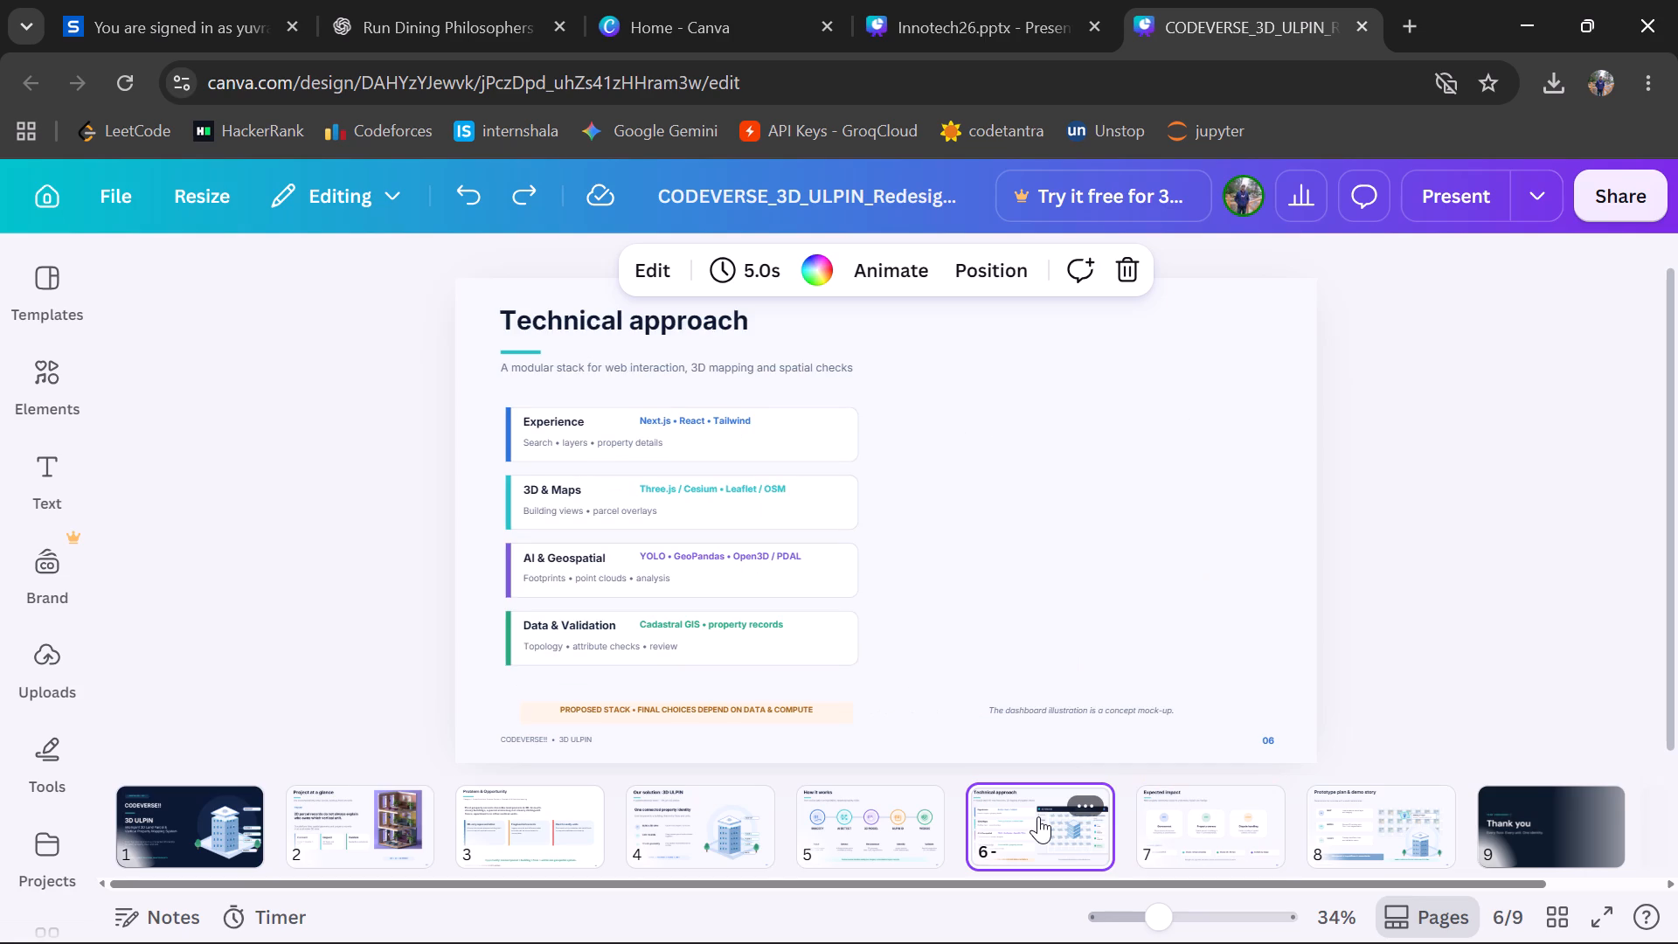
click(718, 704)
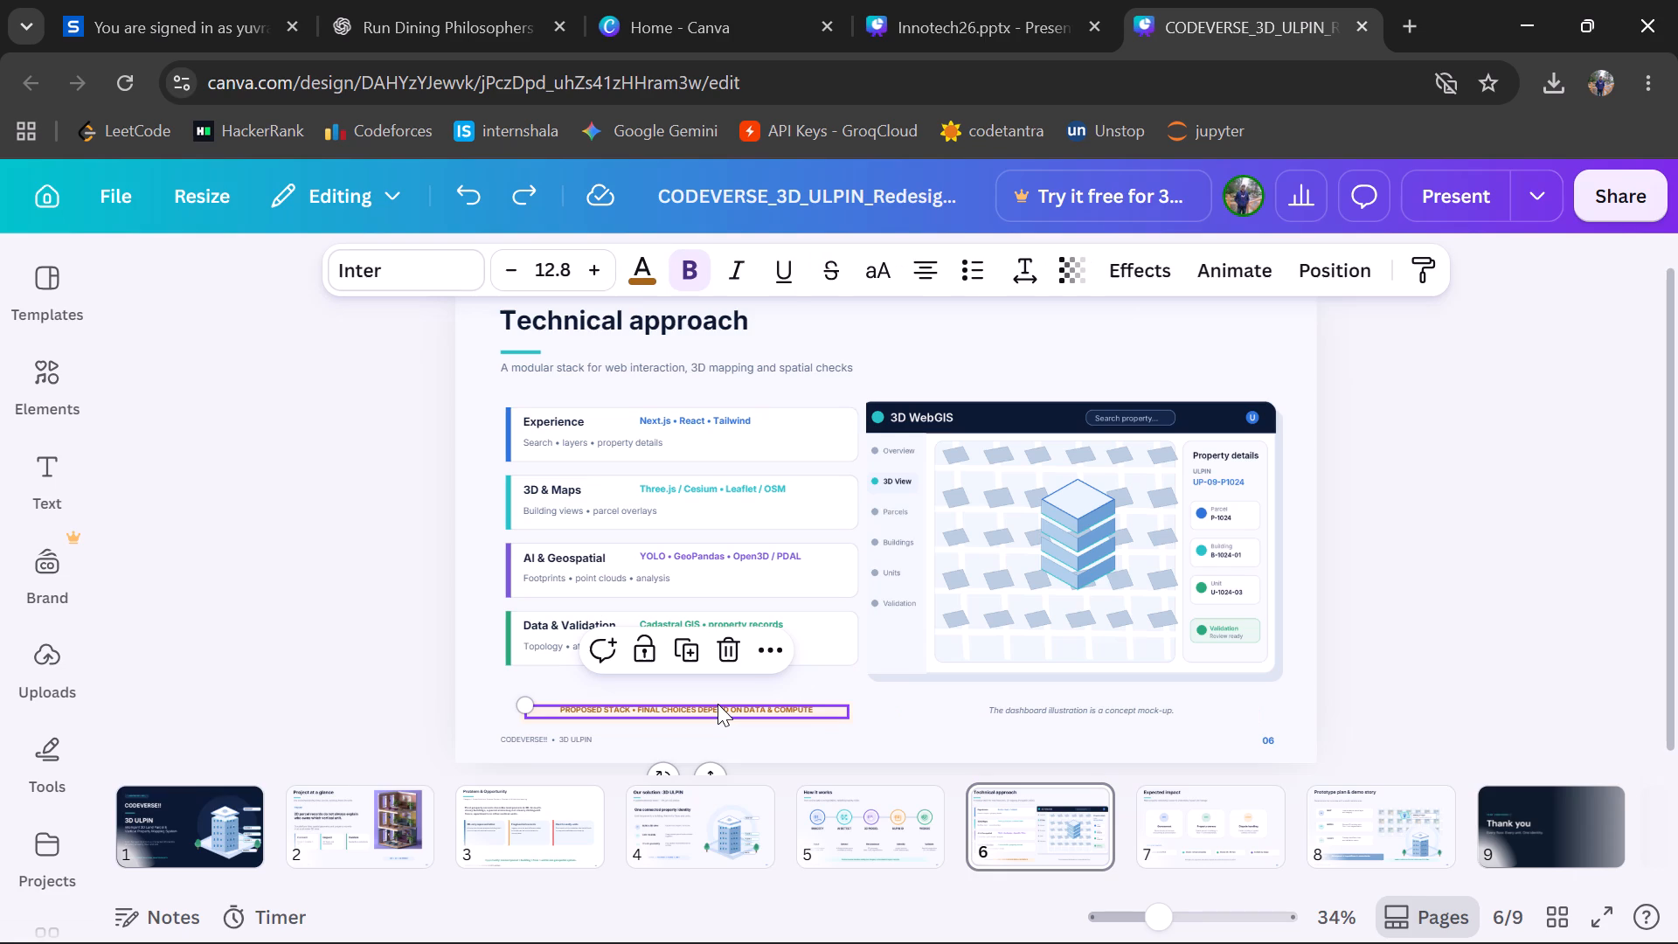
drag(718, 704, 698, 691)
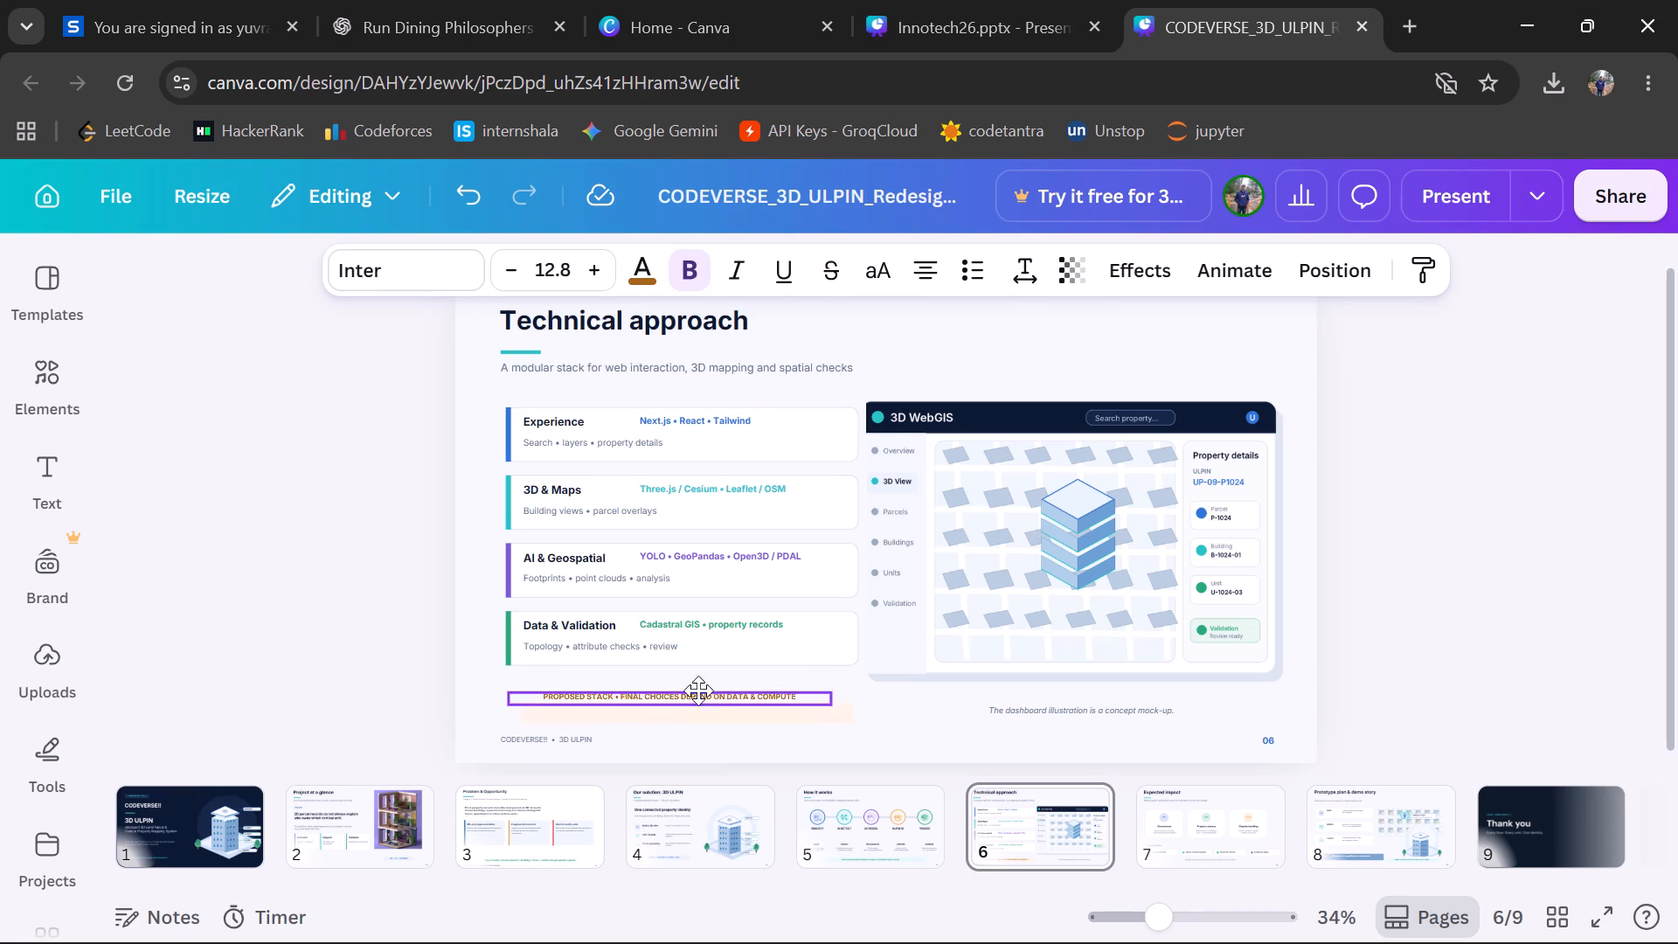
drag(698, 691, 690, 703)
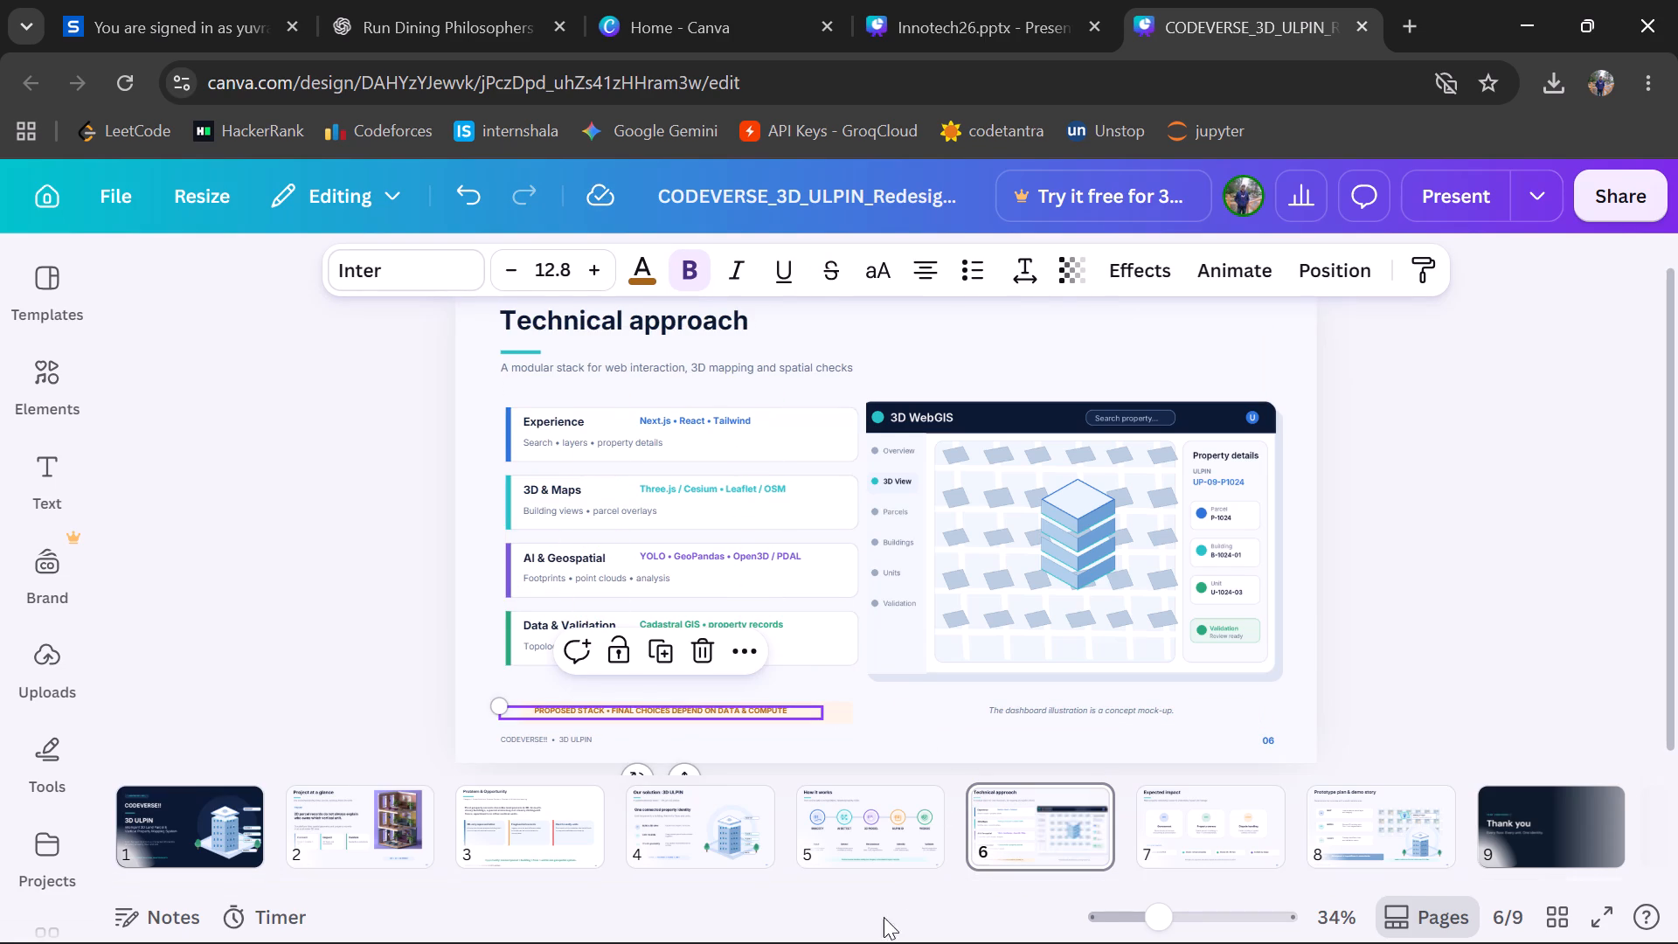
Open the How it works page to check its layout.
click(884, 824)
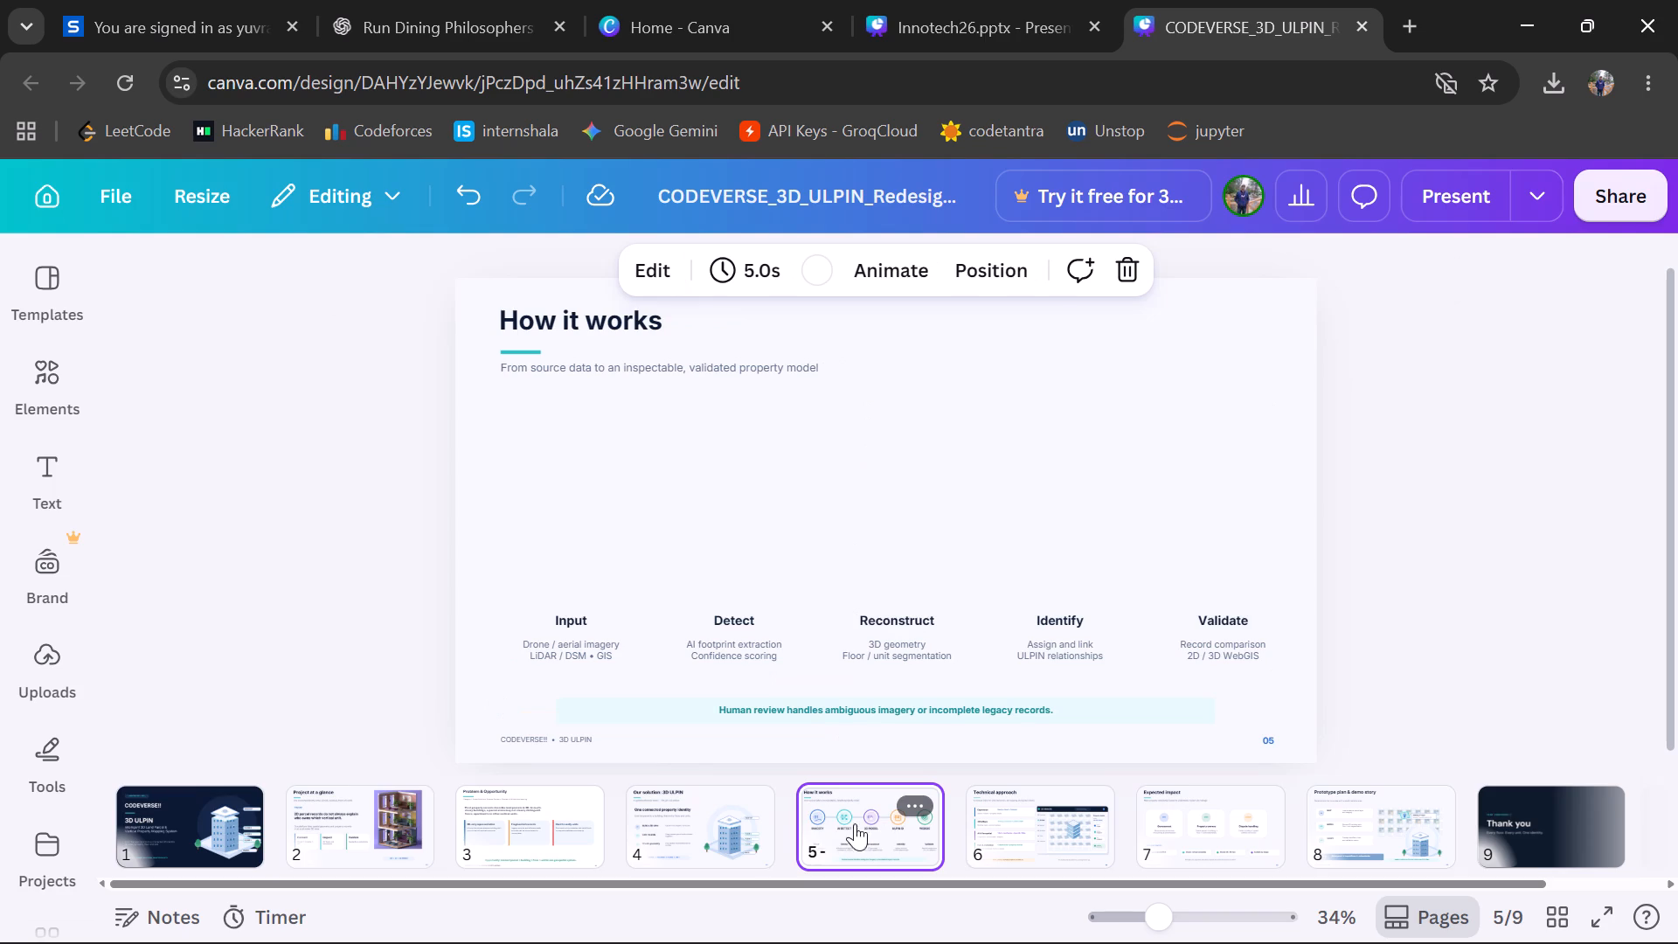
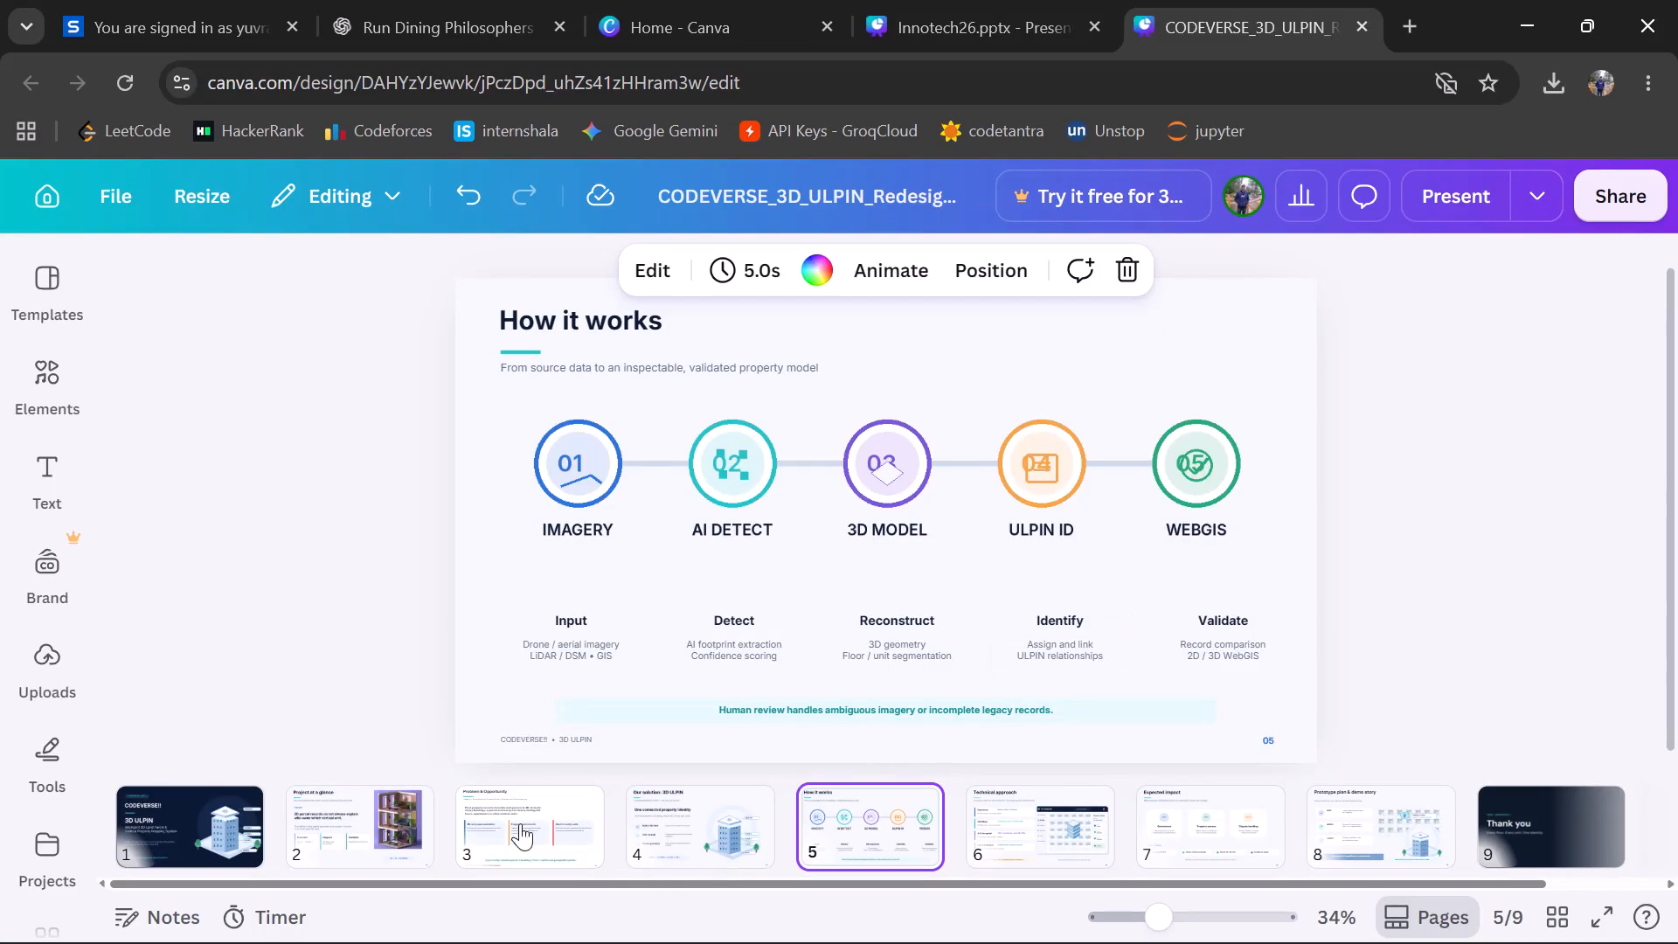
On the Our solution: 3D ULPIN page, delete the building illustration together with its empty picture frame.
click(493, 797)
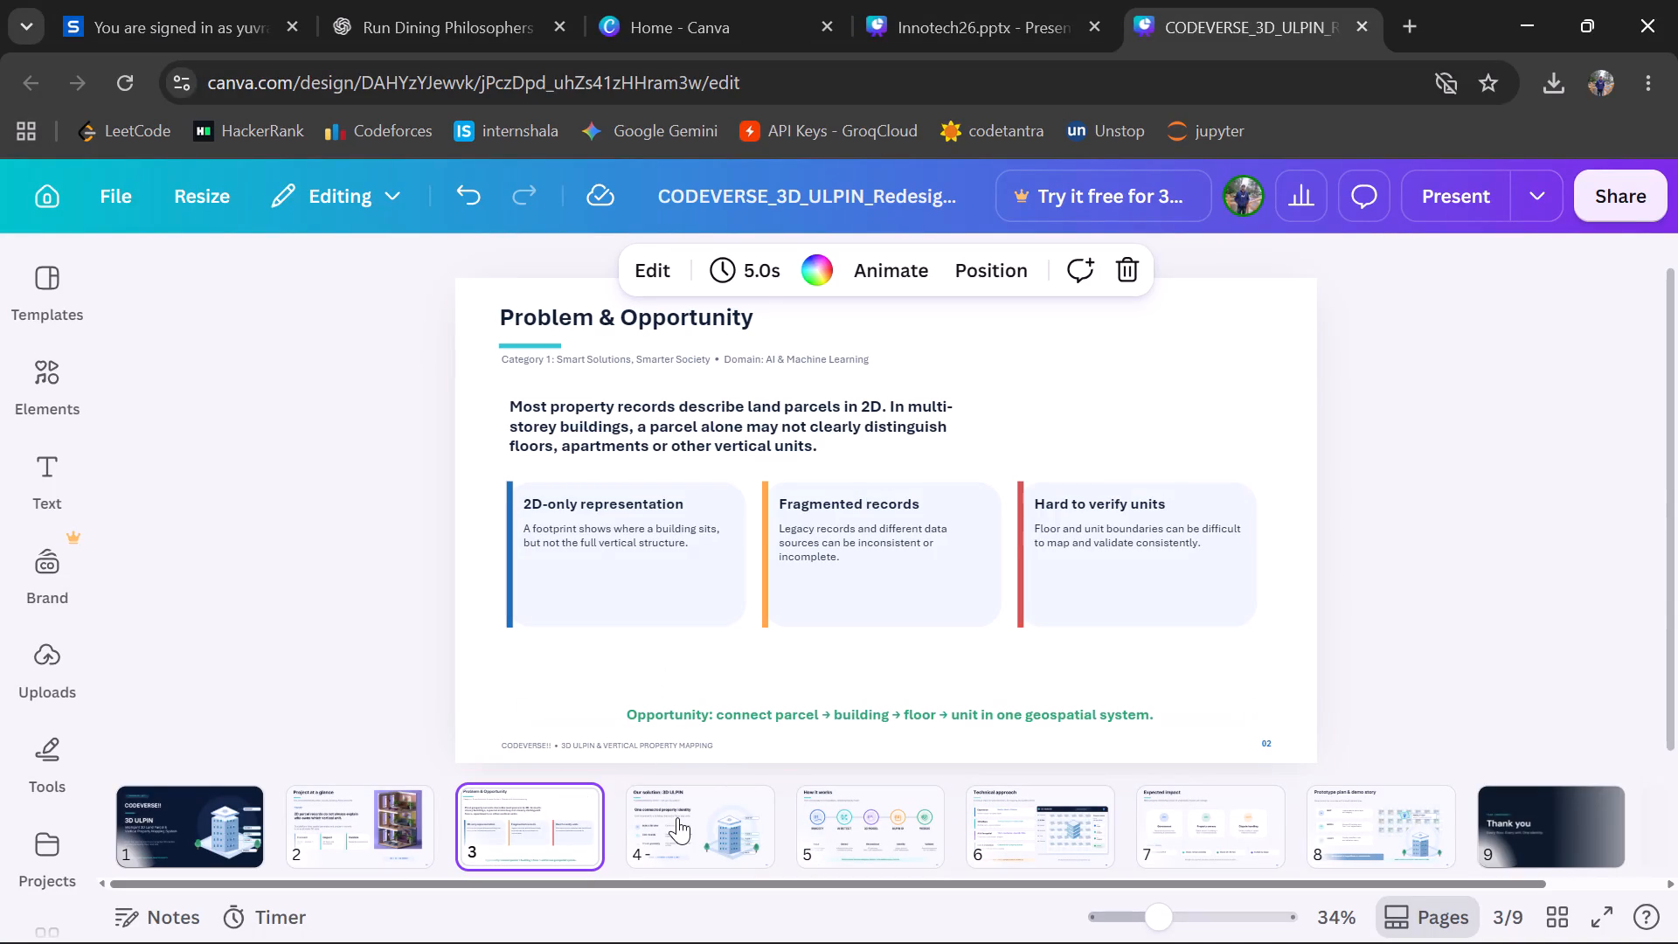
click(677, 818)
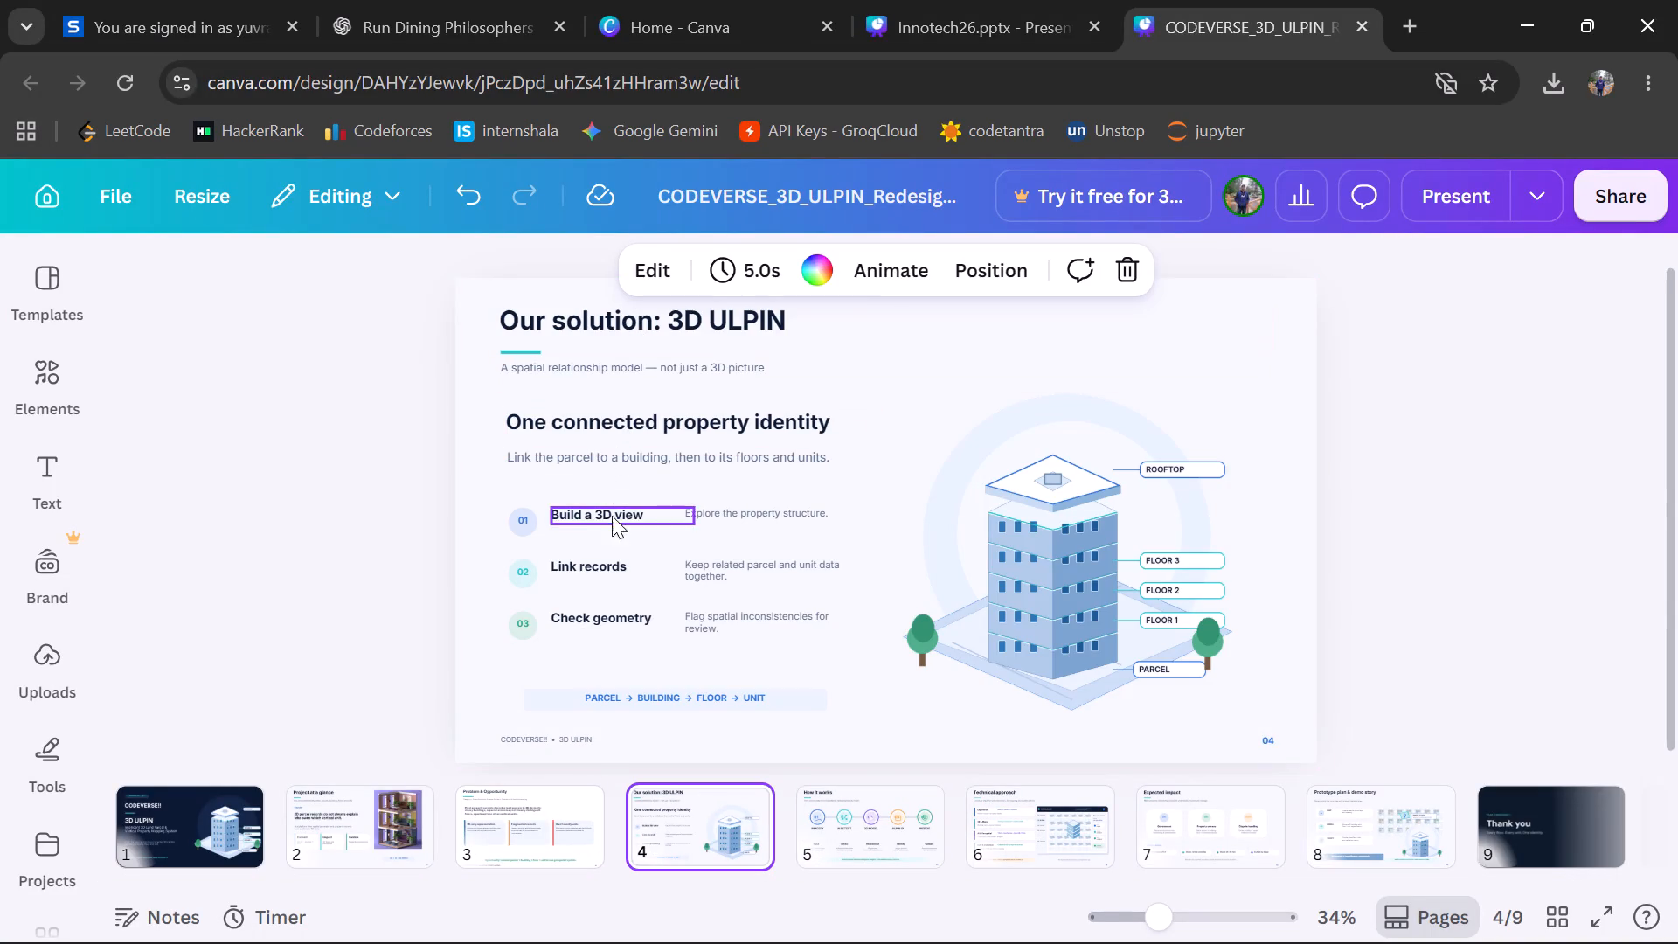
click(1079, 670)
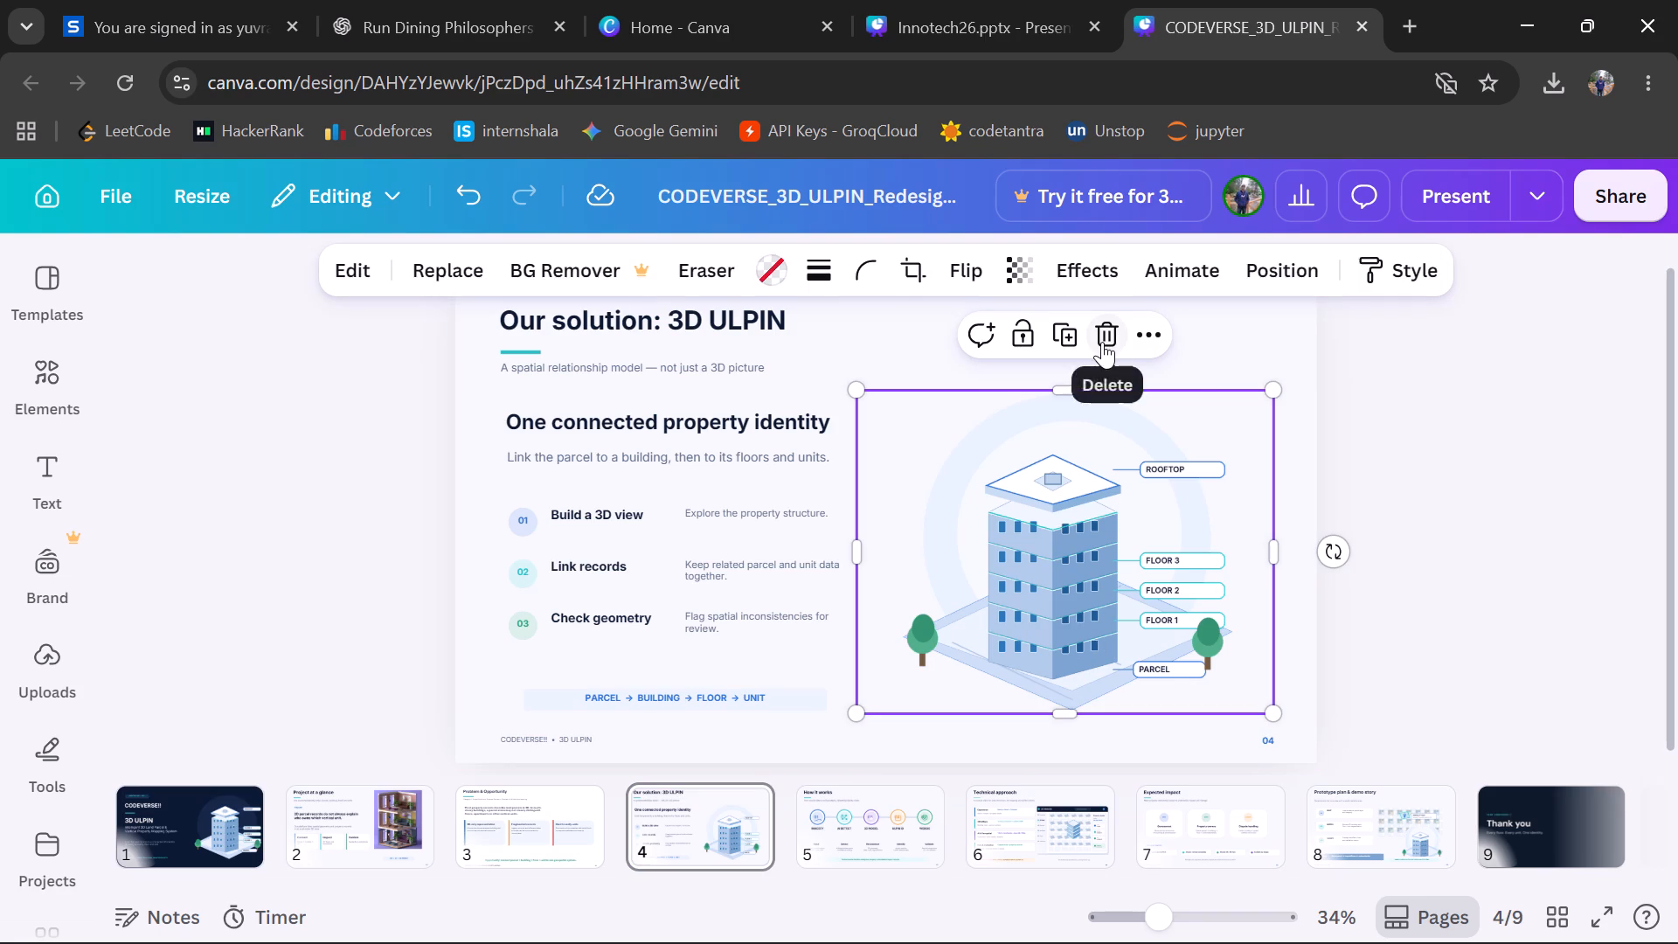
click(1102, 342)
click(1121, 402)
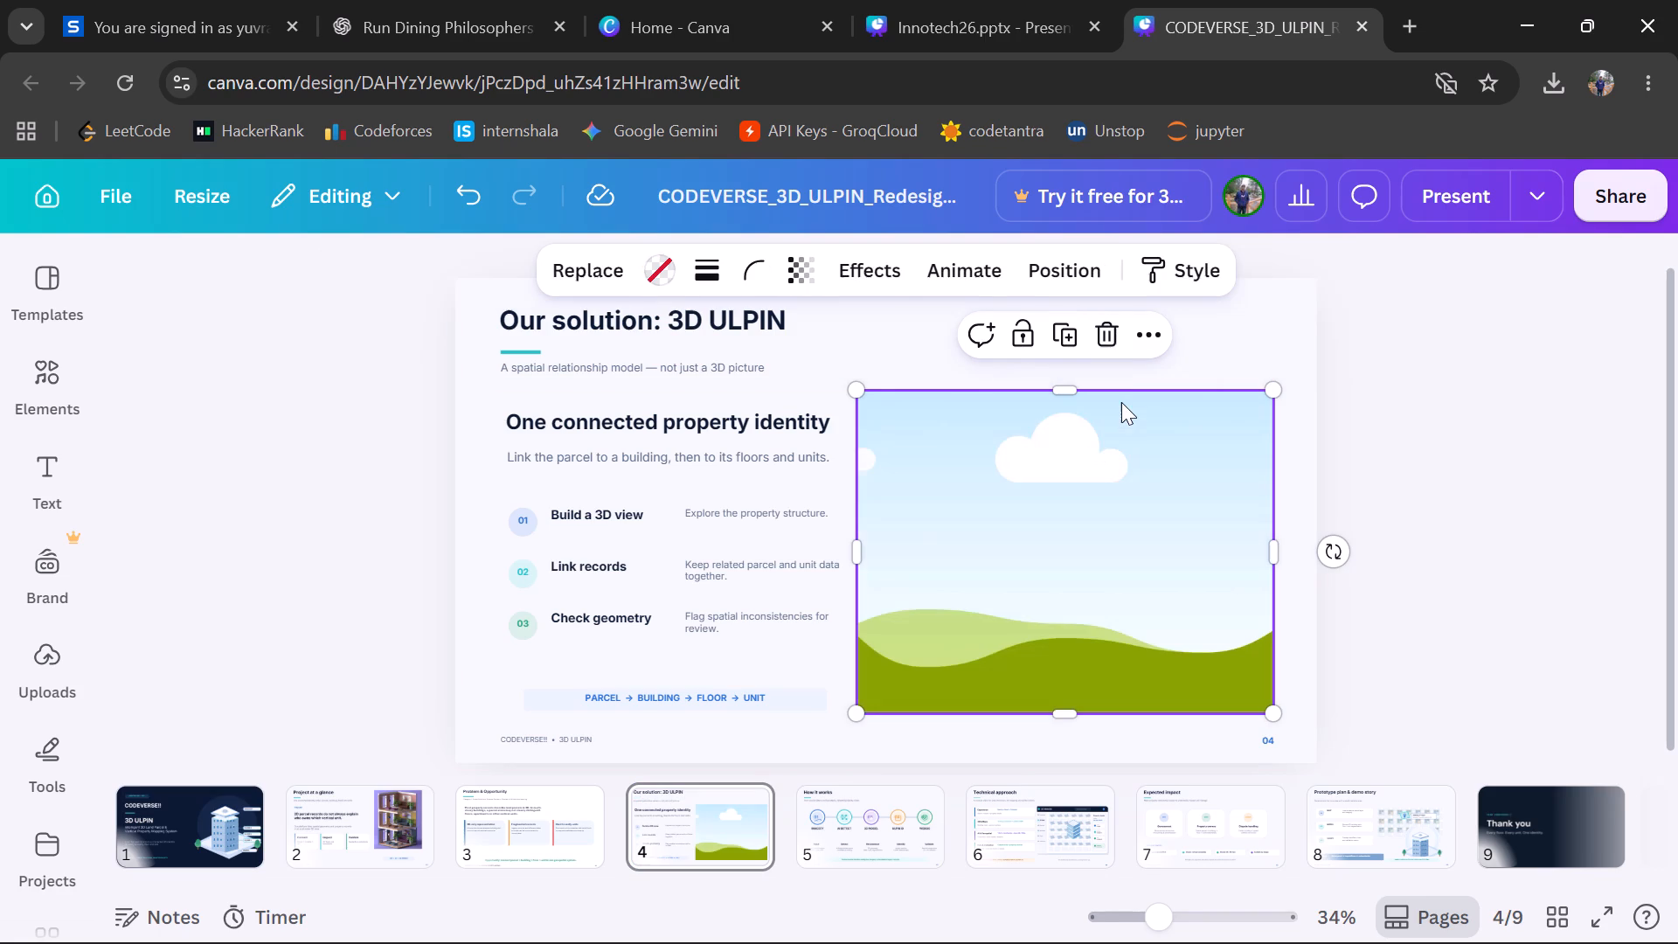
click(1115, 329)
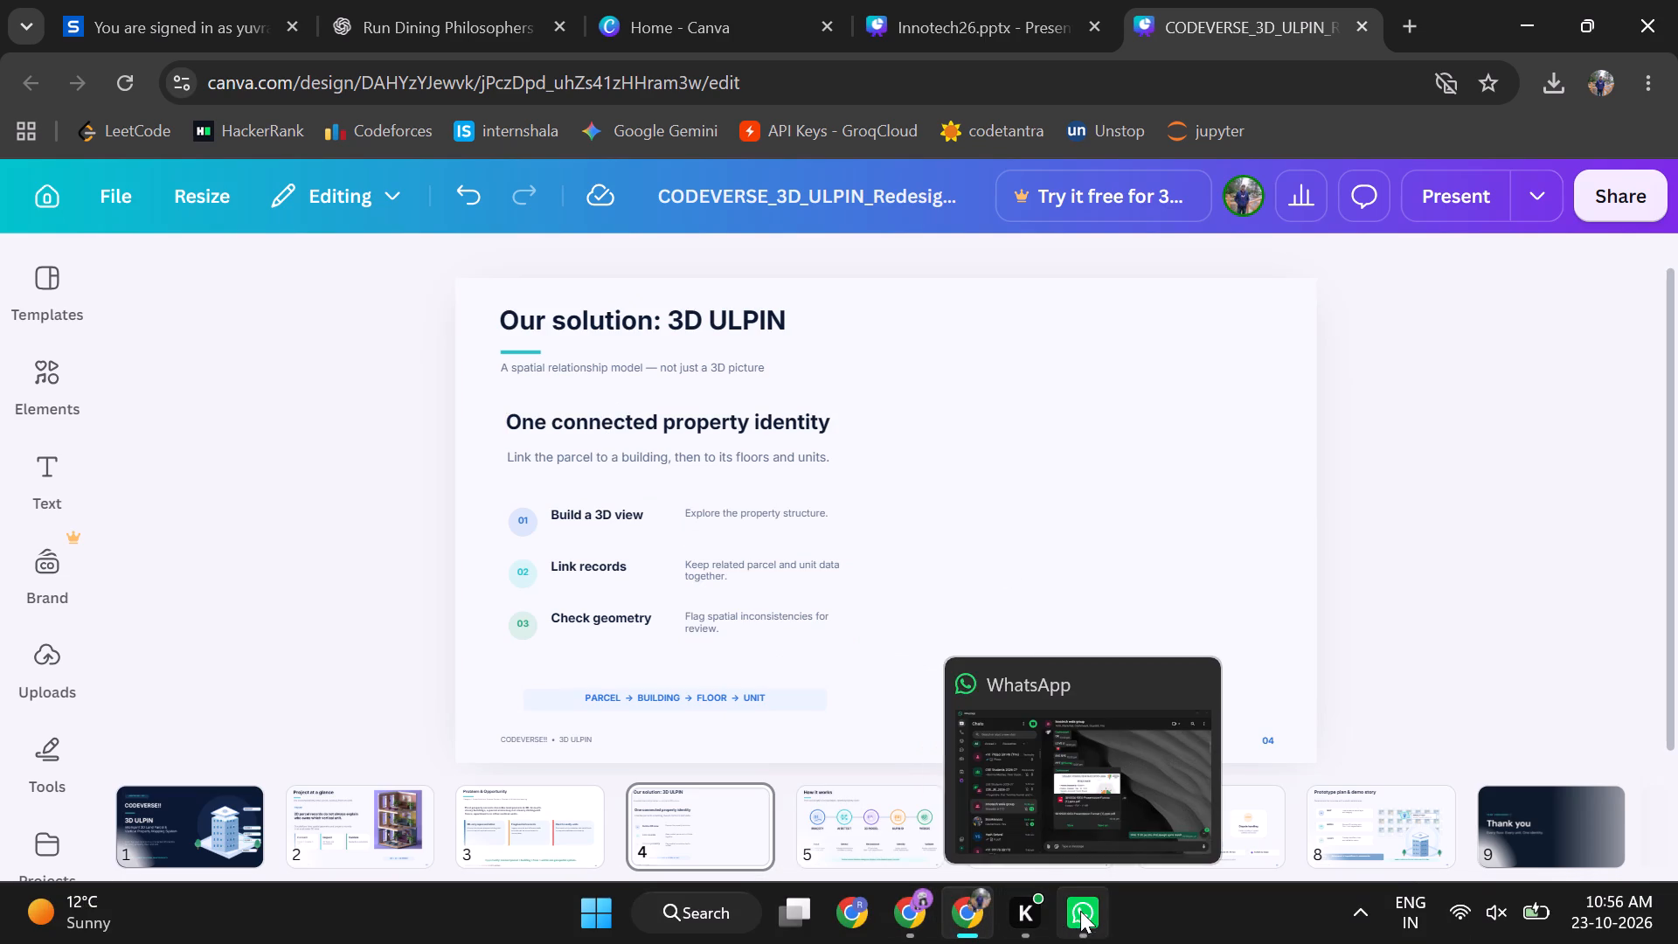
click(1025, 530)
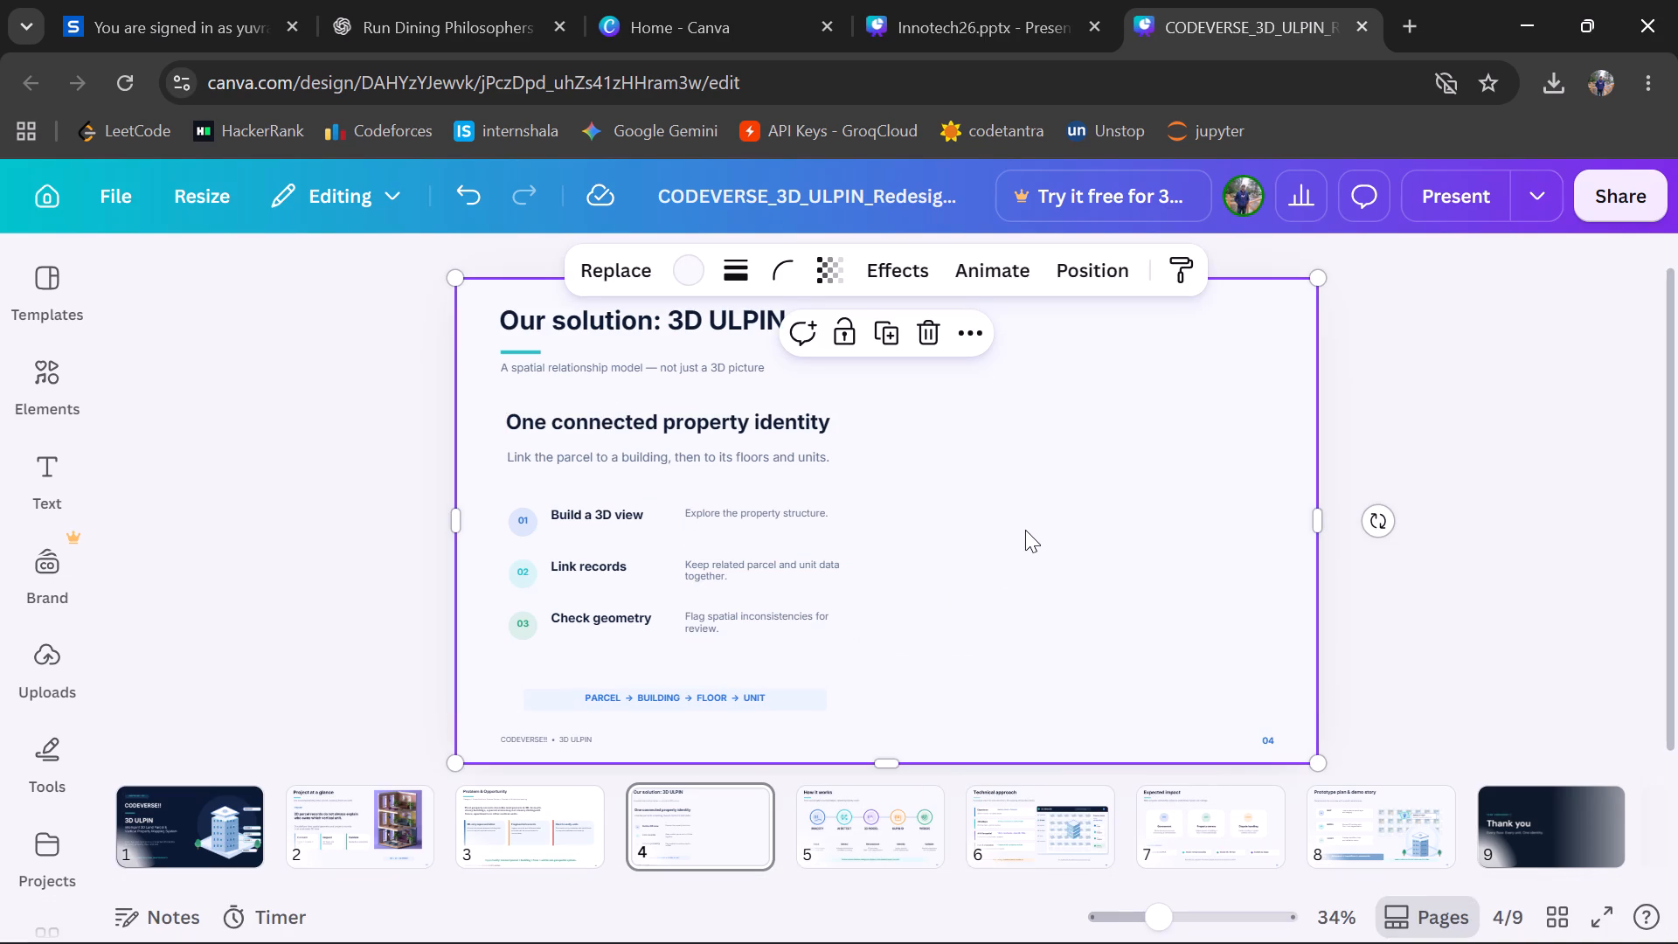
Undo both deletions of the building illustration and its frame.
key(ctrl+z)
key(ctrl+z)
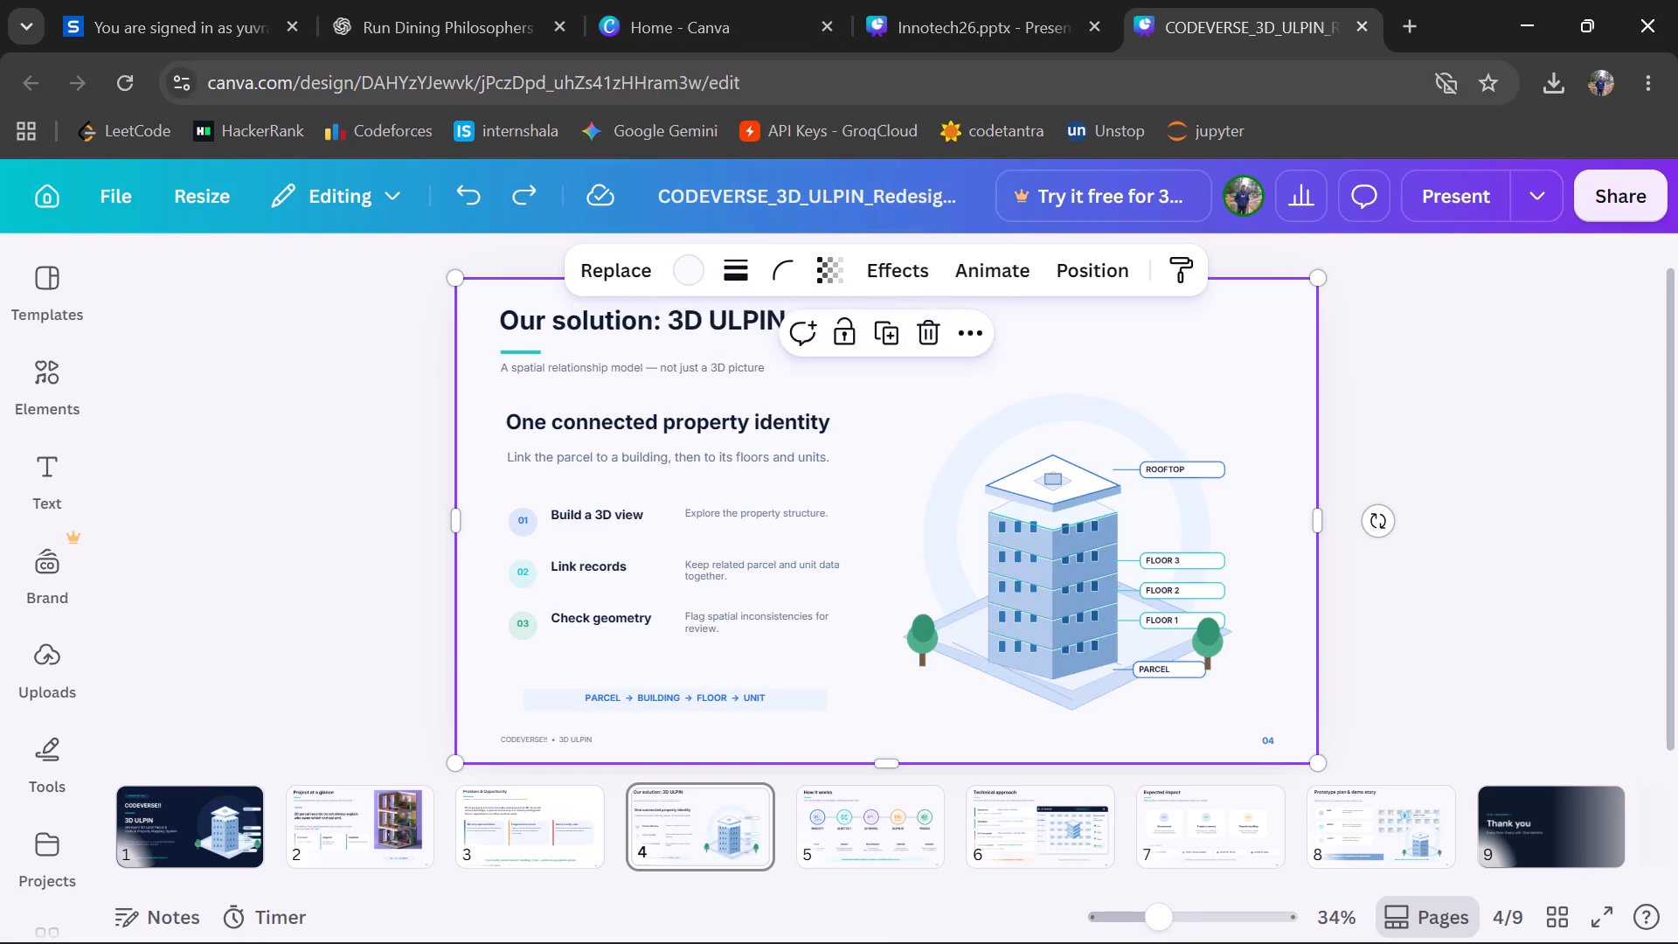
Switch to the Unsplash window, close the stacked-rooms photo and return to the start of the 3D building cutaway isometric results.
key(alt+Tab)
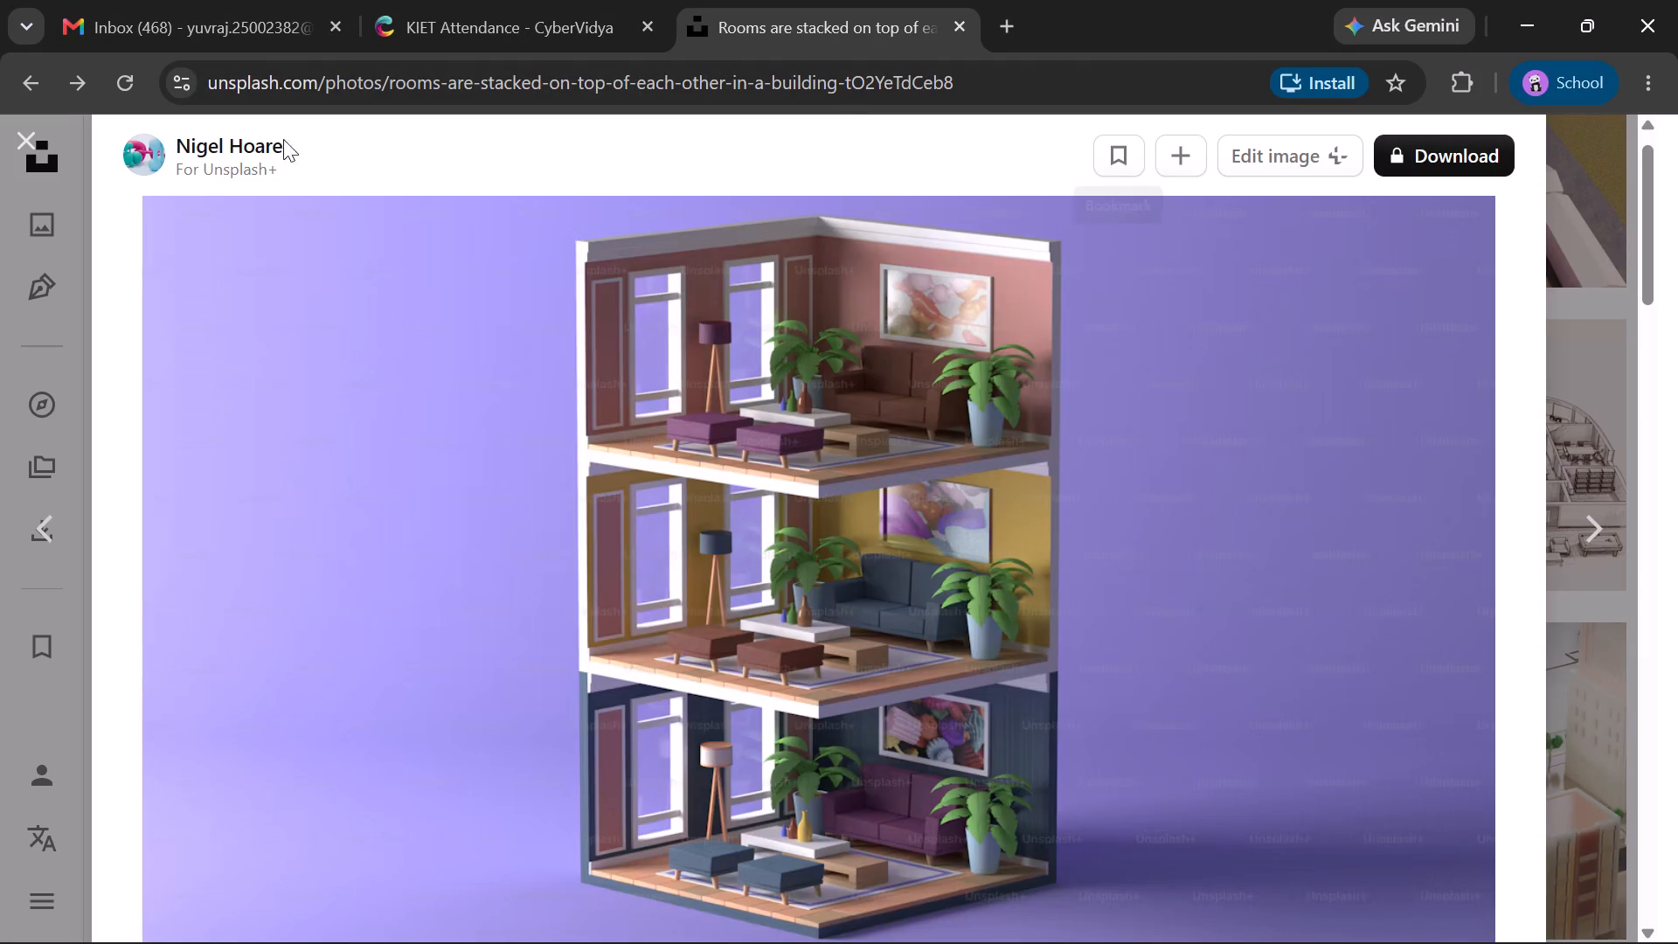
click(36, 137)
scroll(433, 413, up, 6)
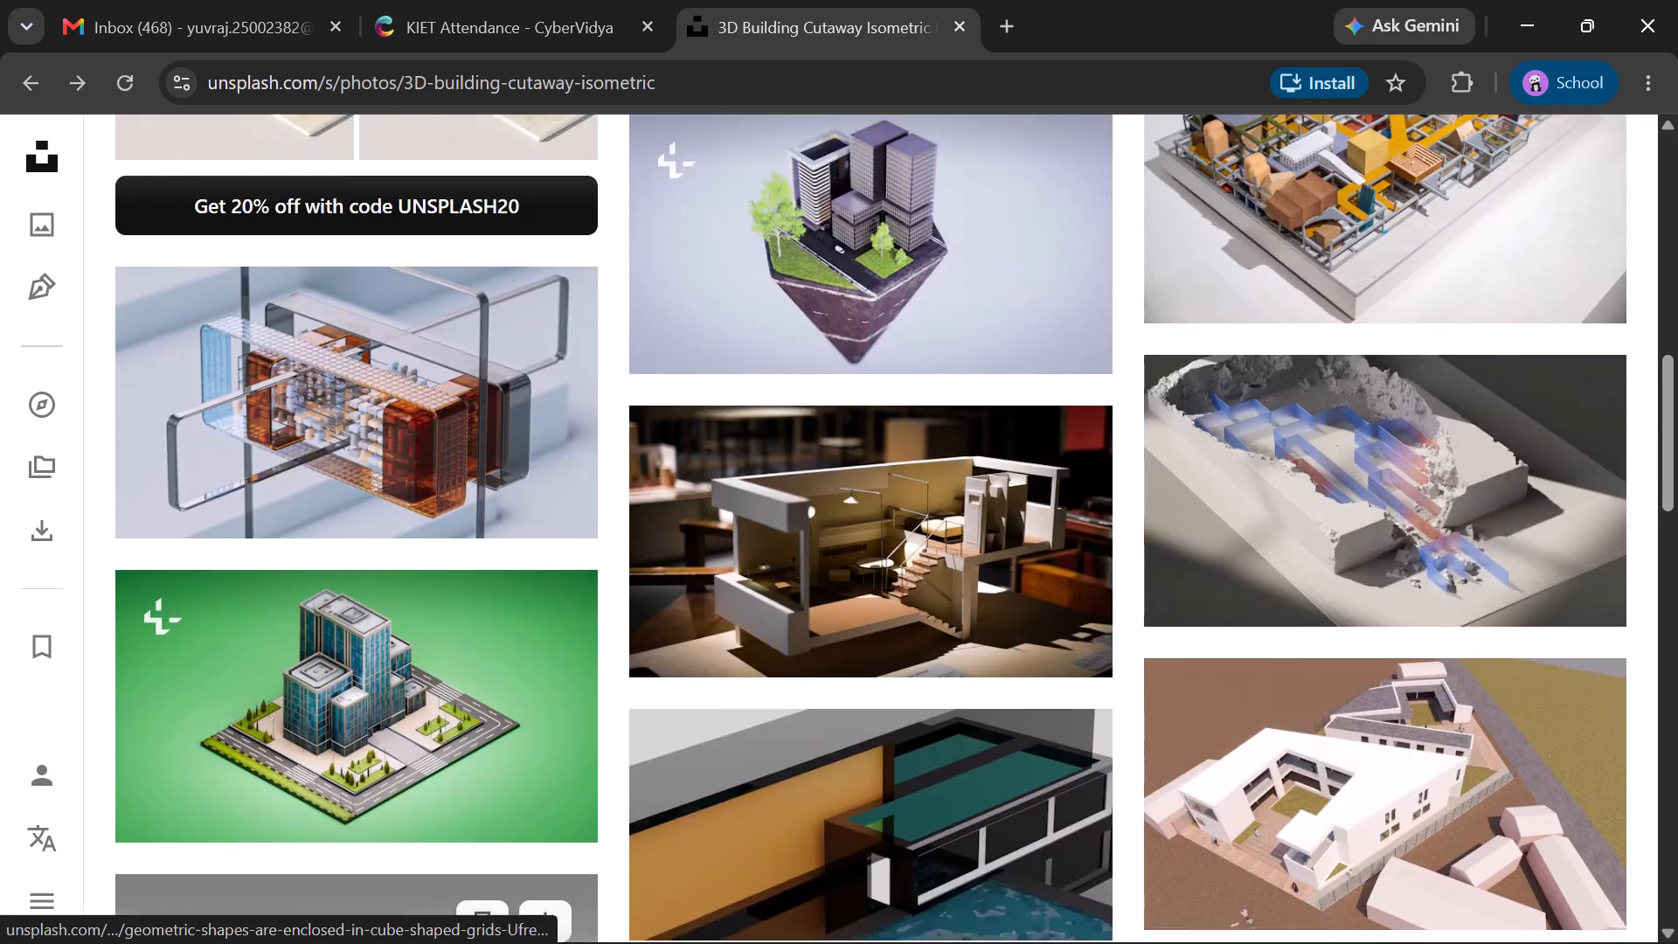
scroll(433, 413, up, 7)
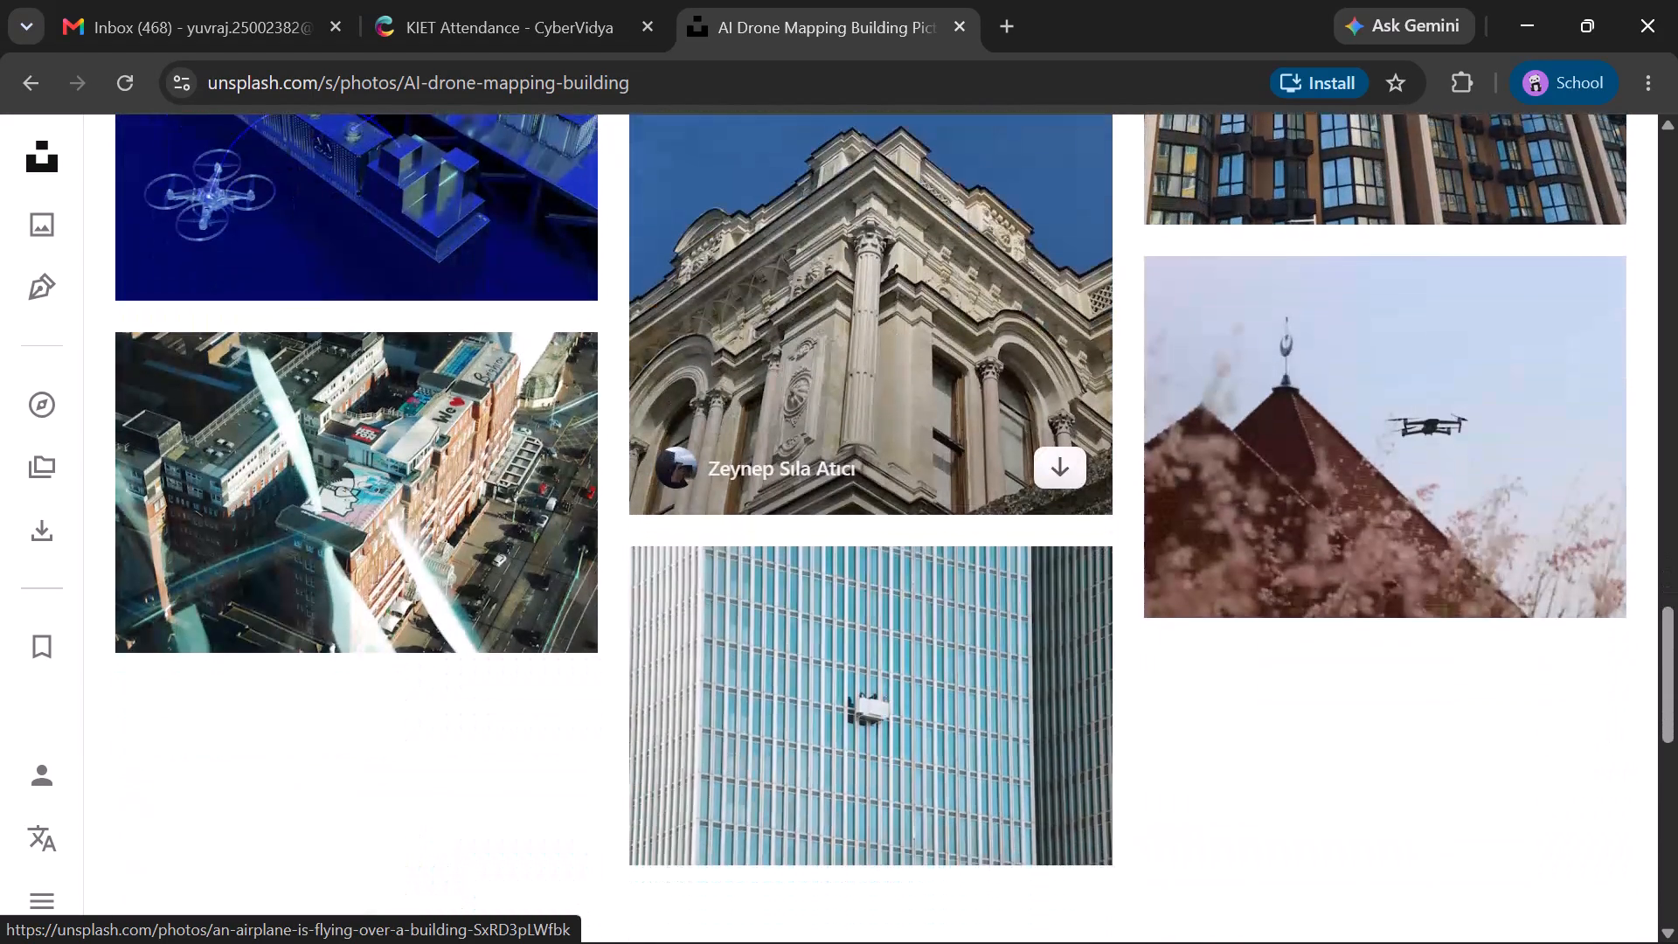
scroll(769, 646, down, 5)
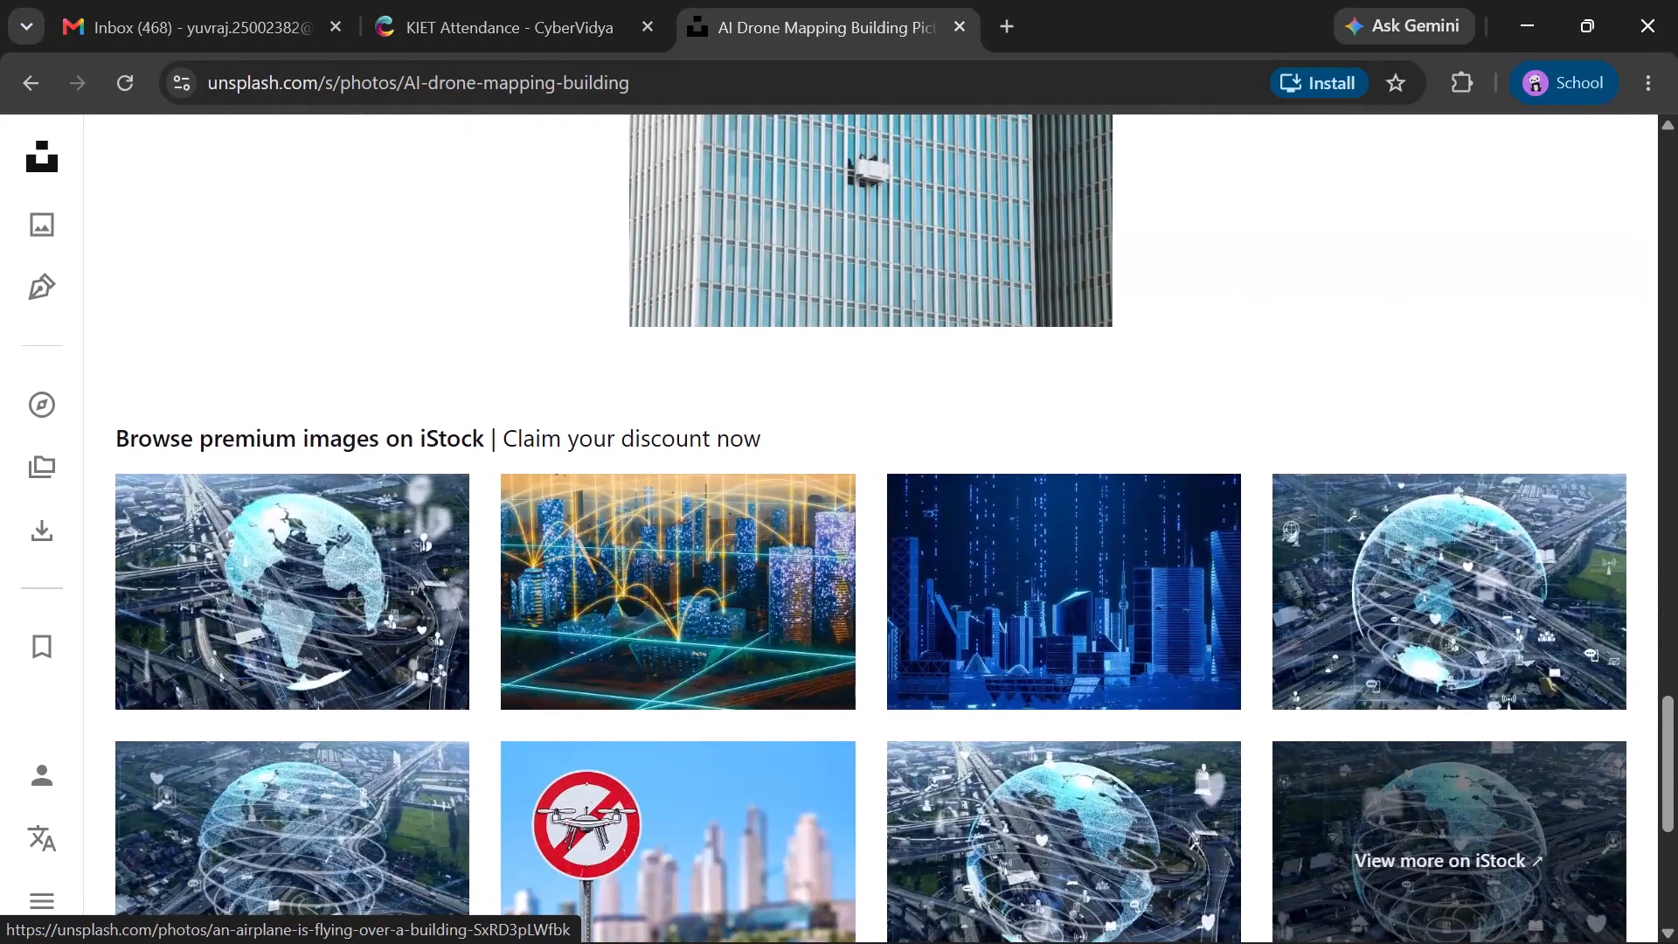
scroll(769, 646, down, 3)
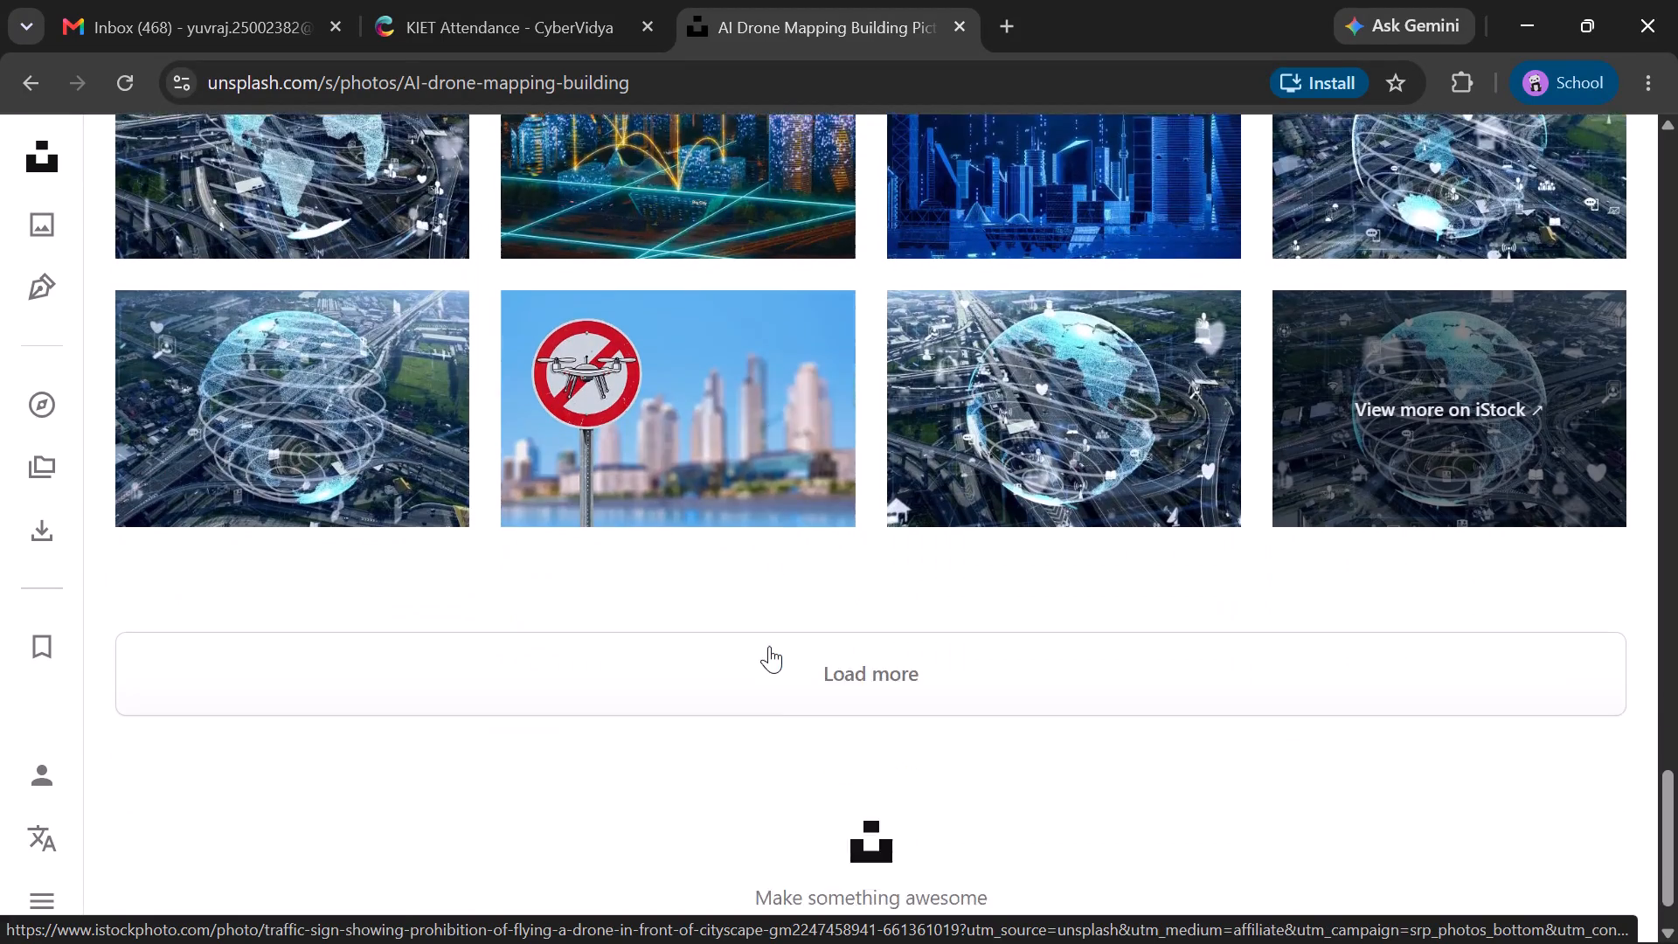
scroll(769, 646, down, 2)
scroll(769, 646, up, 19)
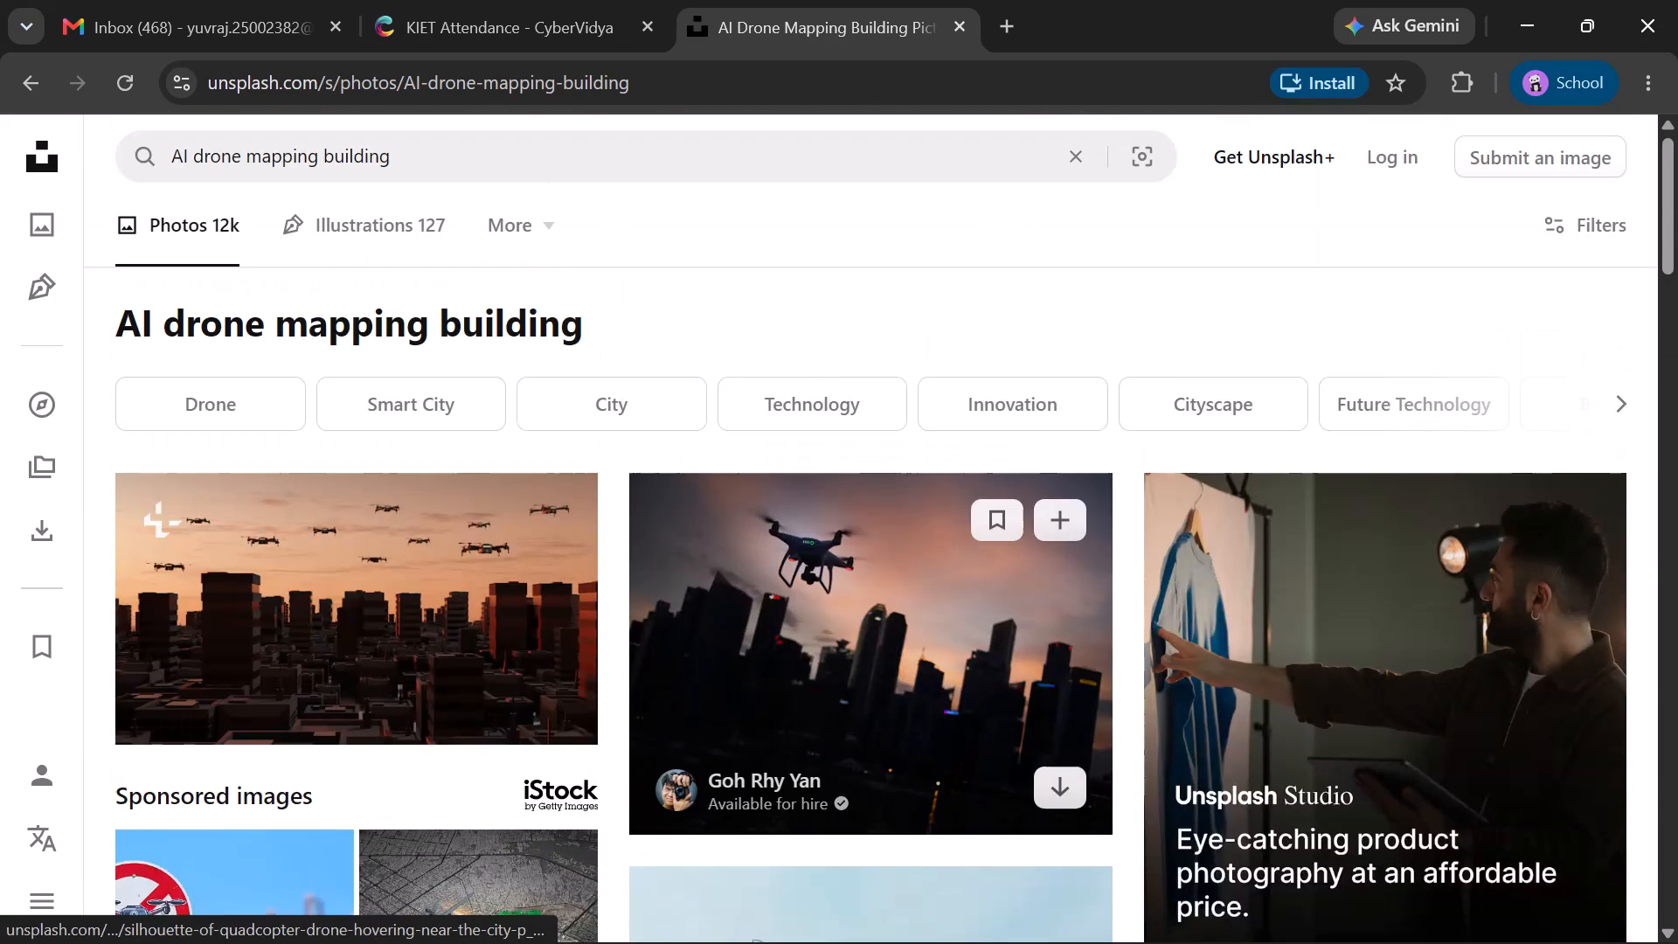
scroll(769, 646, up, 5)
Switch the photo search to the related topics Drone and Drone View and browse the drone view photos for a suitable picture.
click(227, 414)
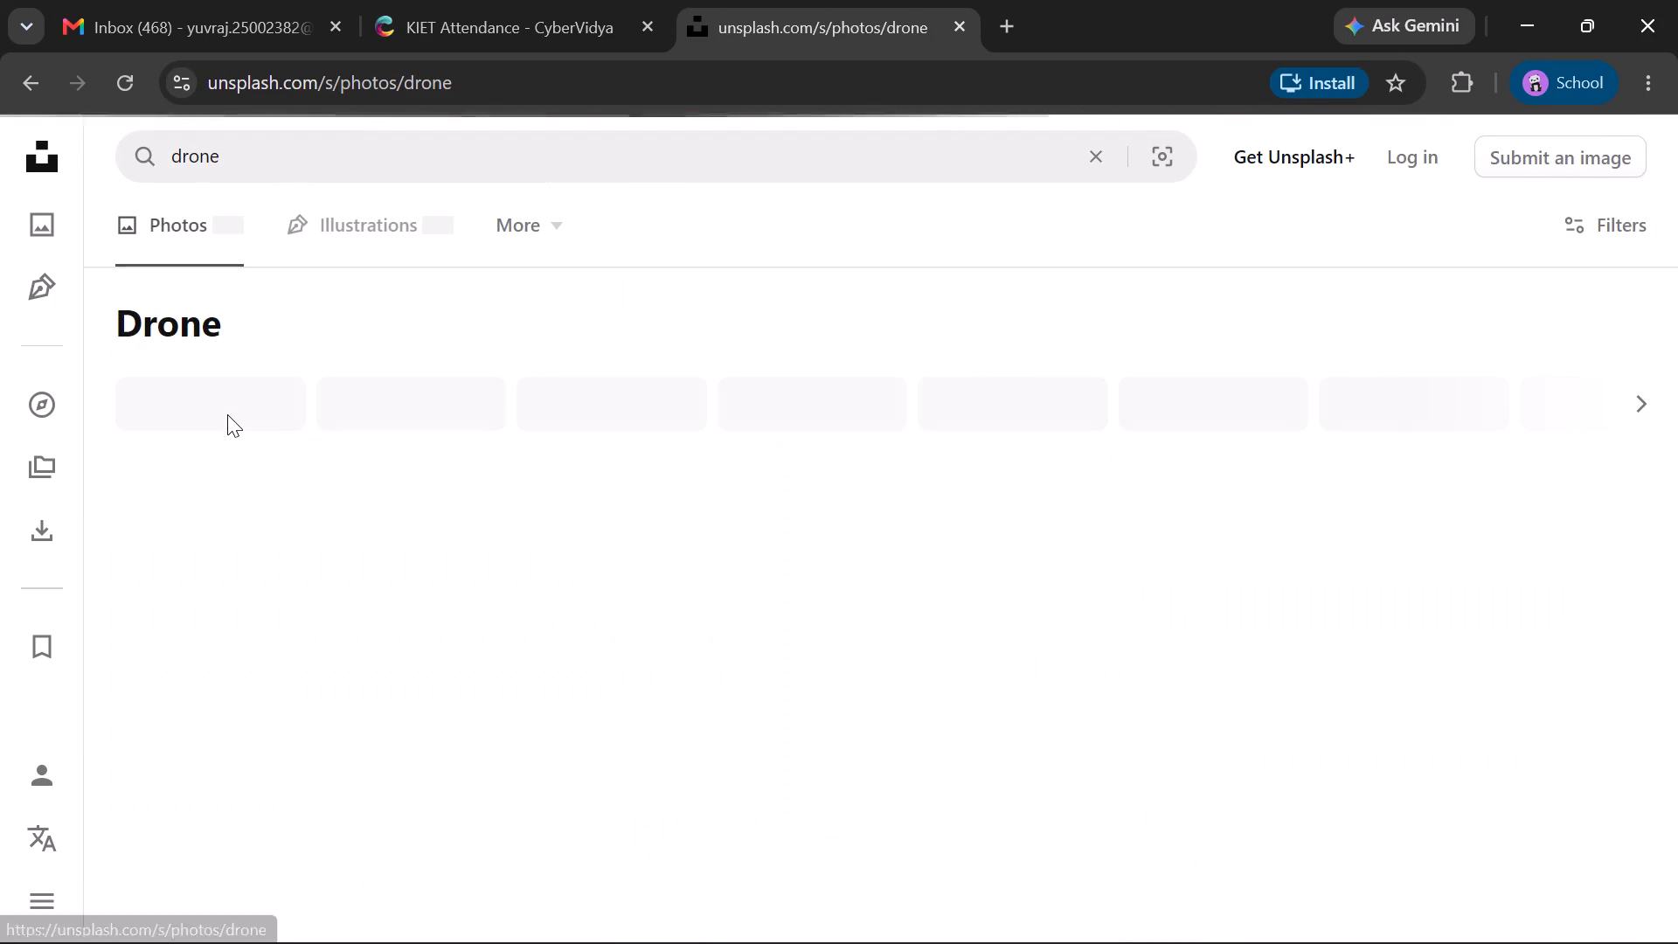
click(405, 407)
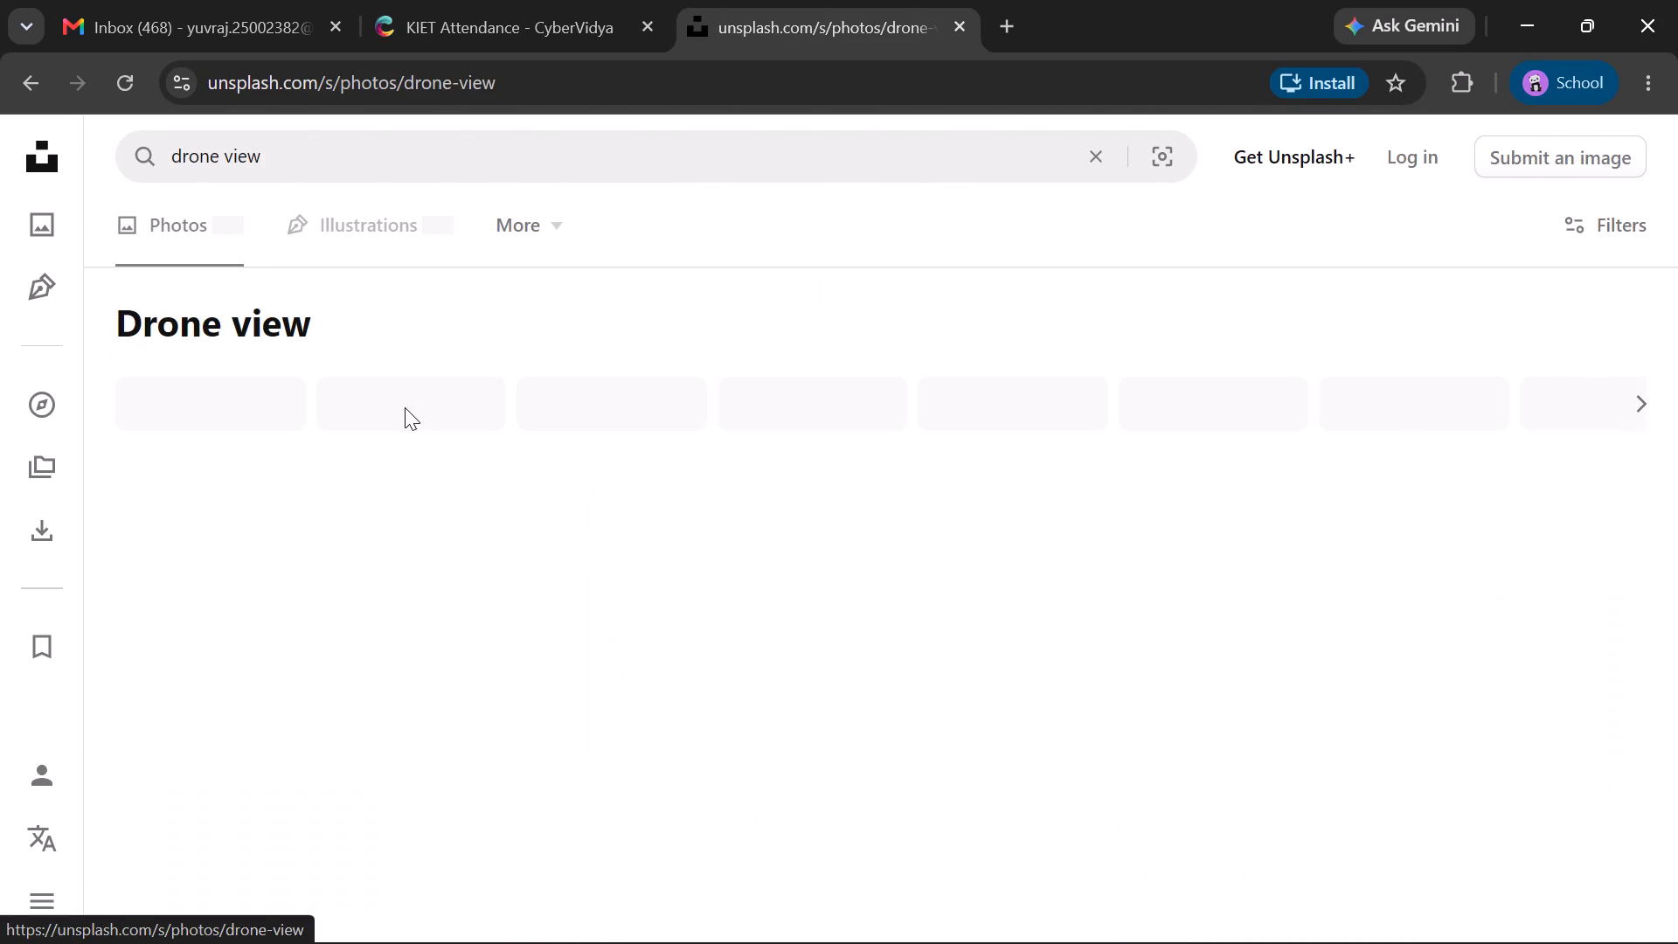
scroll(405, 407, down, 1)
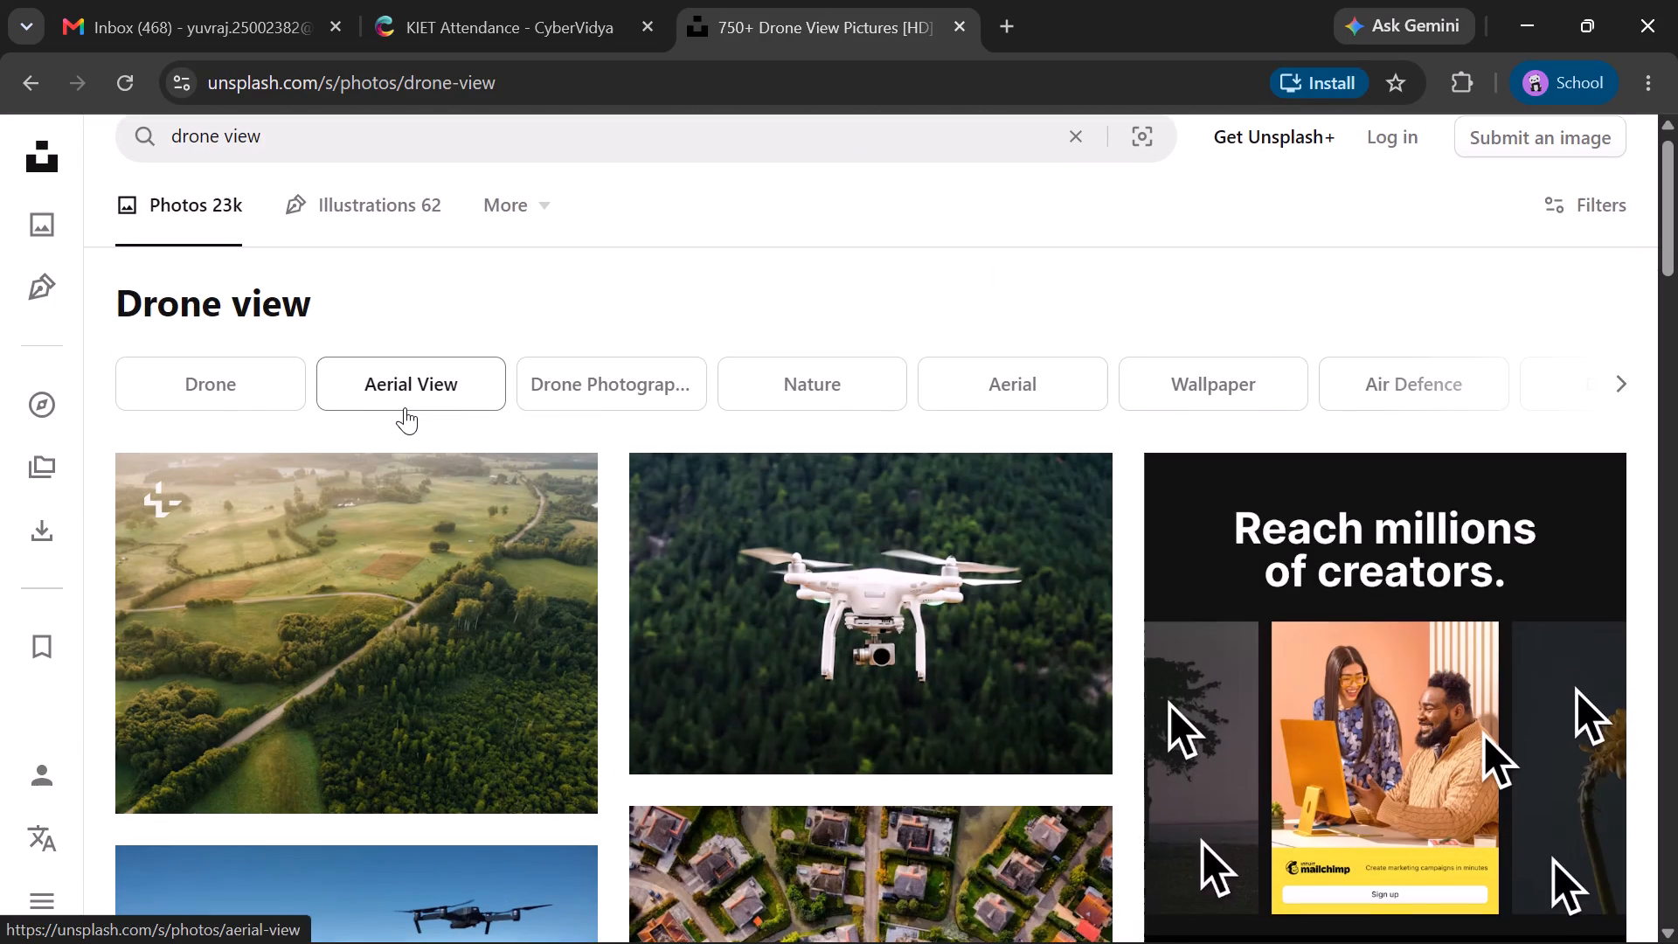
scroll(405, 407, down, 3)
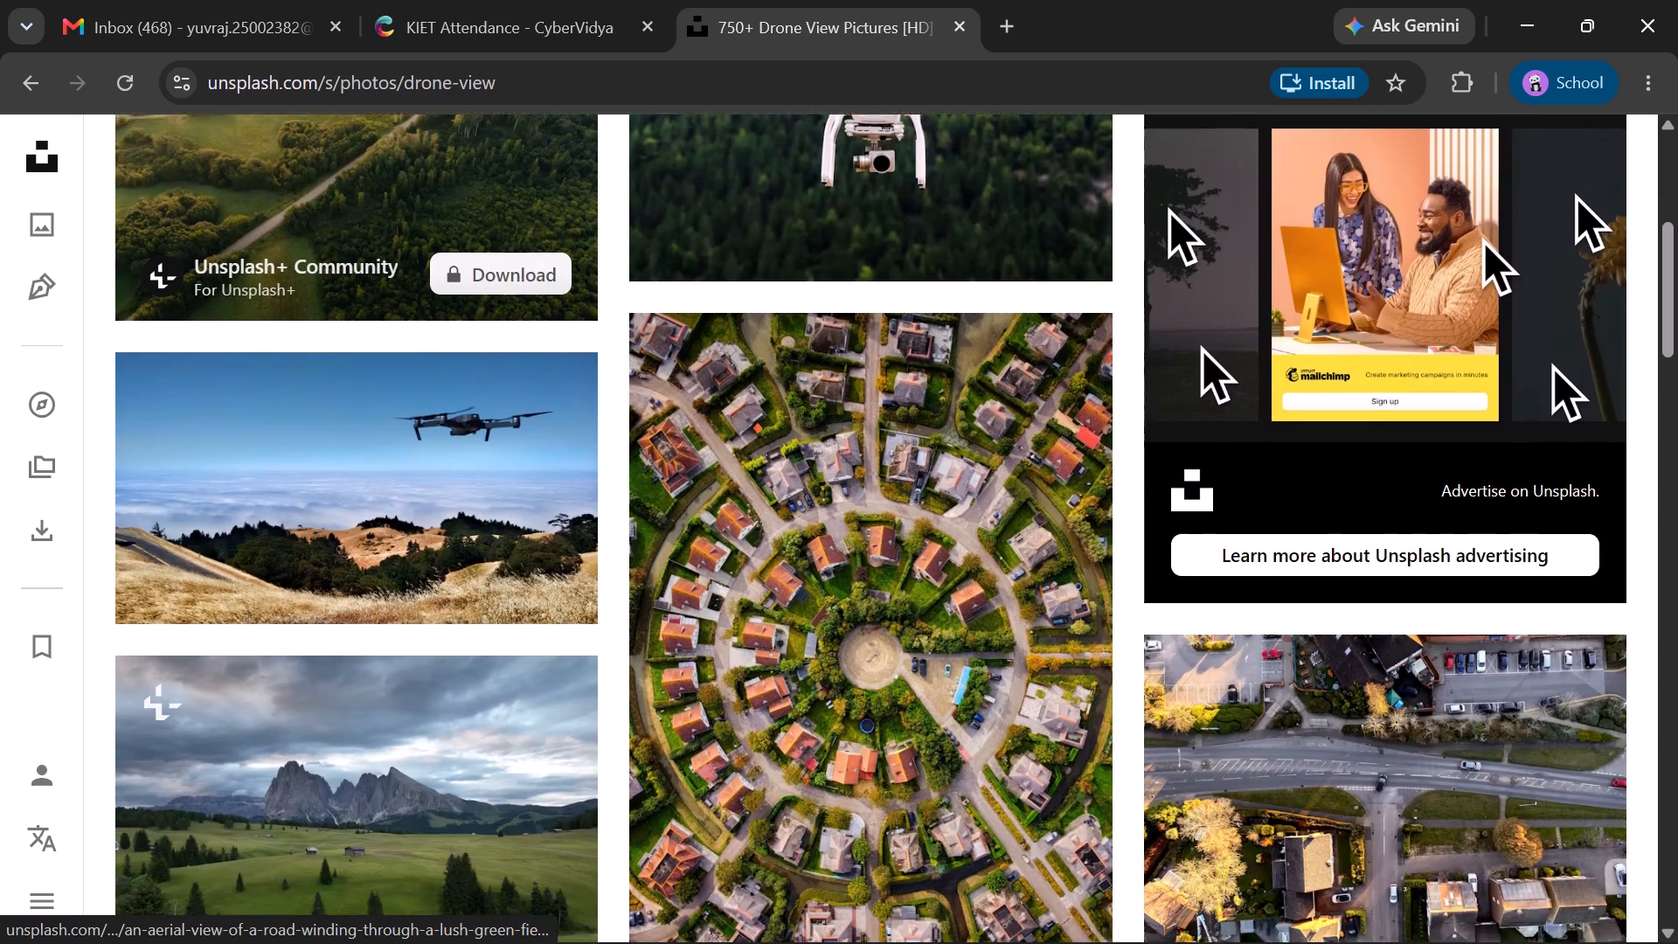
scroll(405, 407, down, 5)
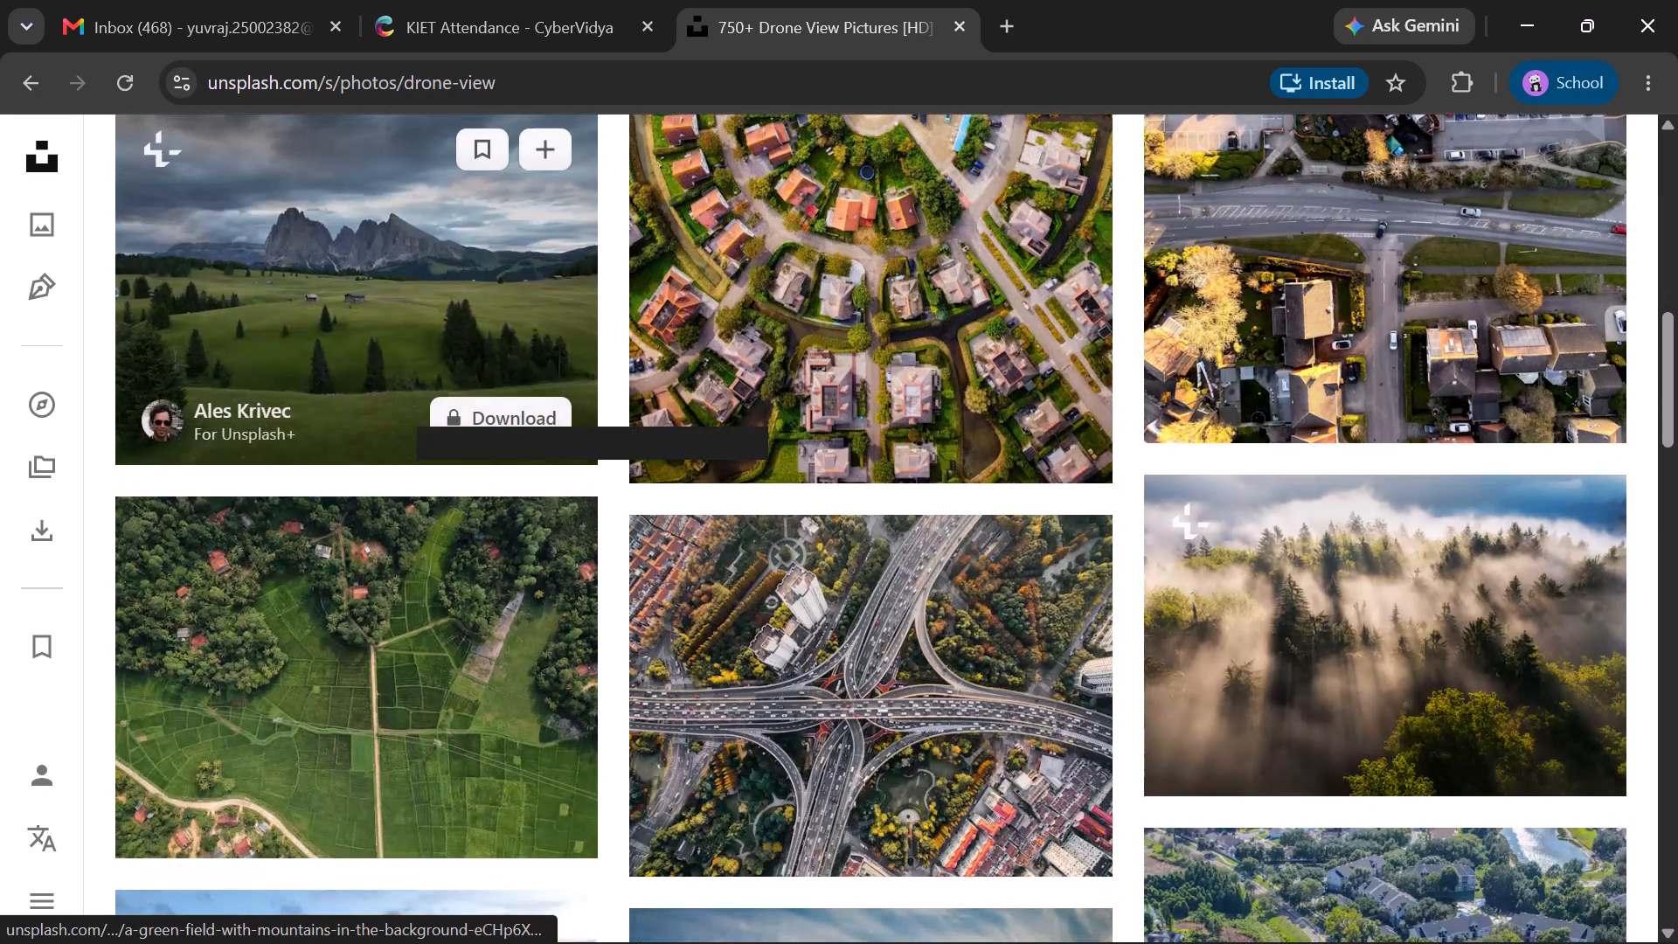
scroll(405, 407, down, 5)
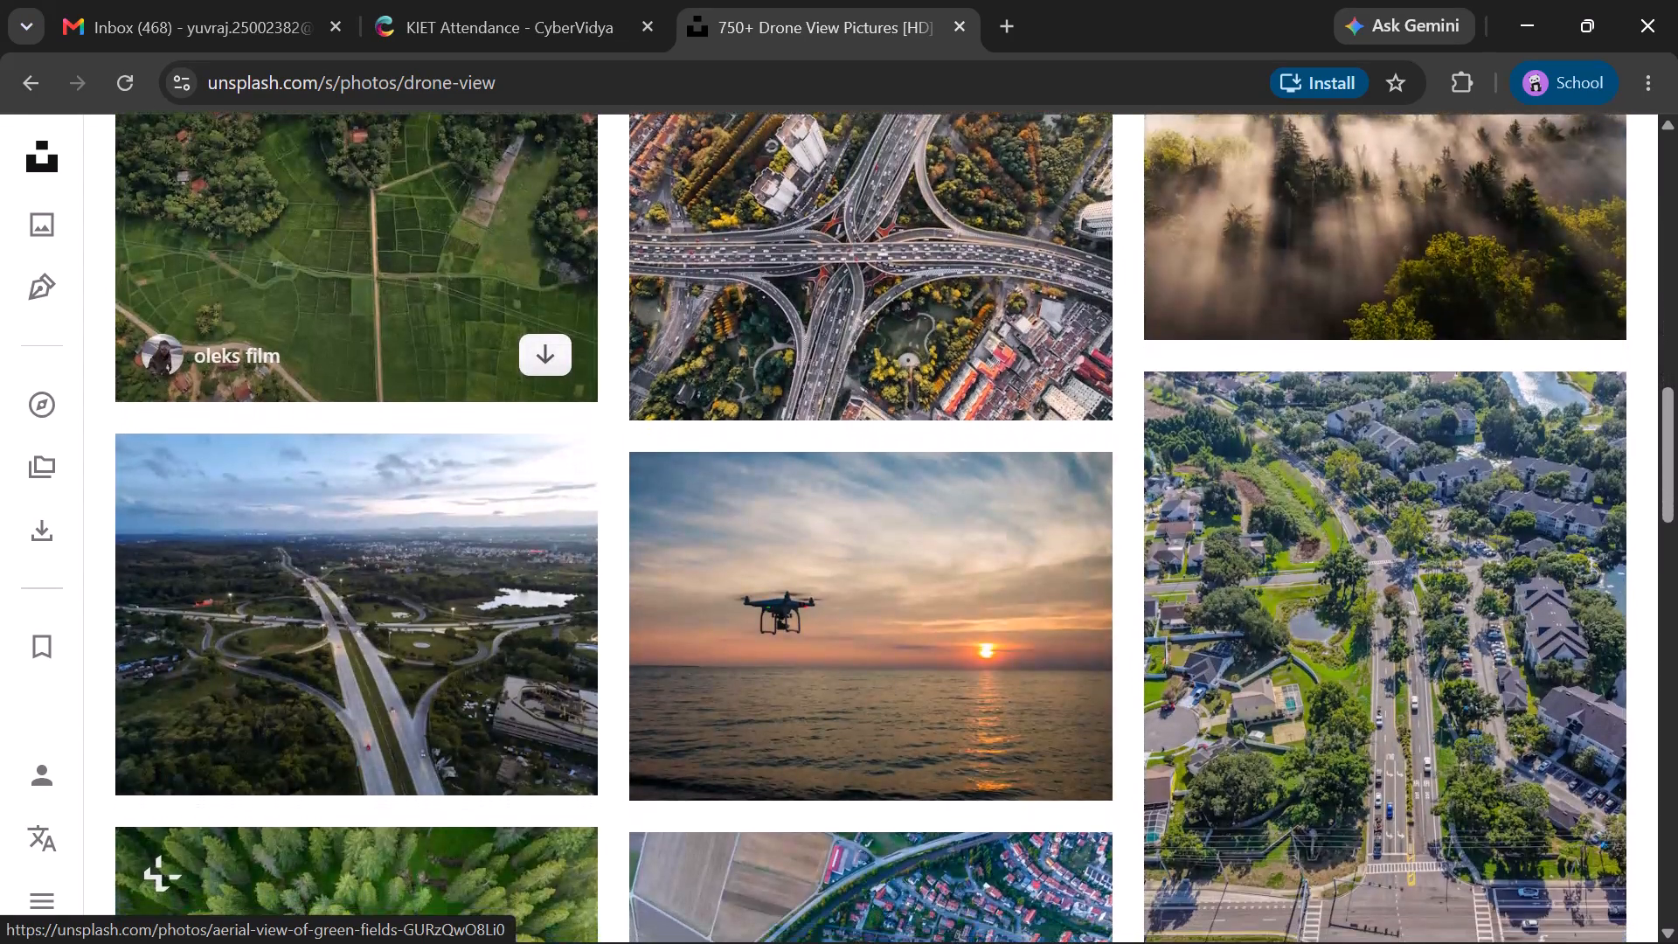
scroll(405, 407, down, 3)
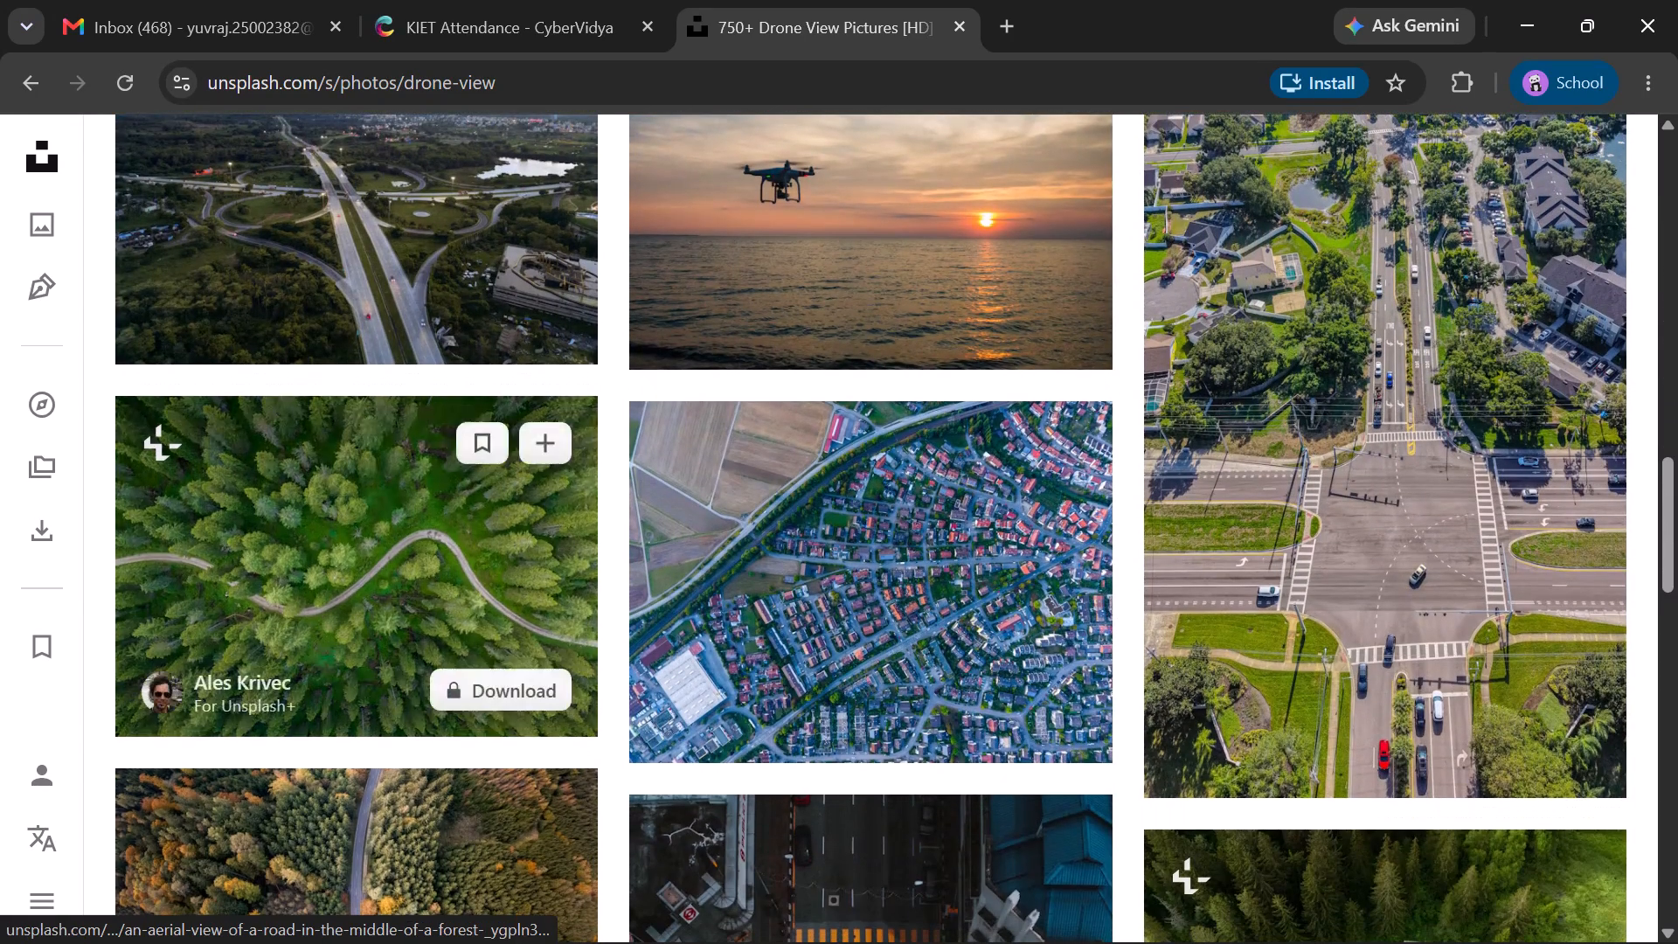
scroll(405, 407, down, 1)
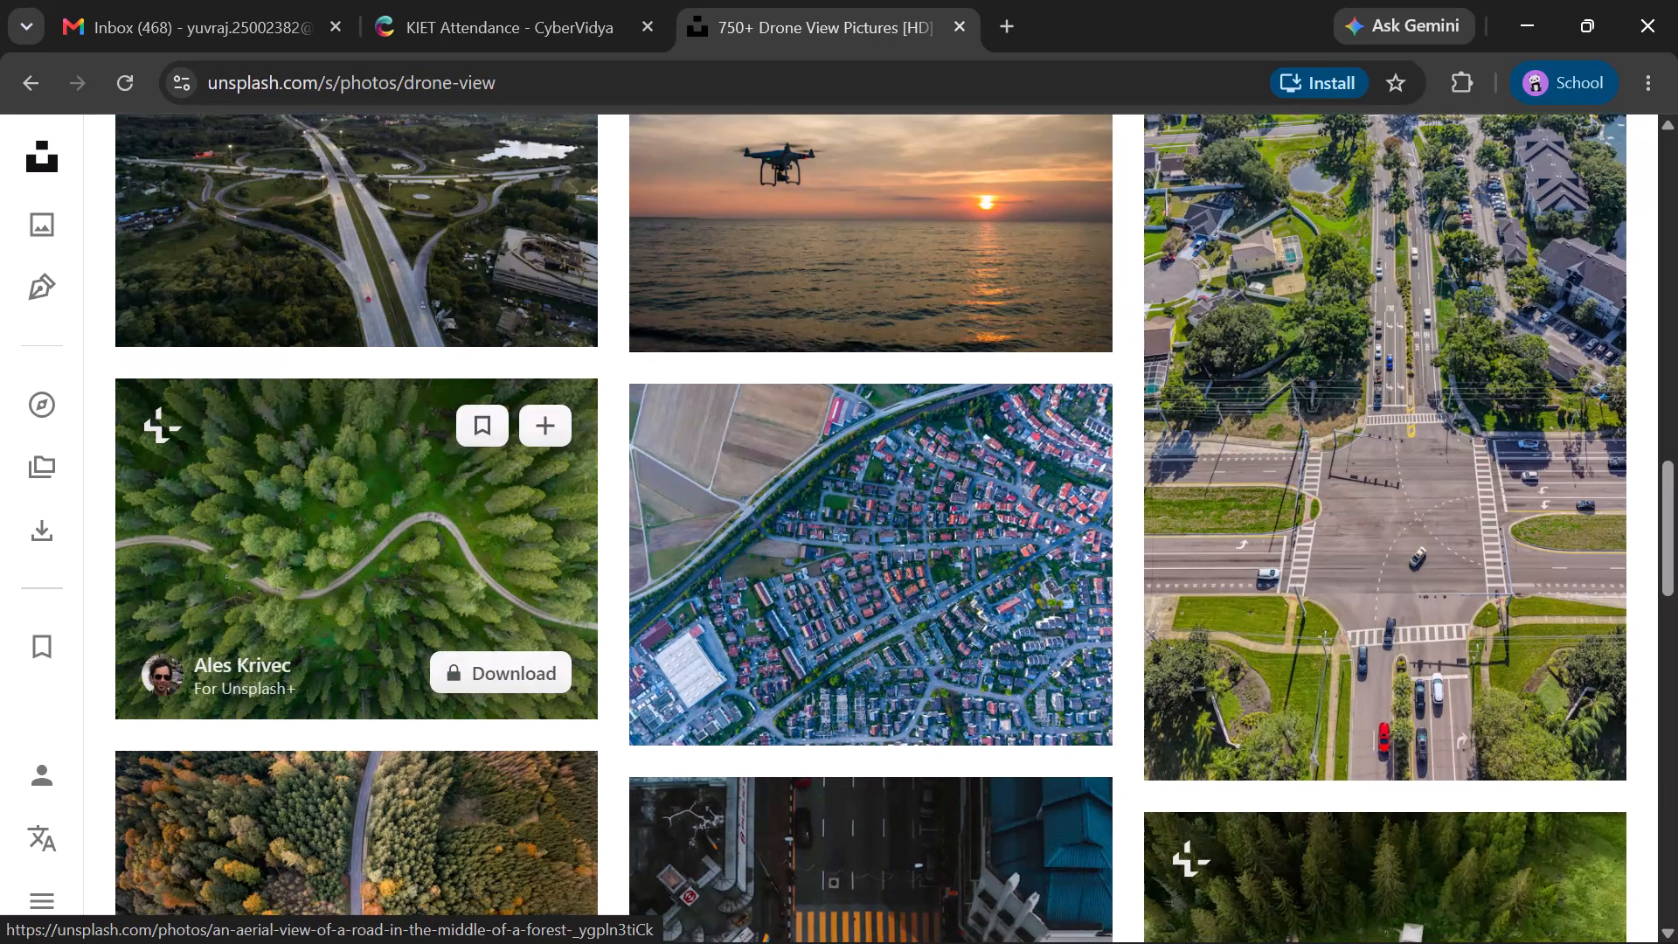
scroll(822, 605, down, 2)
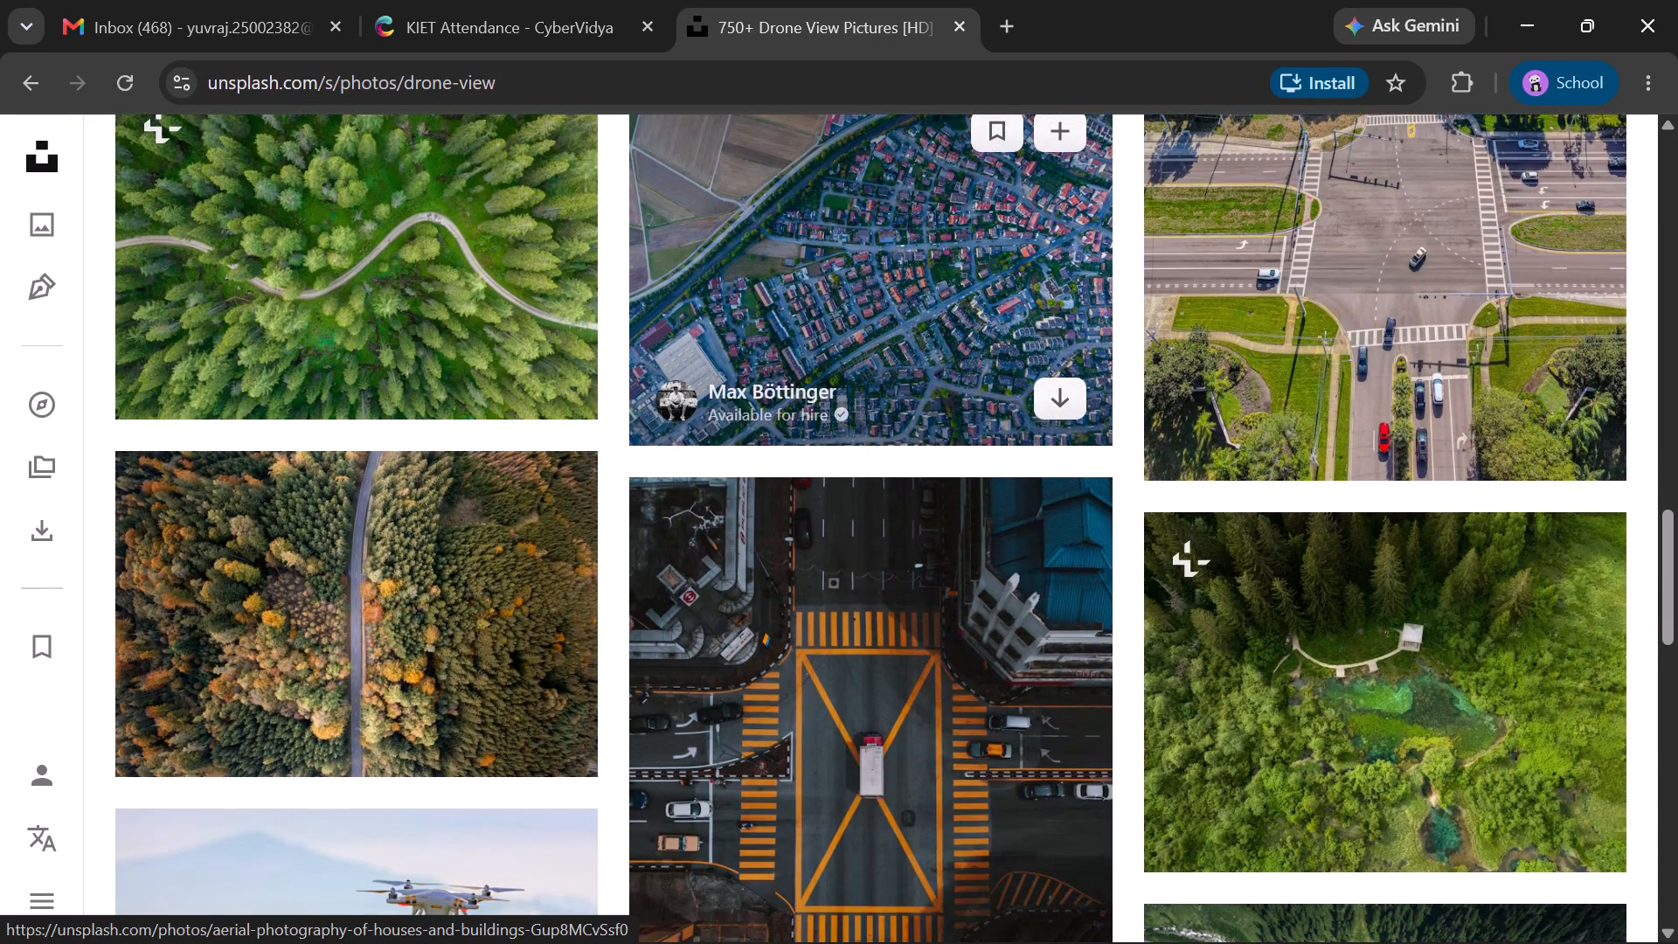
scroll(822, 605, down, 5)
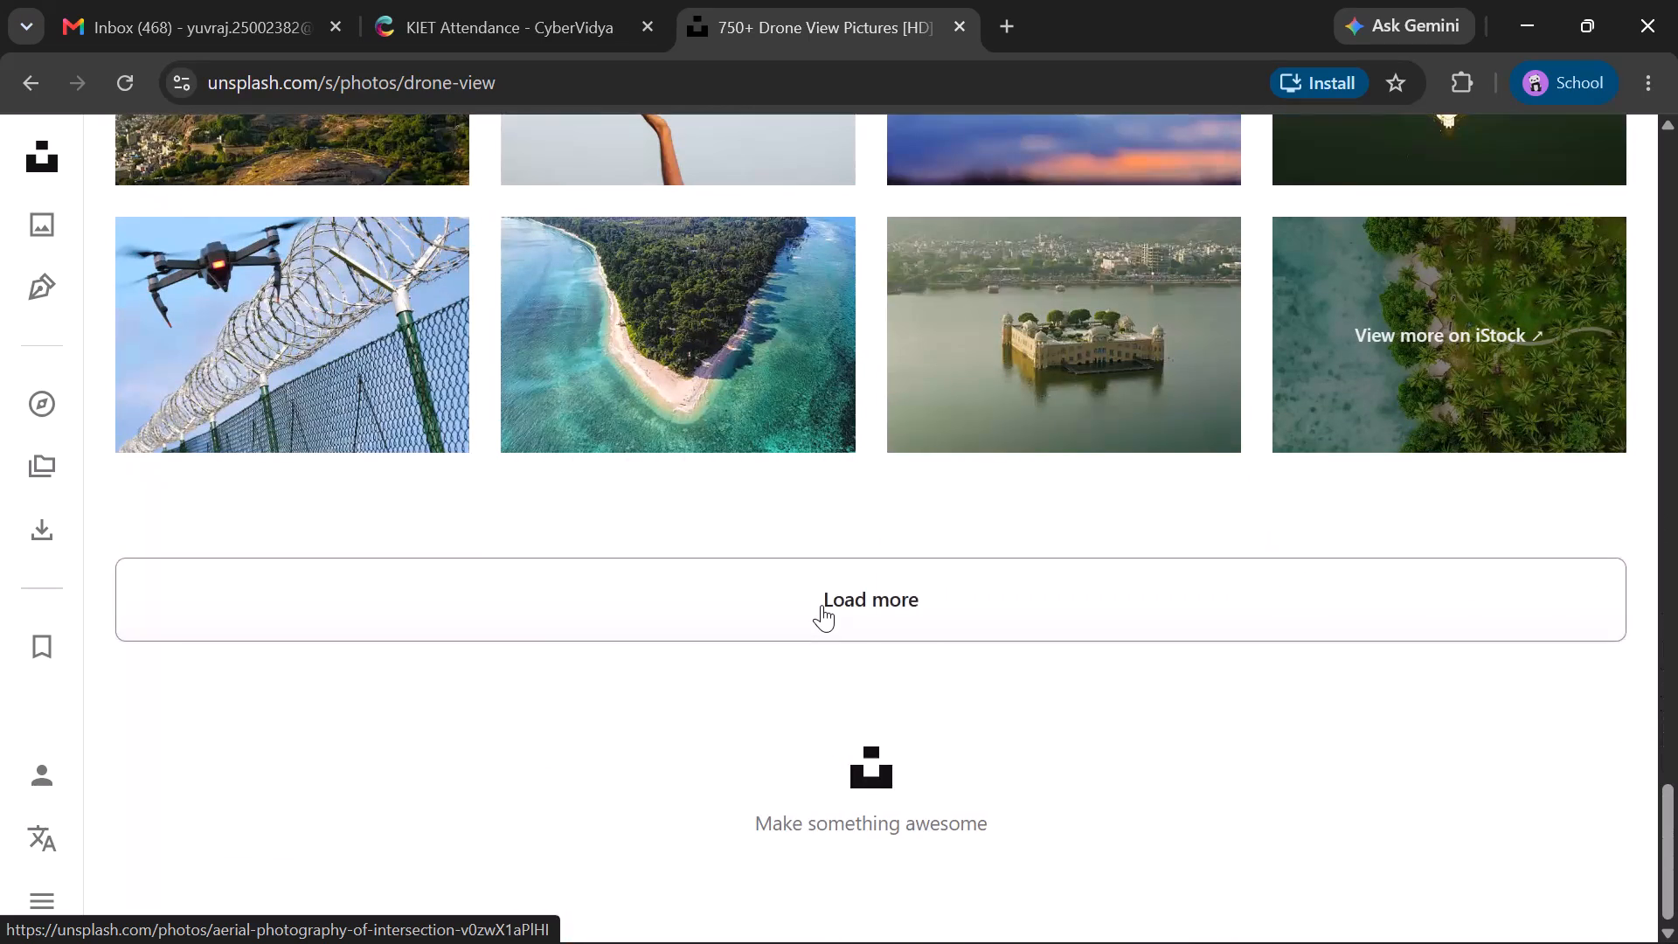
scroll(822, 605, up, 8)
scroll(822, 605, up, 13)
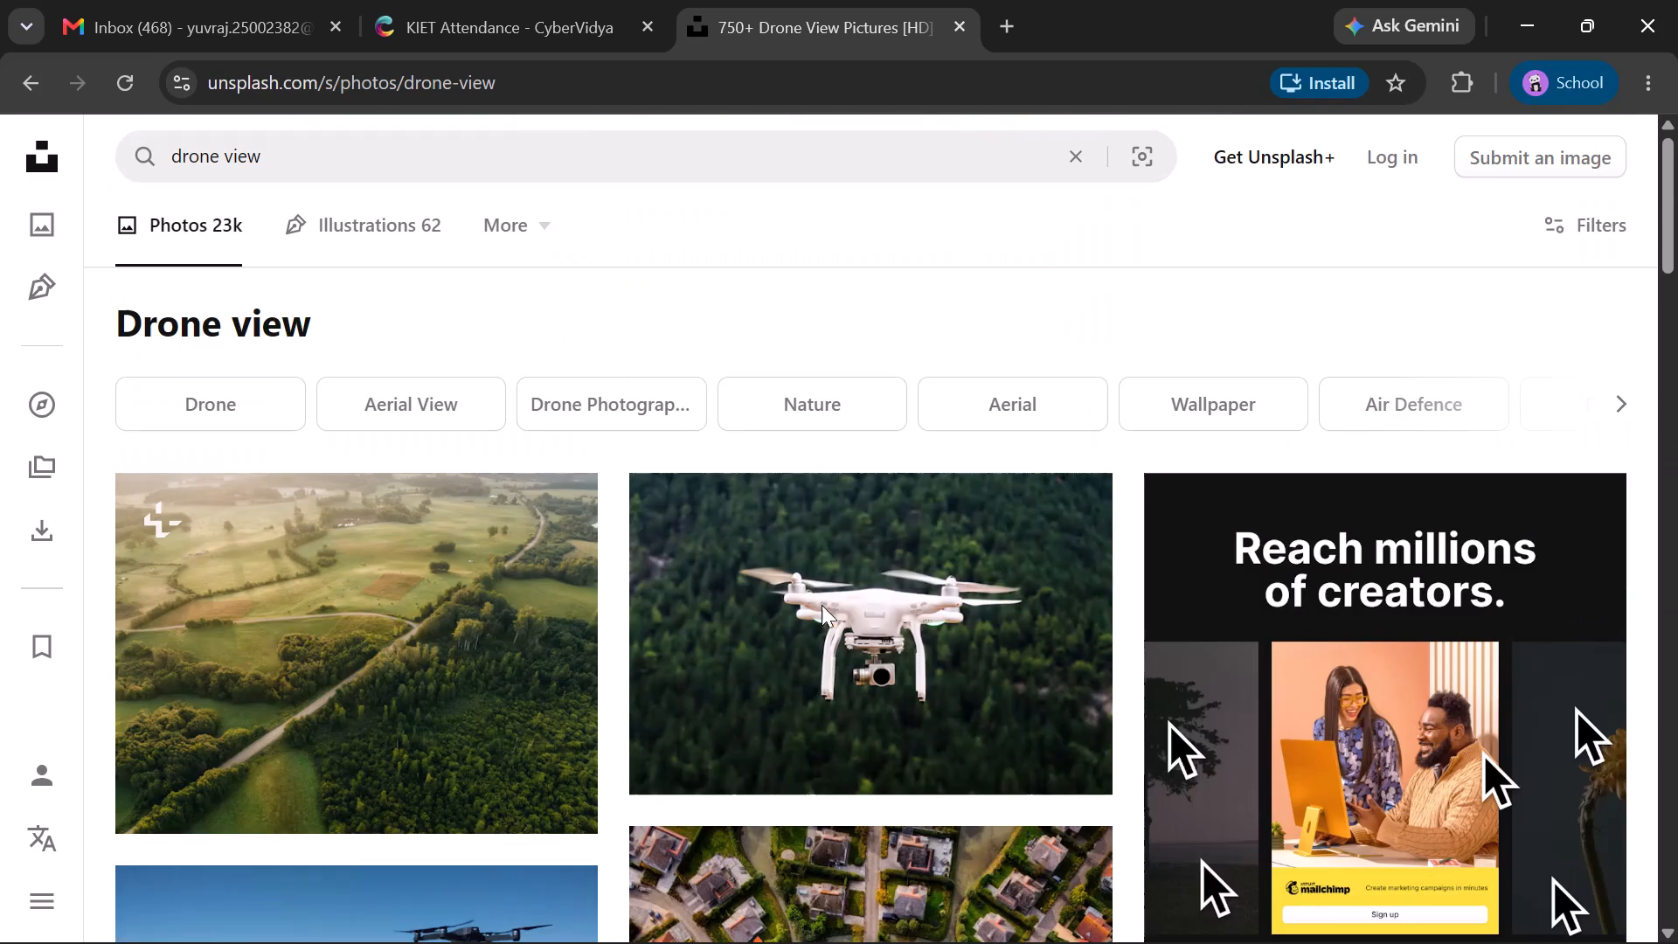
scroll(822, 605, up, 7)
scroll(1061, 373, left, 2)
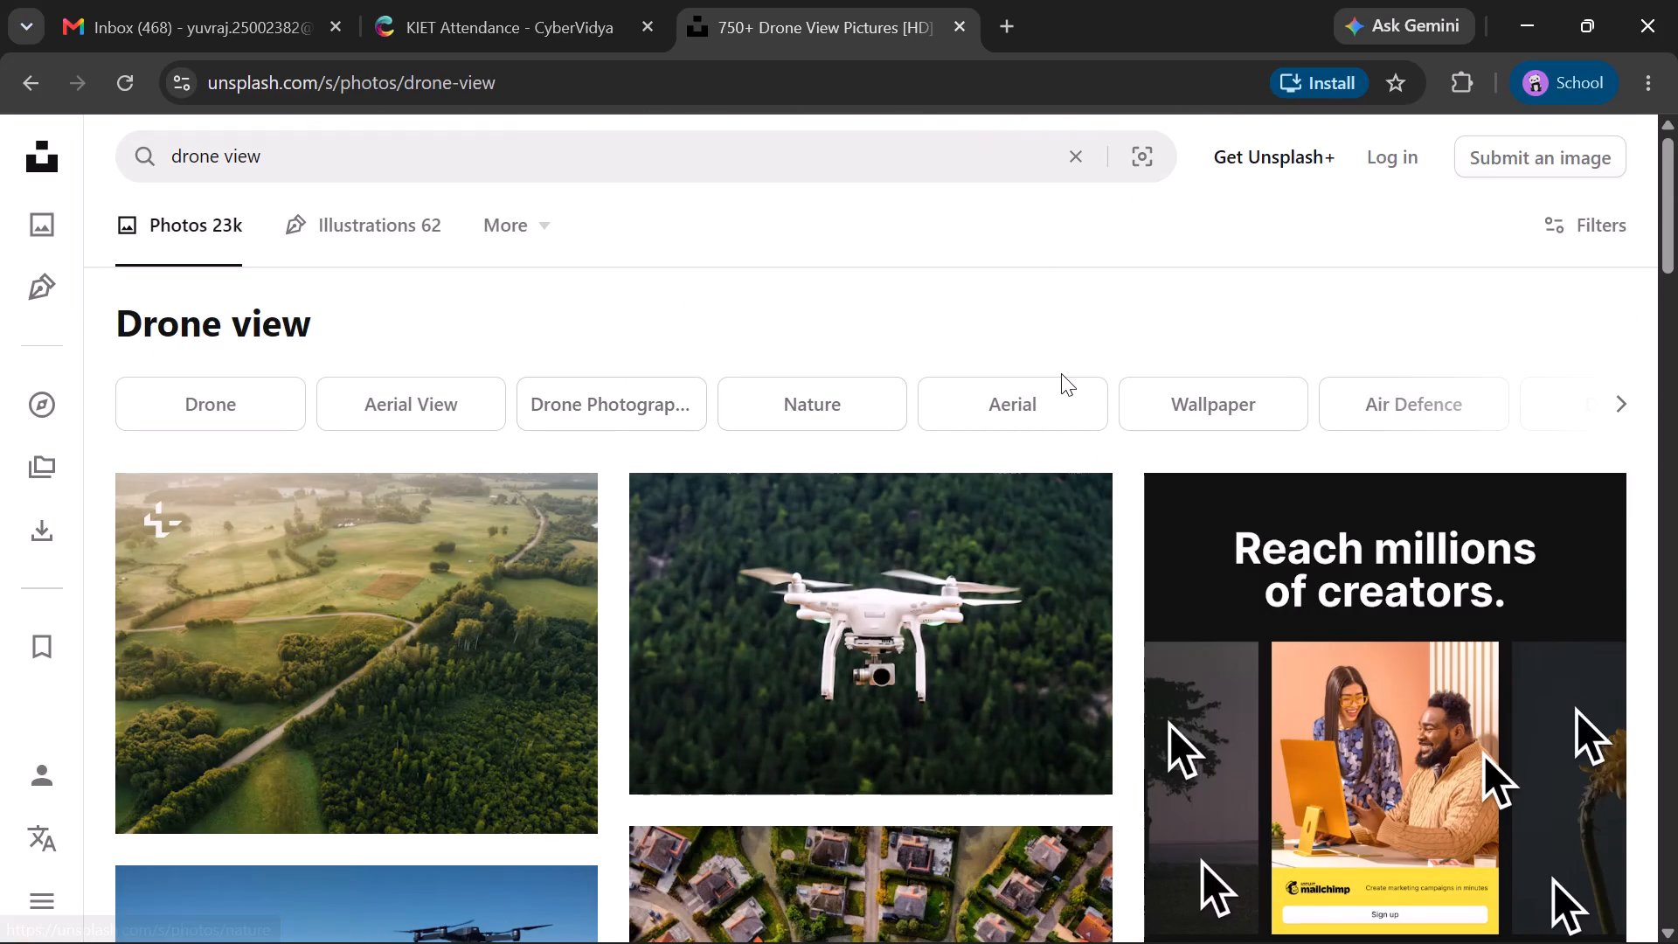
scroll(1061, 373, left, 2)
Switch the drone view results to illustrations and open the smart city illustration with a drone and autonomous cars.
click(367, 214)
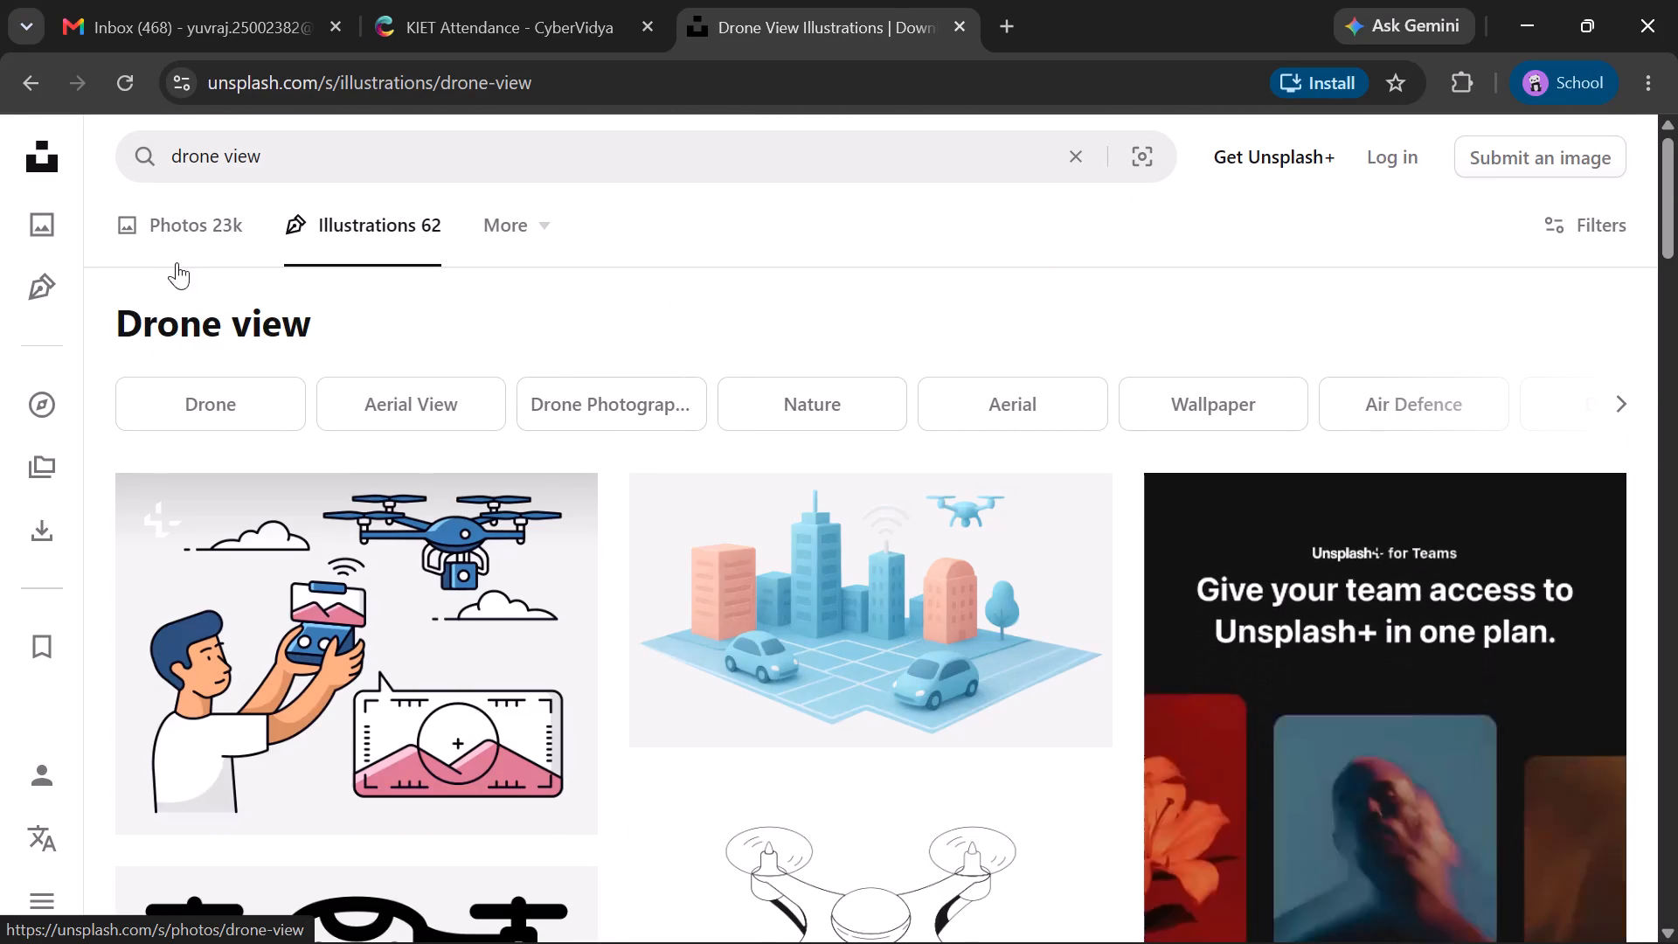
scroll(735, 561, down, 2)
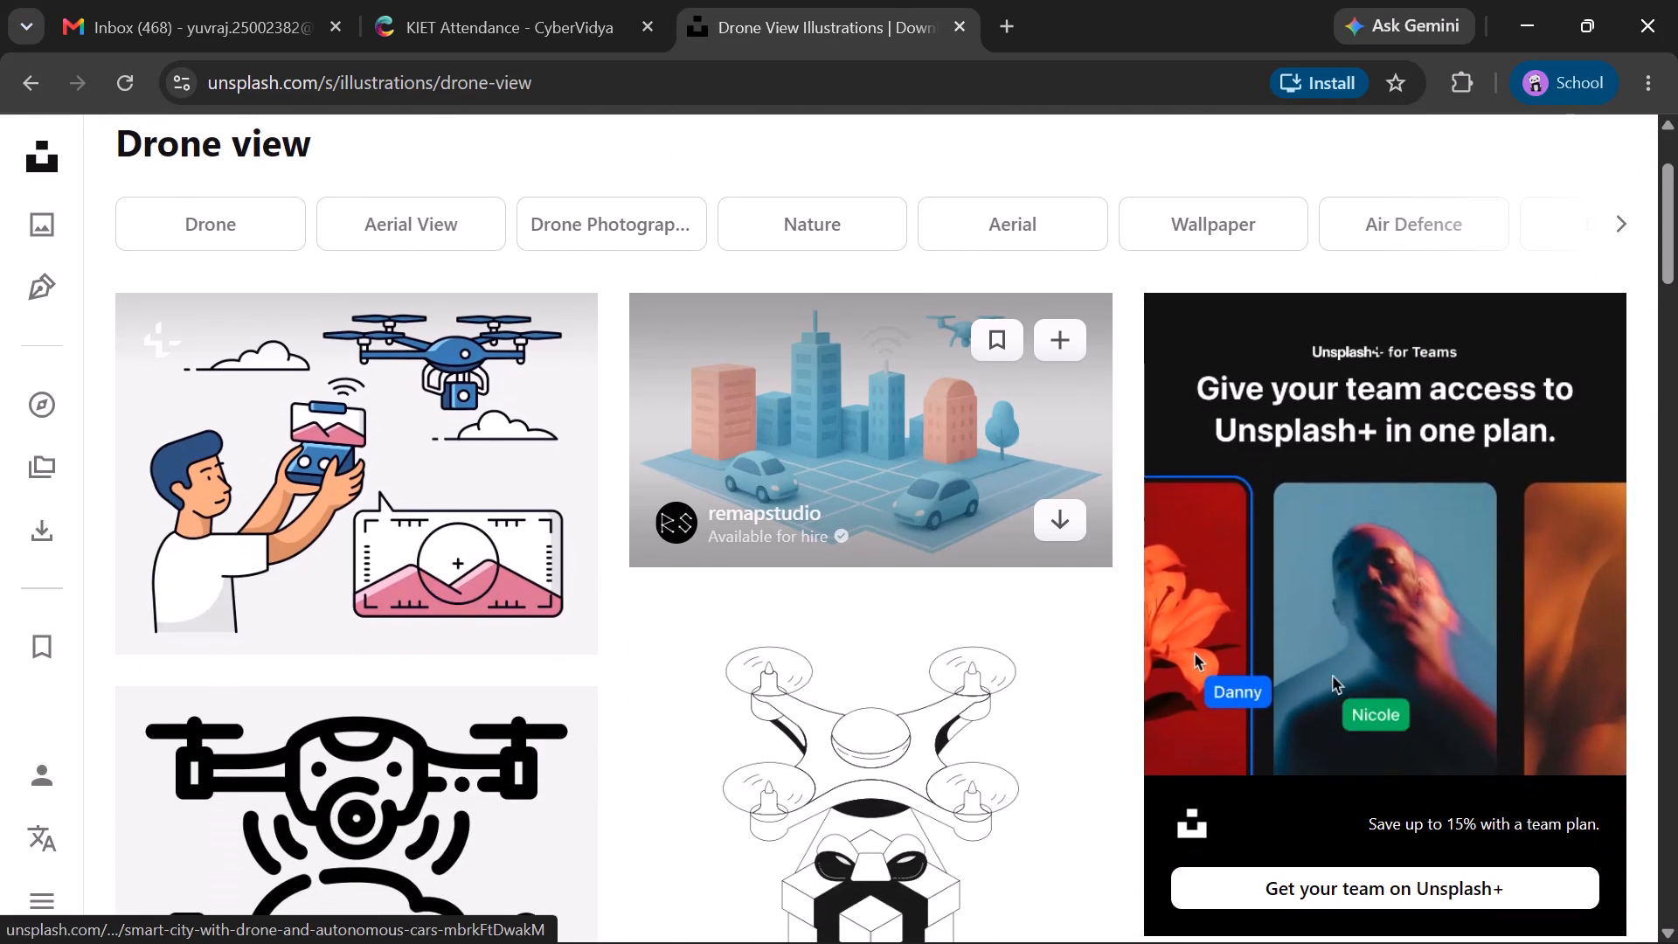
click(849, 408)
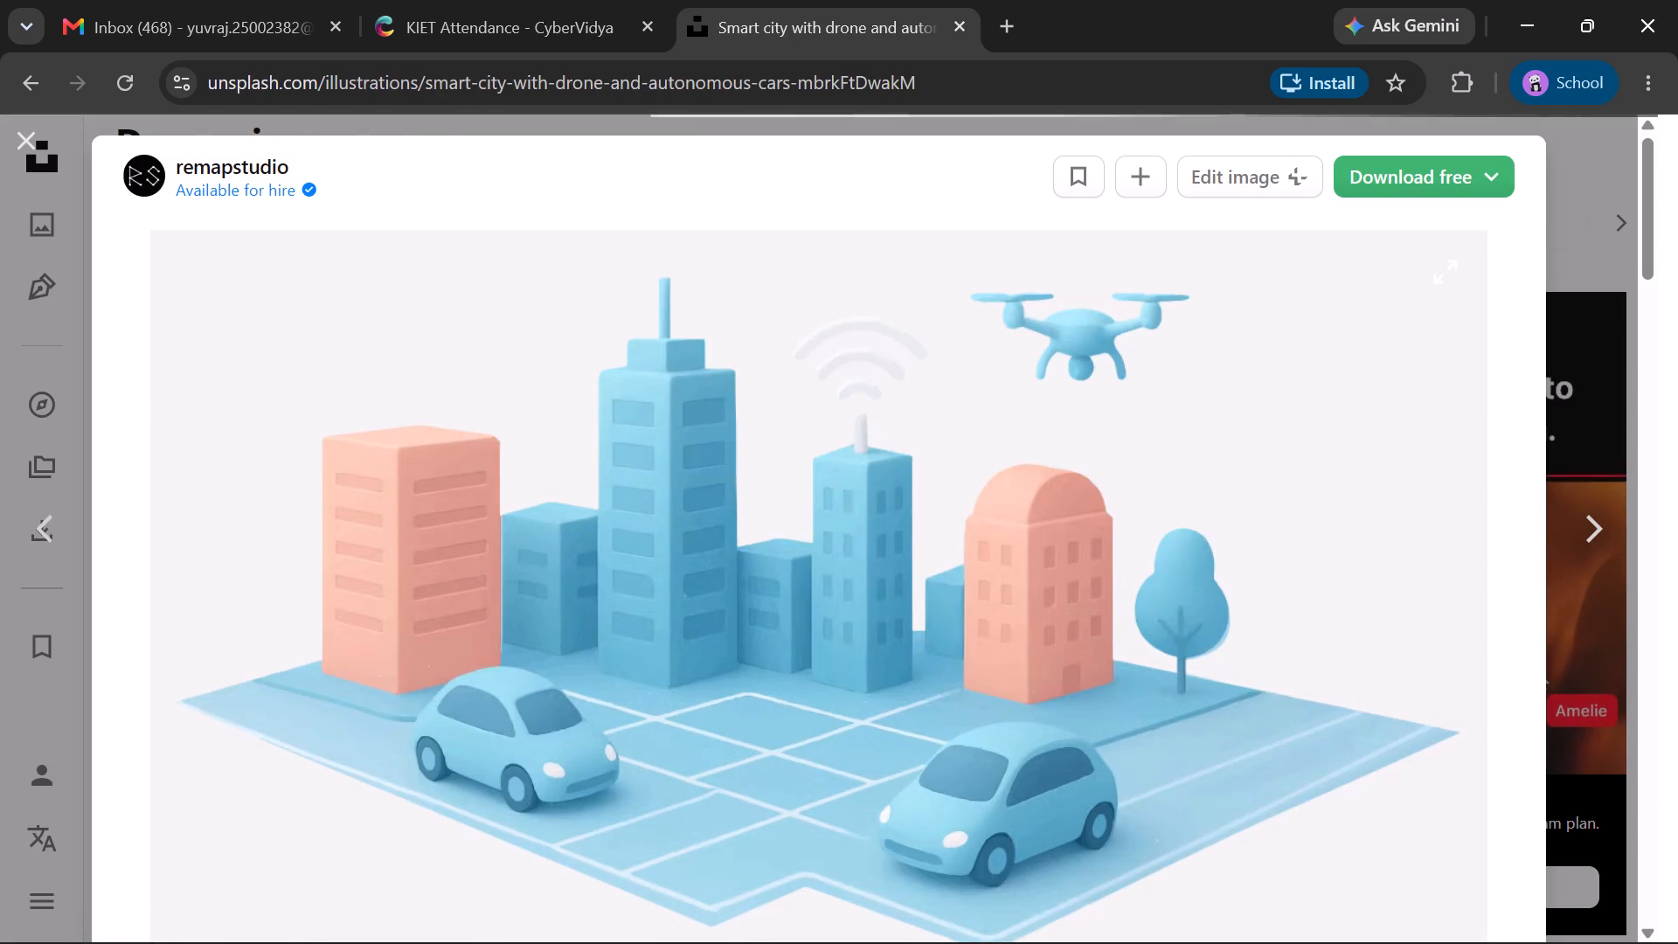
Browse the images related to the smart city drone illustration for a suitable city, drone or mapping picture.
scroll(1132, 573, down, 7)
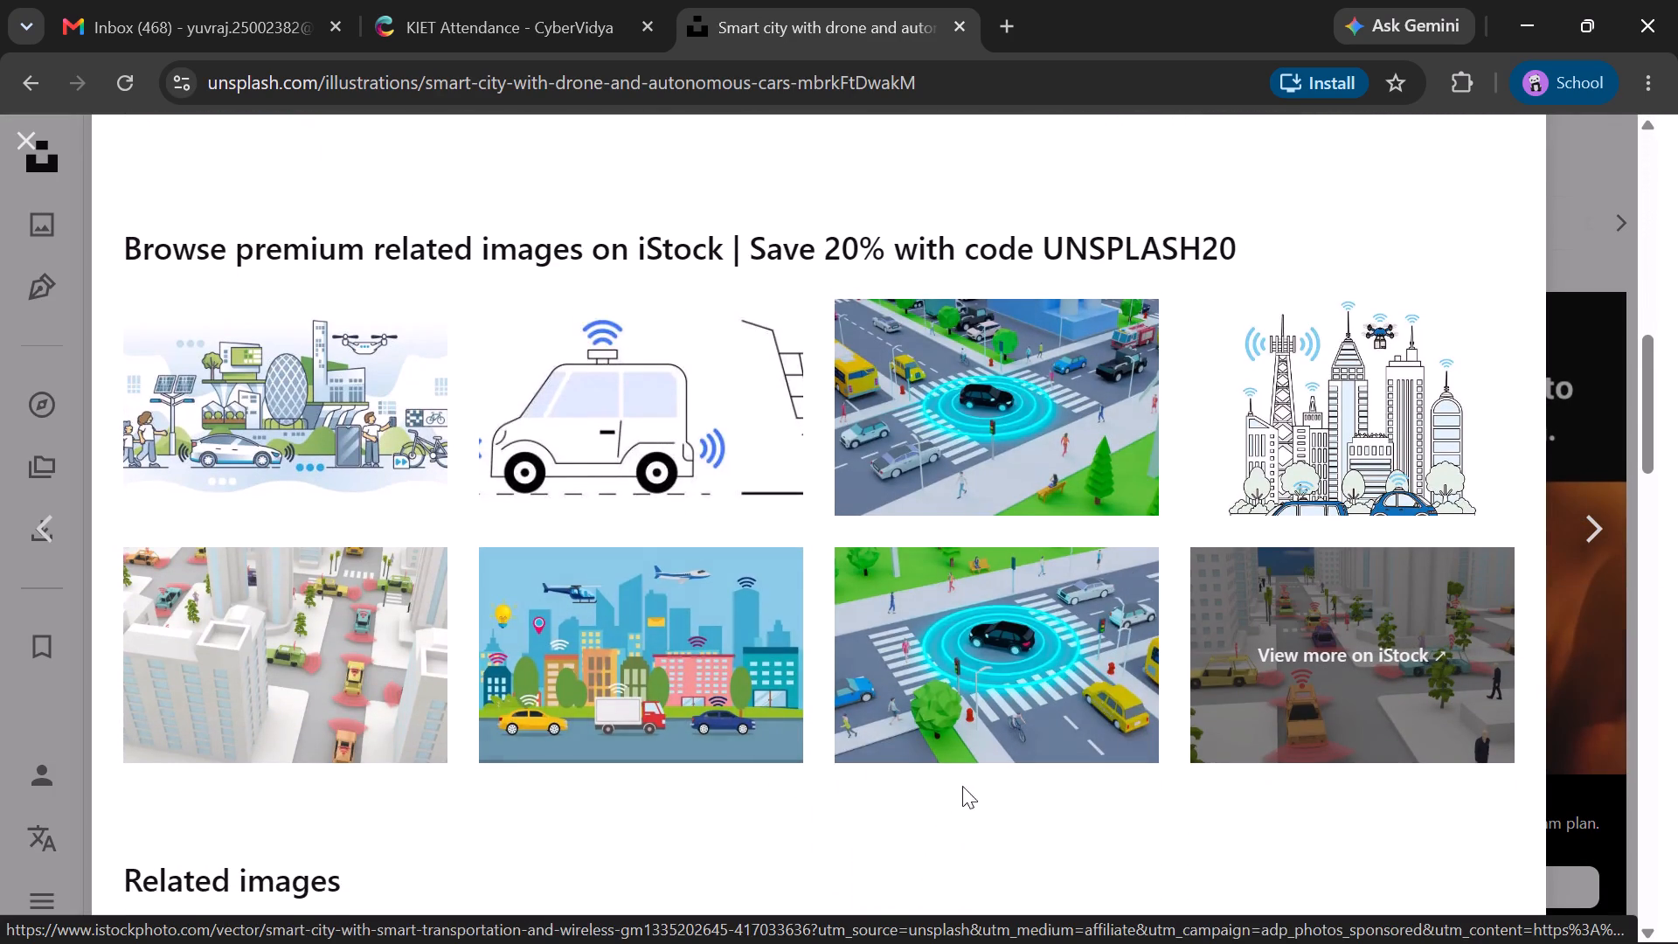
scroll(979, 786, down, 4)
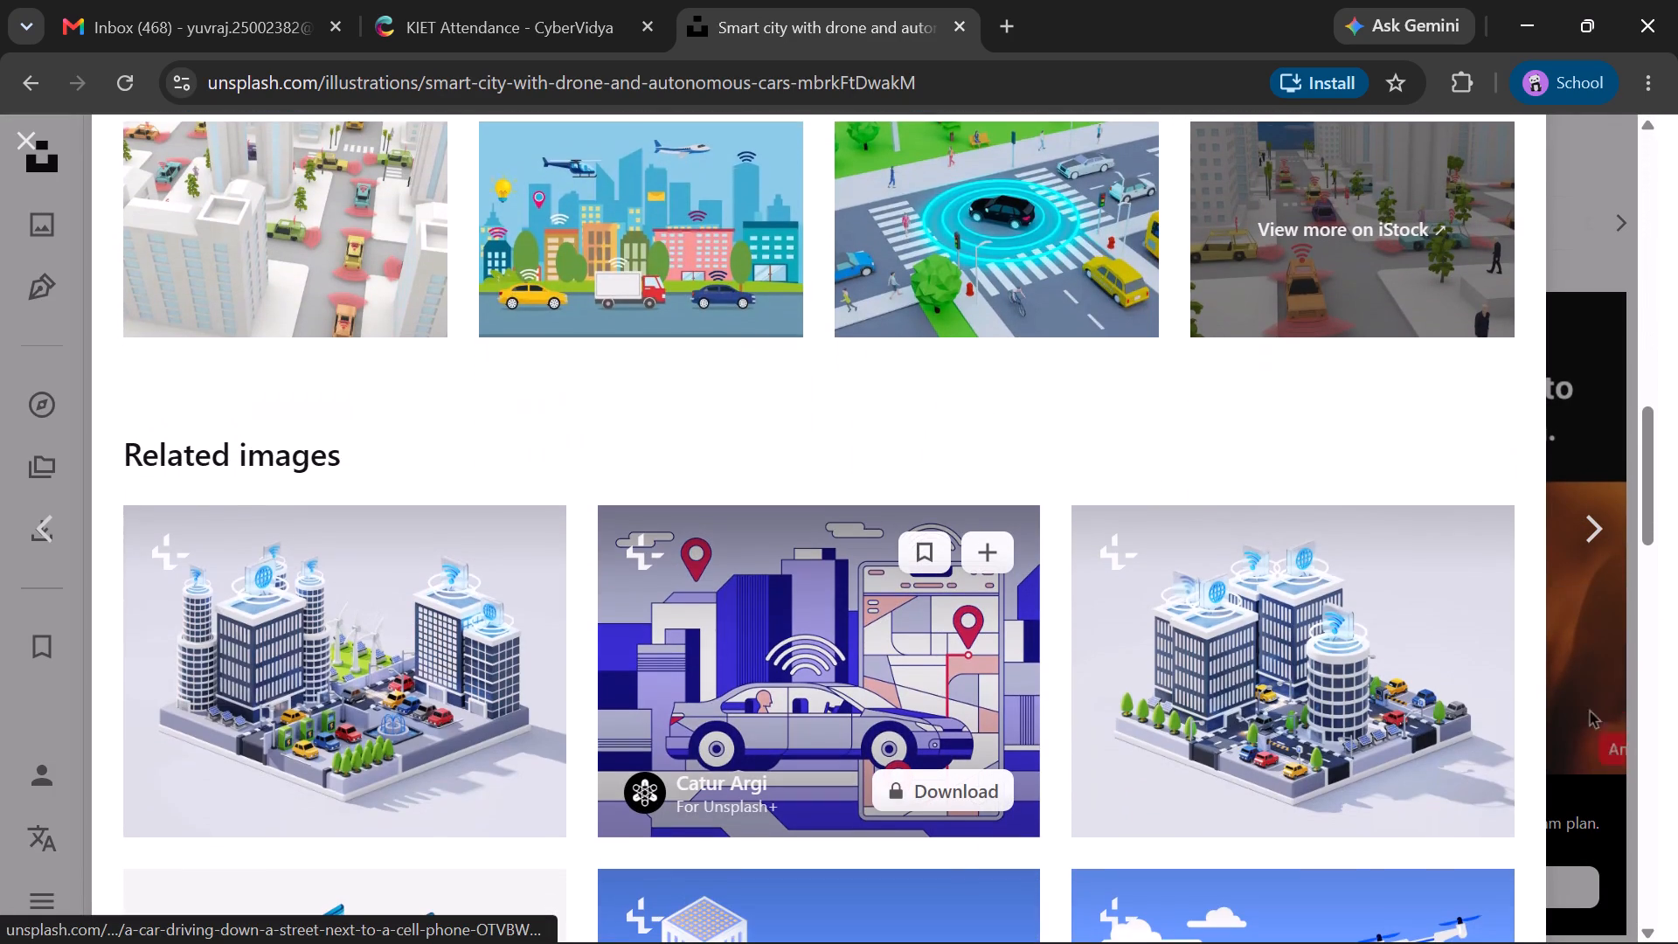
scroll(979, 786, down, 3)
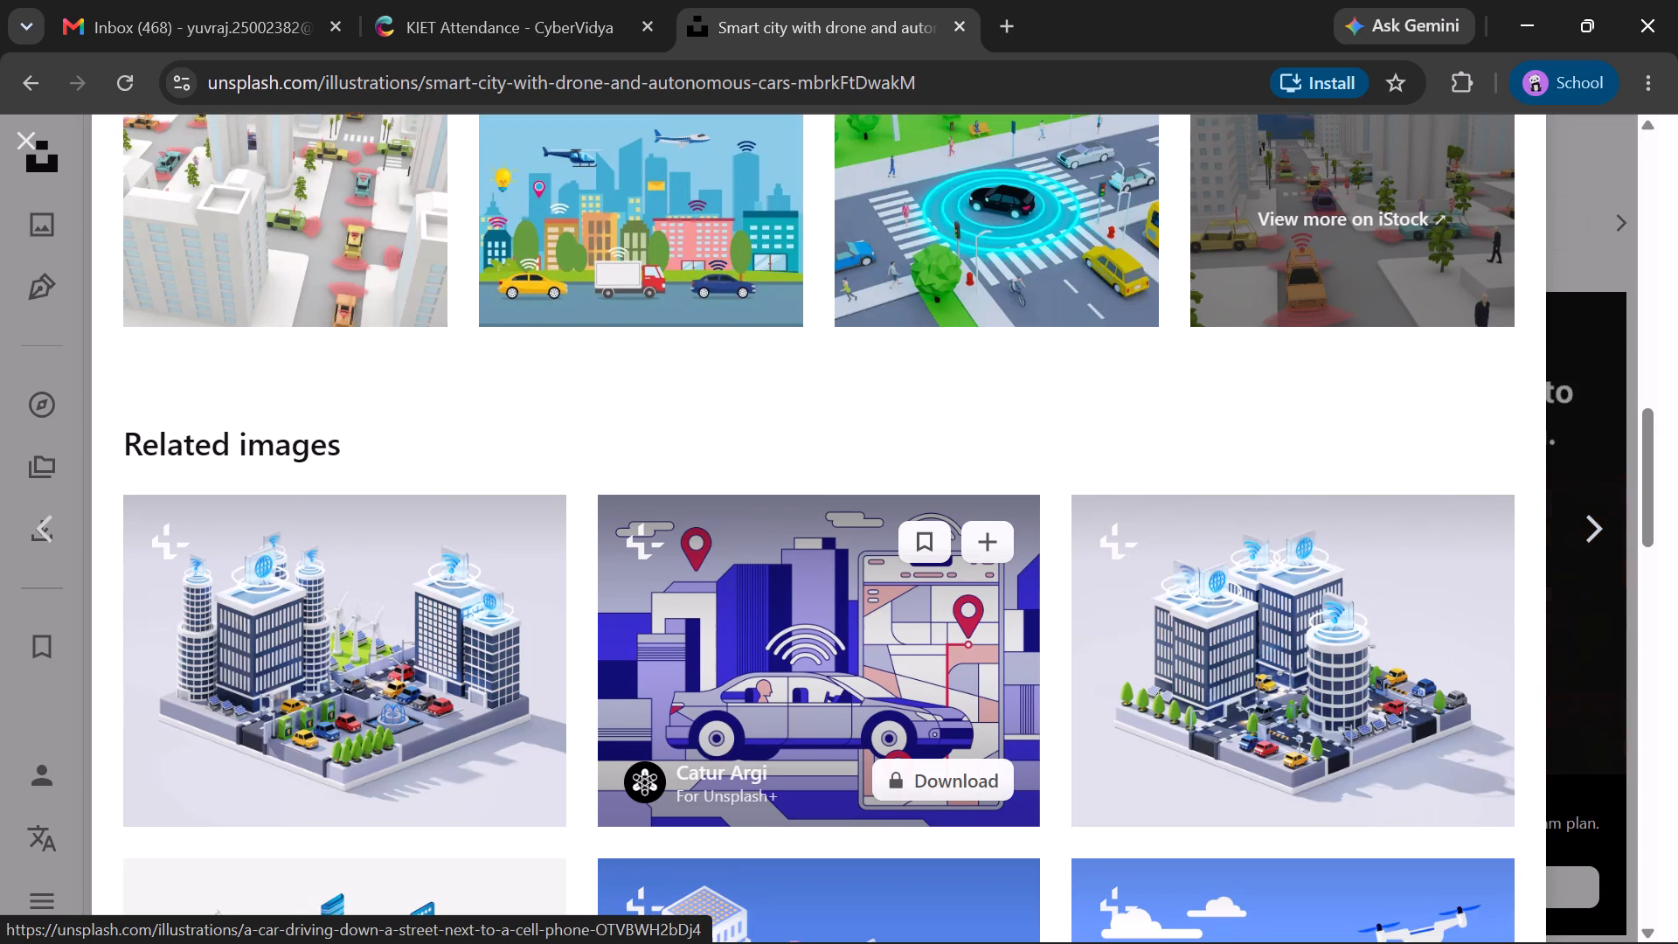
scroll(979, 786, down, 1)
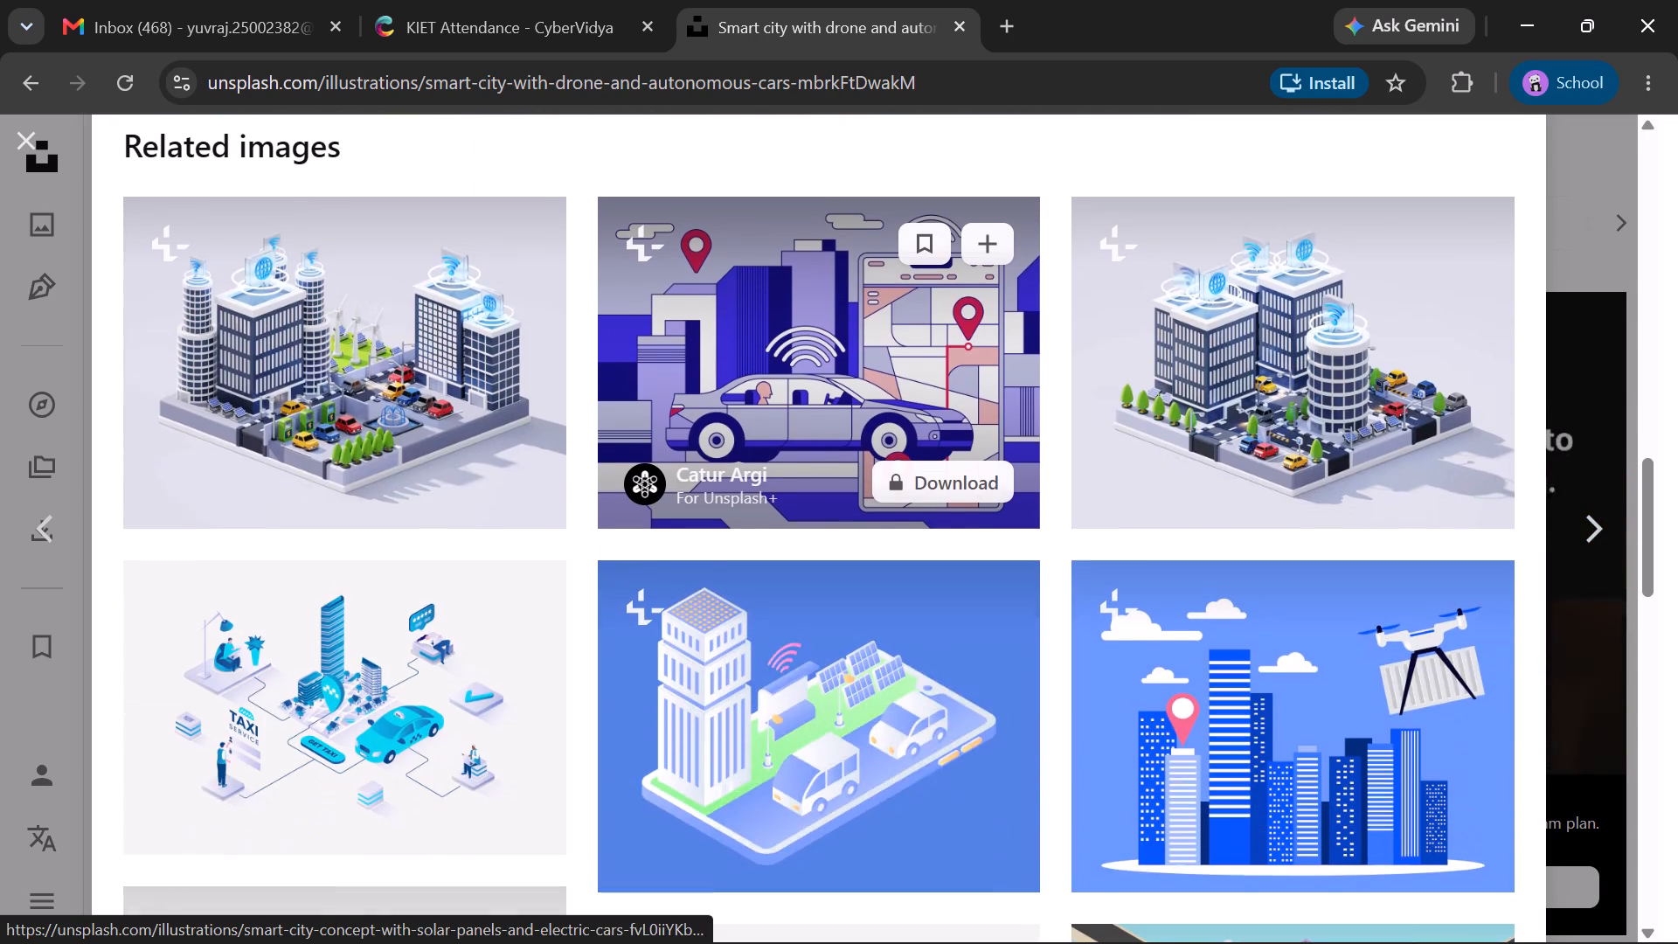
scroll(979, 786, down, 3)
scroll(979, 786, up, 1)
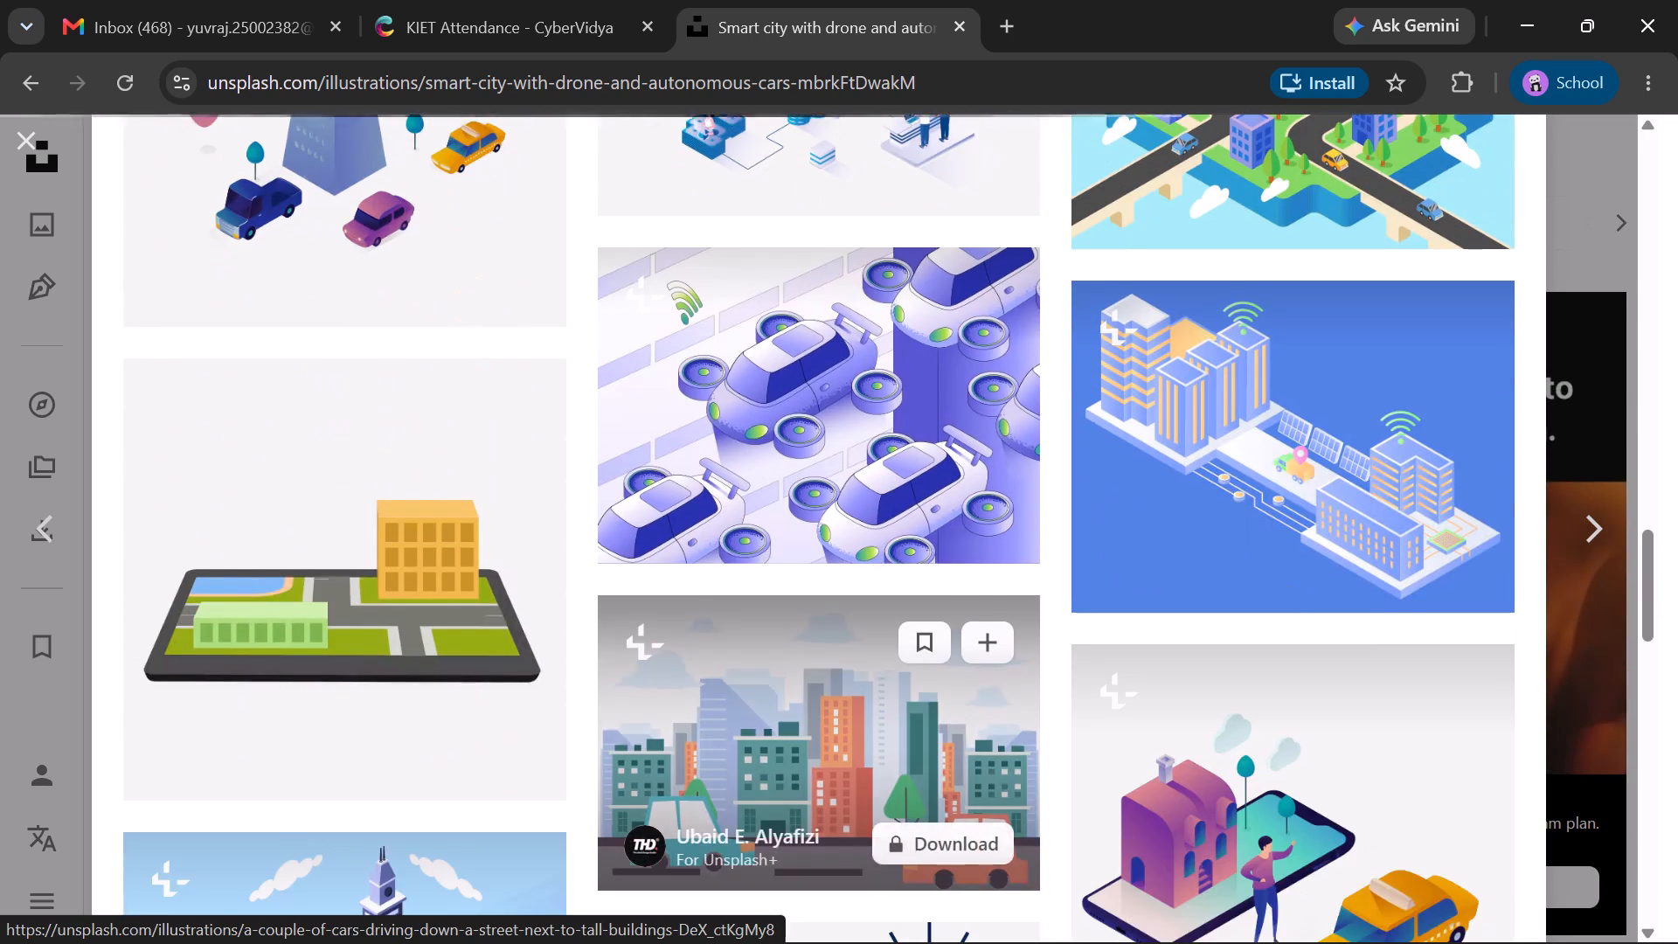
scroll(979, 786, up, 2)
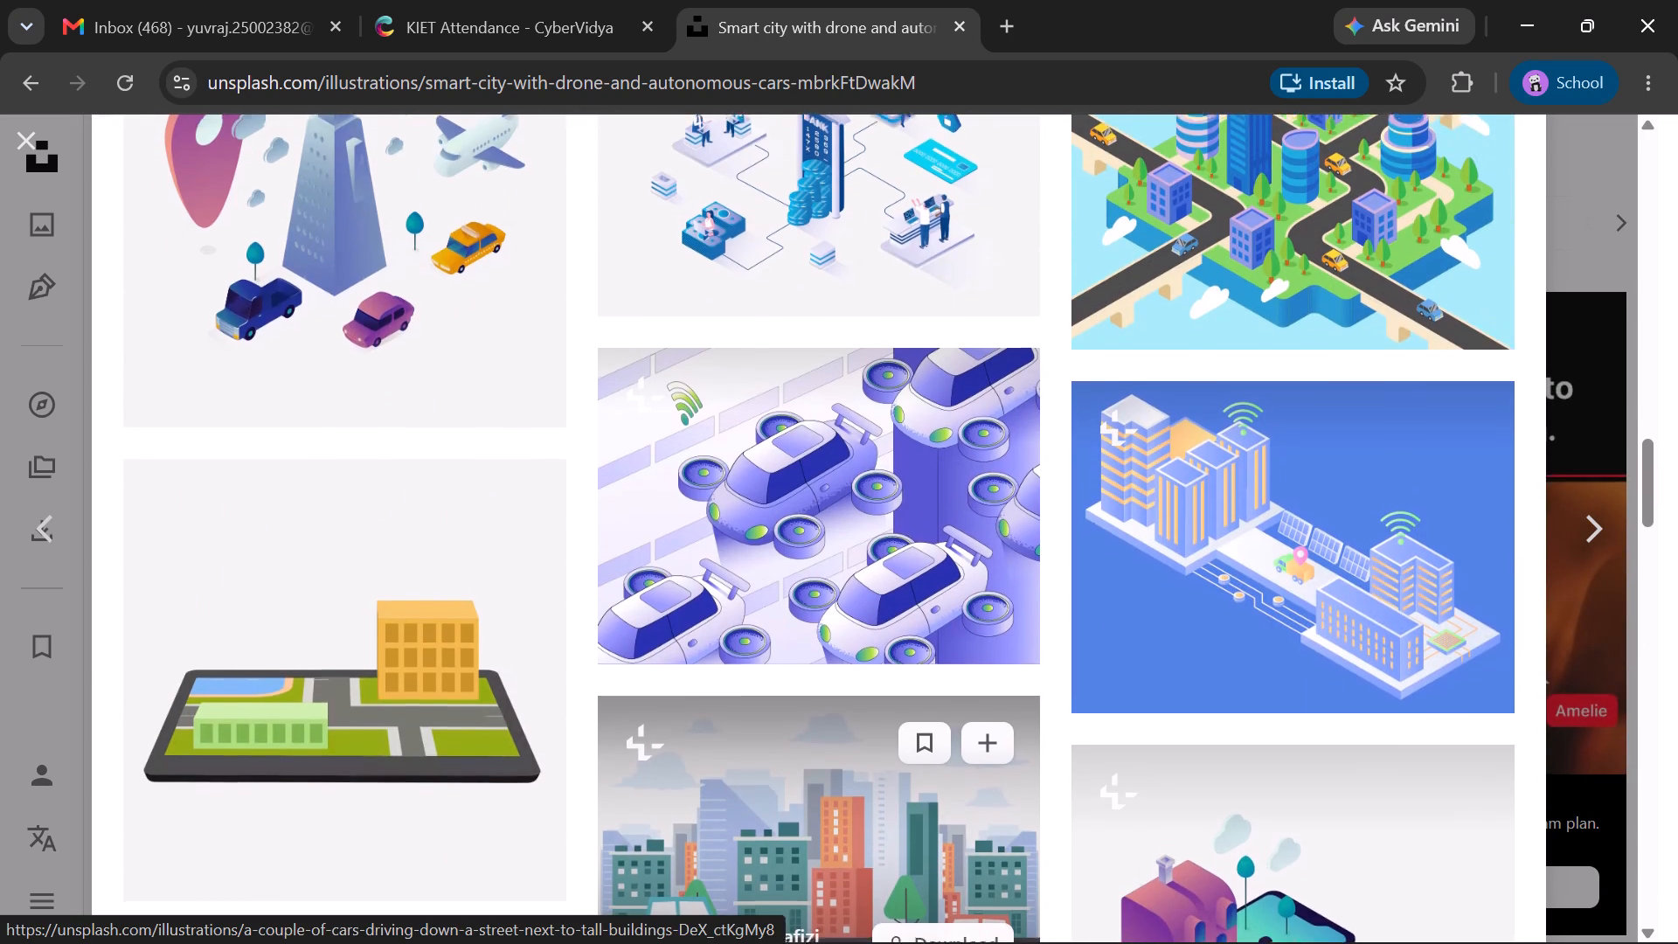
scroll(979, 786, up, 1)
scroll(979, 786, down, 5)
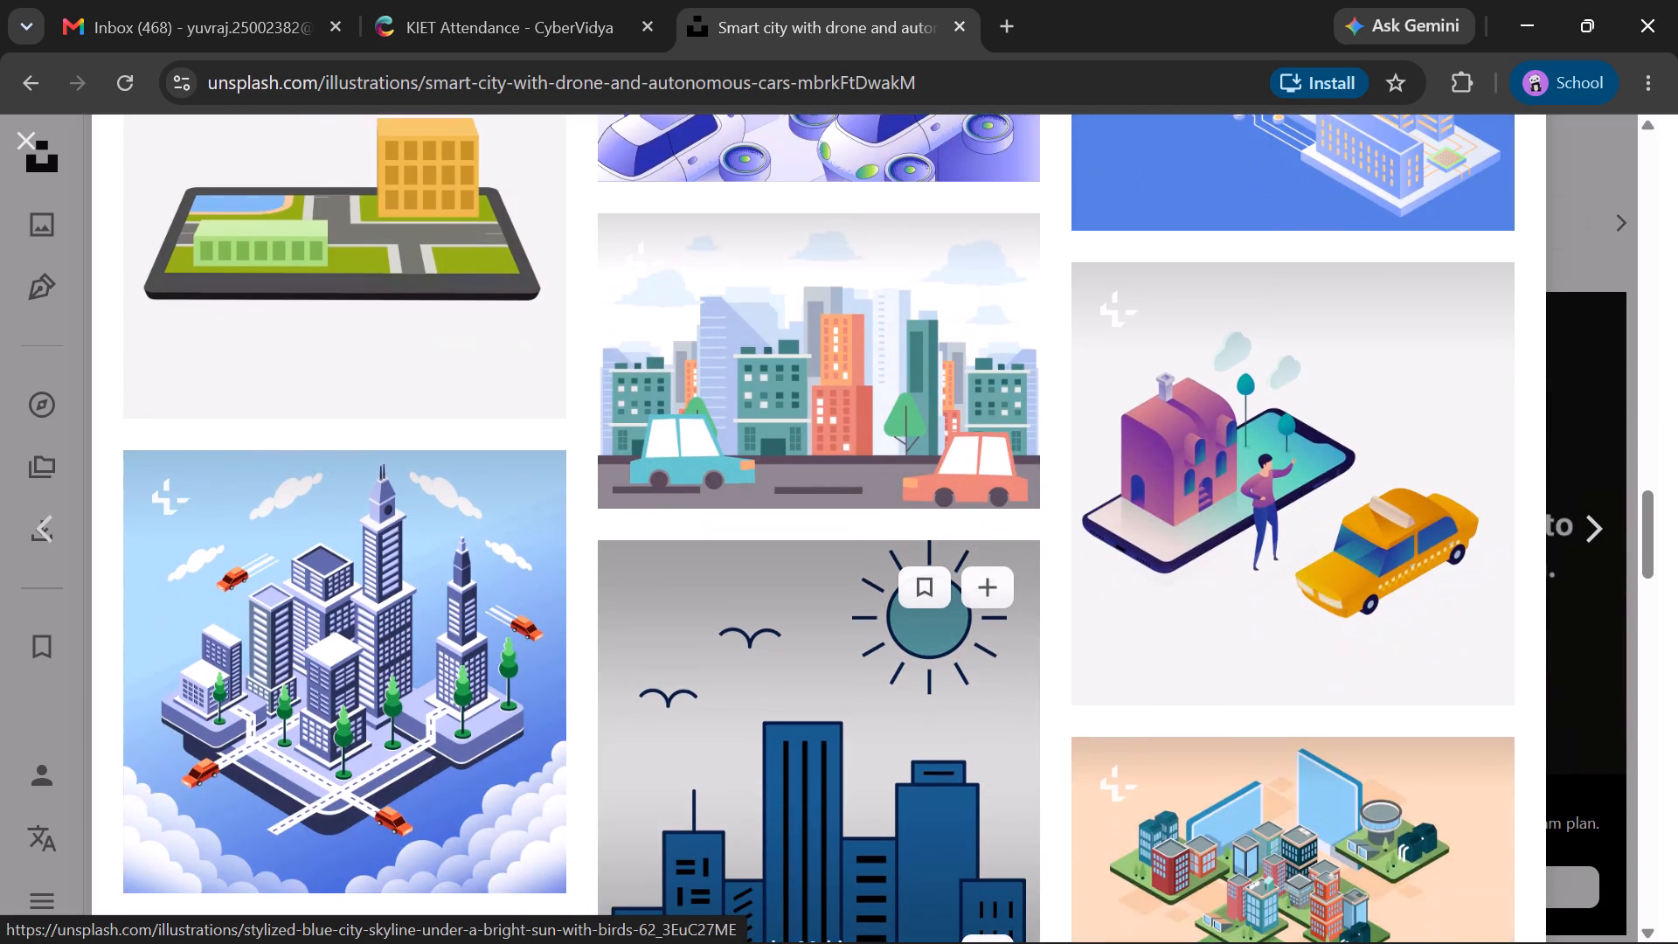
scroll(979, 786, down, 4)
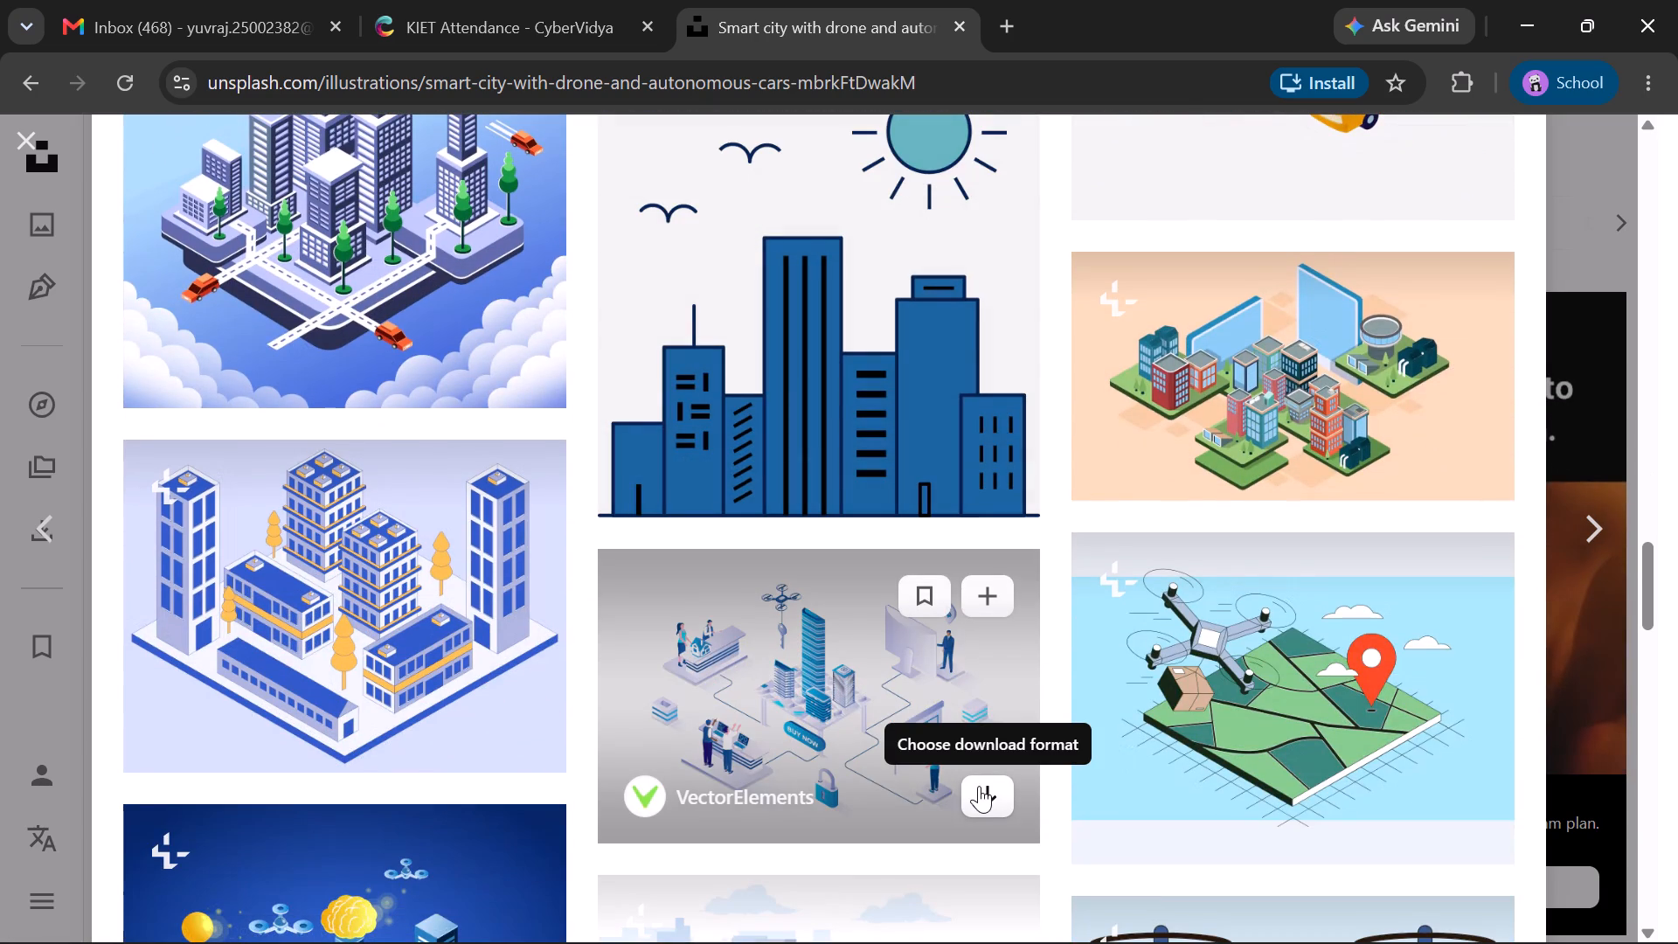
scroll(979, 786, down, 2)
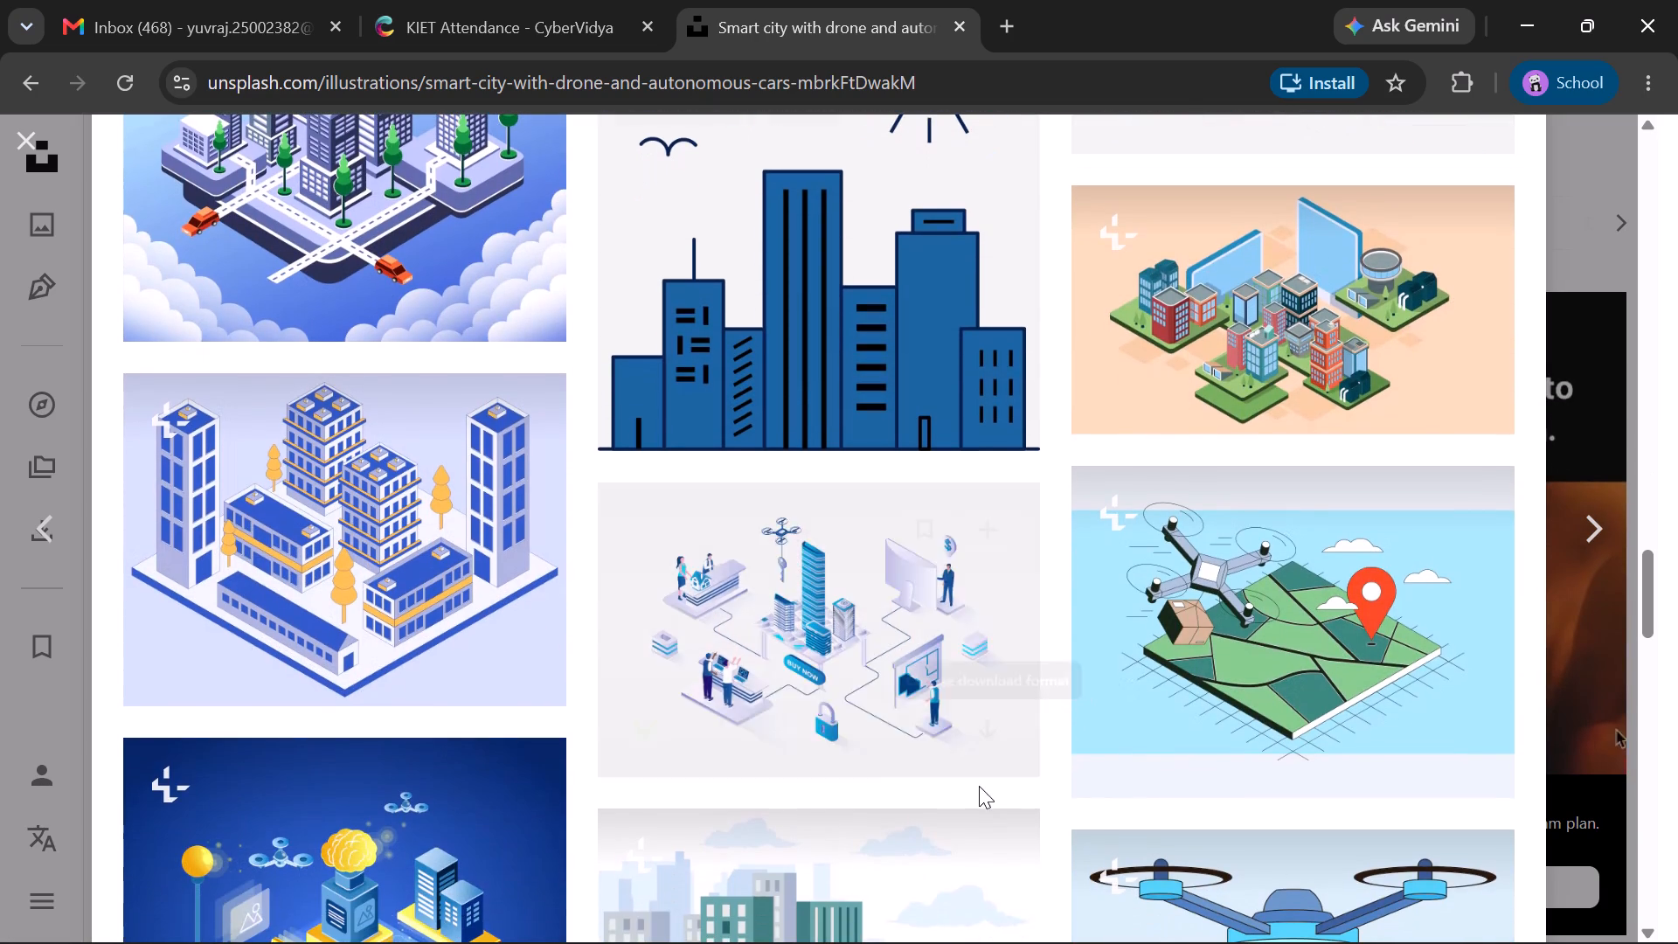
scroll(282, 618, down, 1)
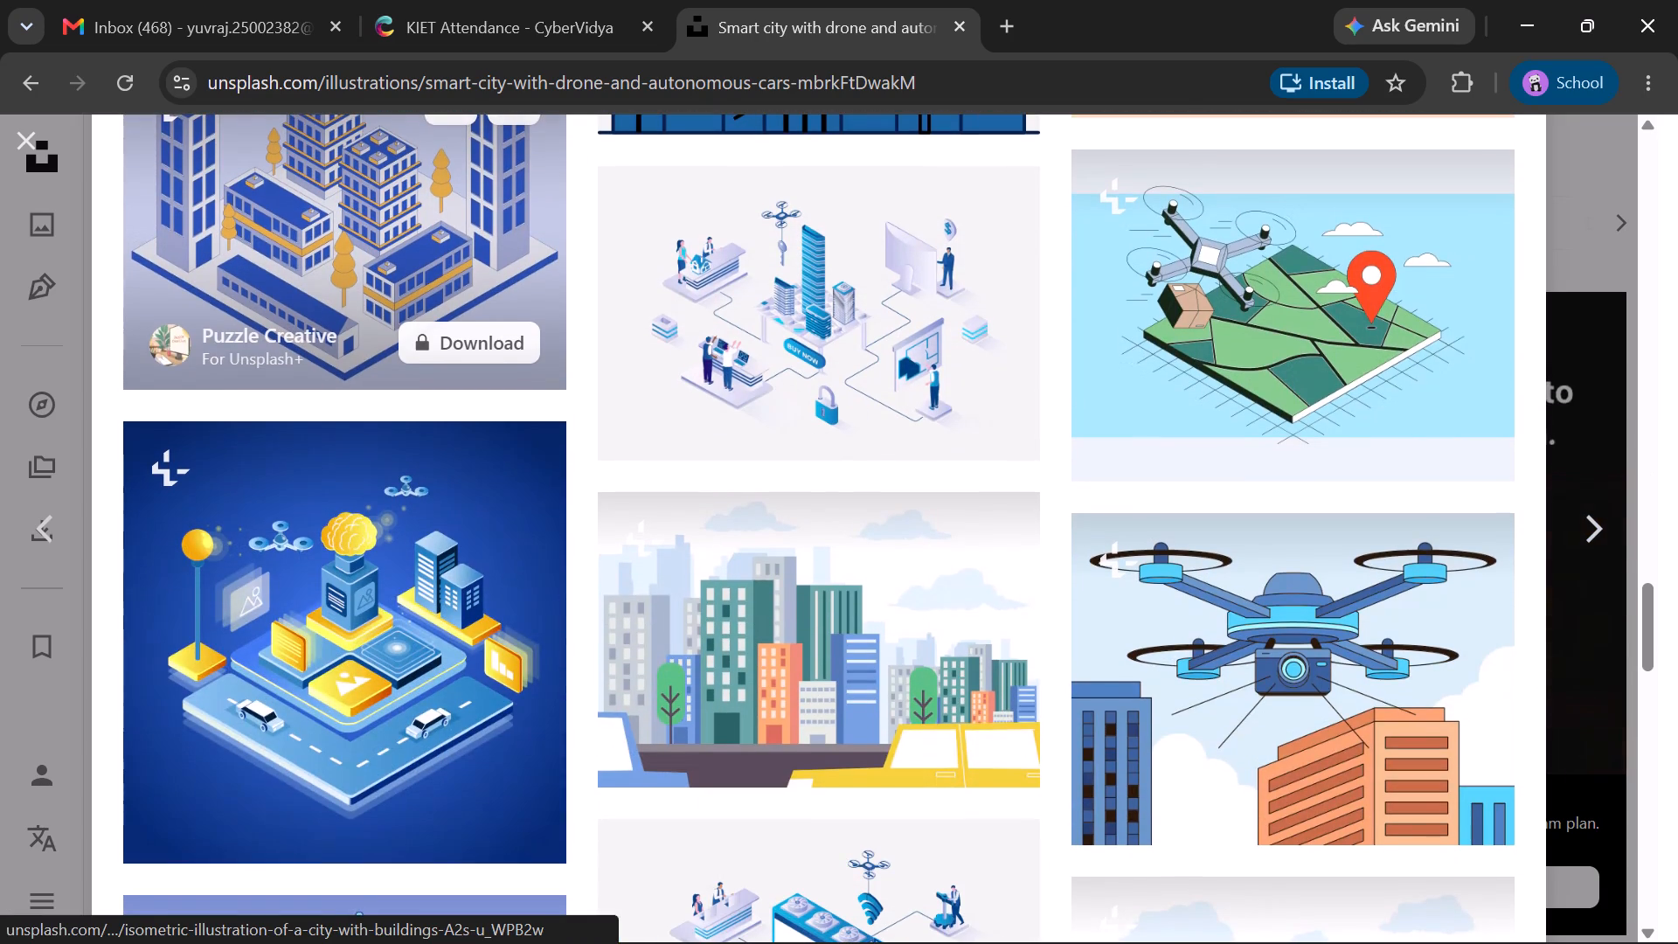
scroll(282, 618, down, 3)
scroll(282, 618, up, 3)
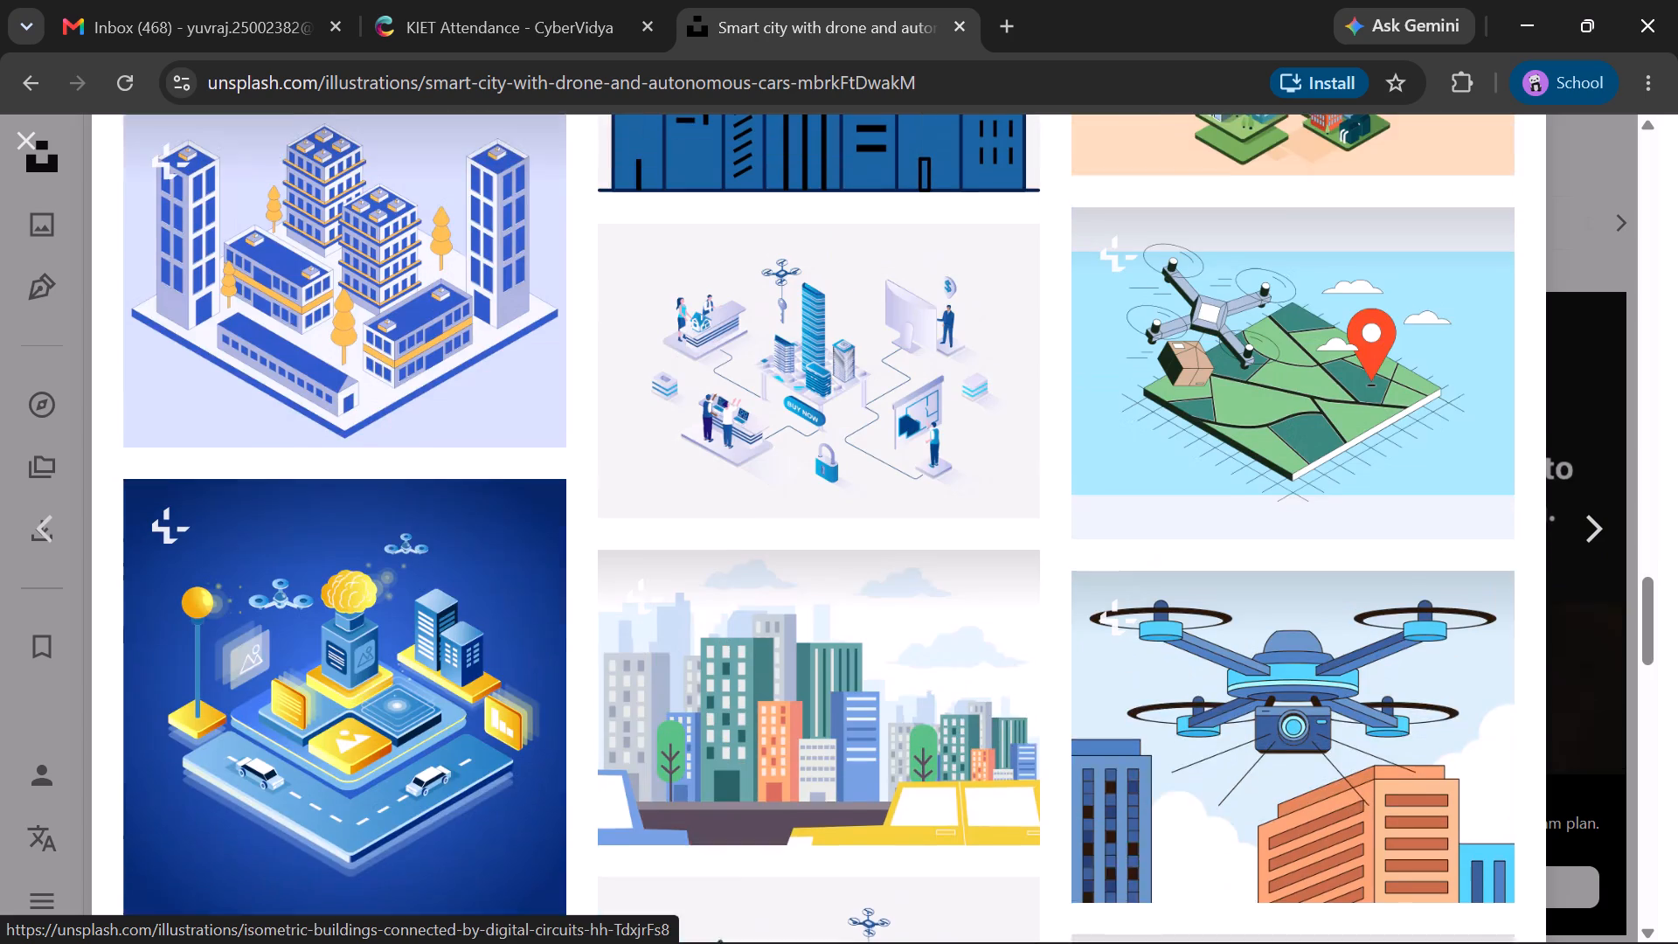
scroll(282, 618, up, 1)
Open the isometric city illustration with blue buildings and yellow trees, and browse its related images for a suitable building picture.
click(282, 264)
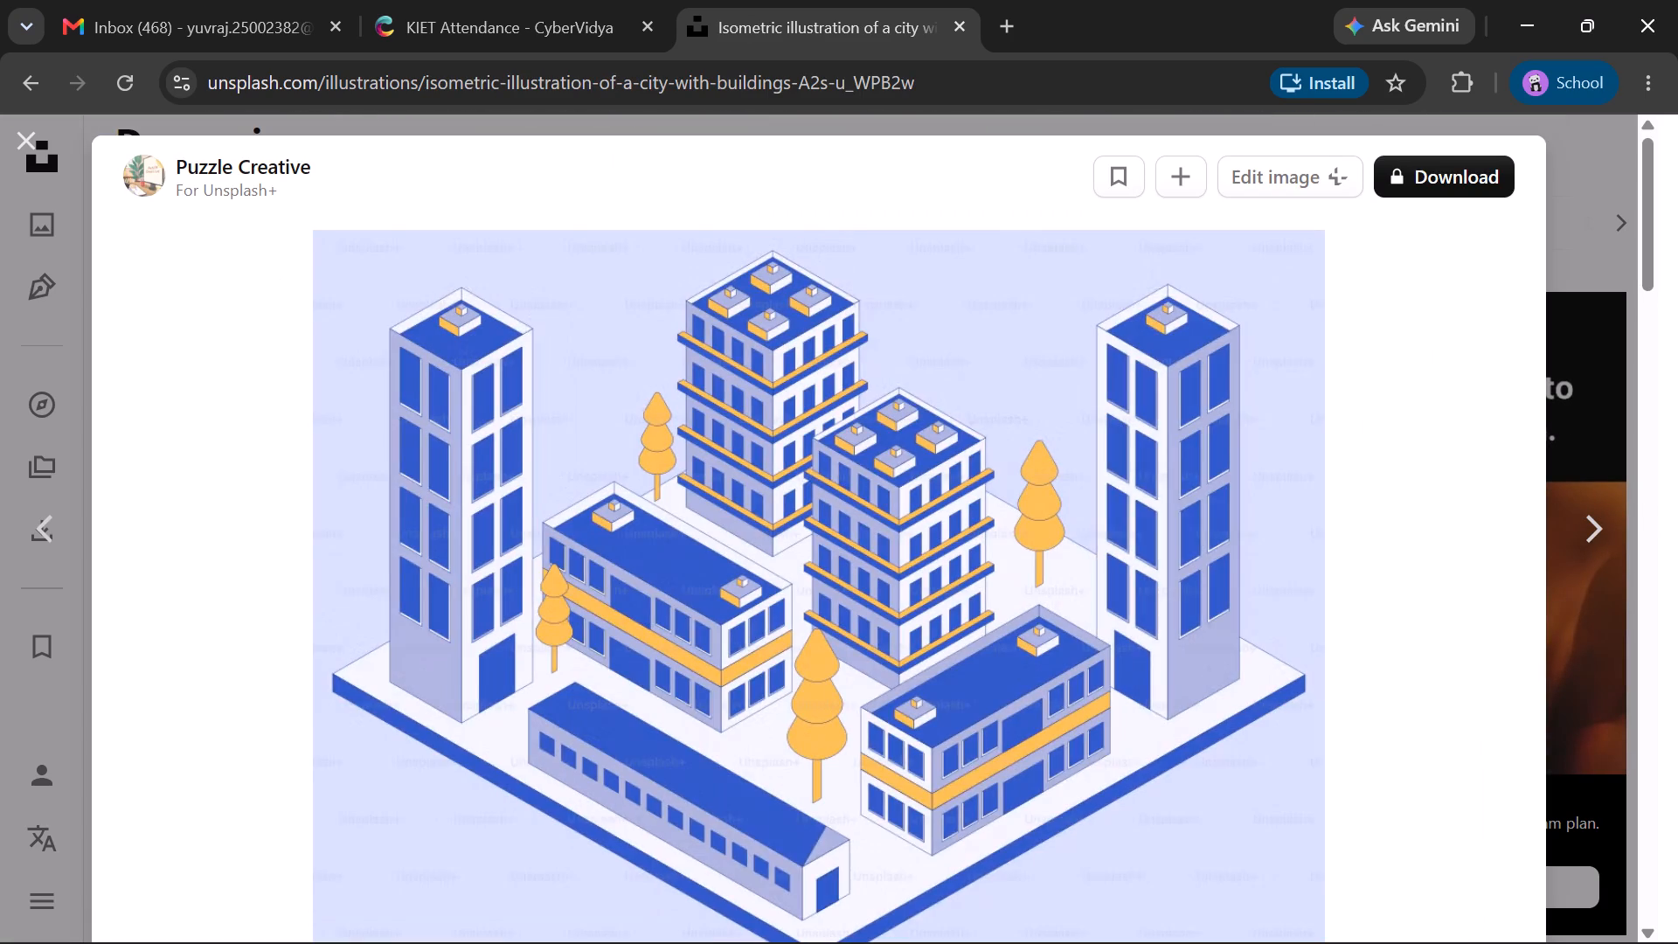
scroll(1141, 447, down, 7)
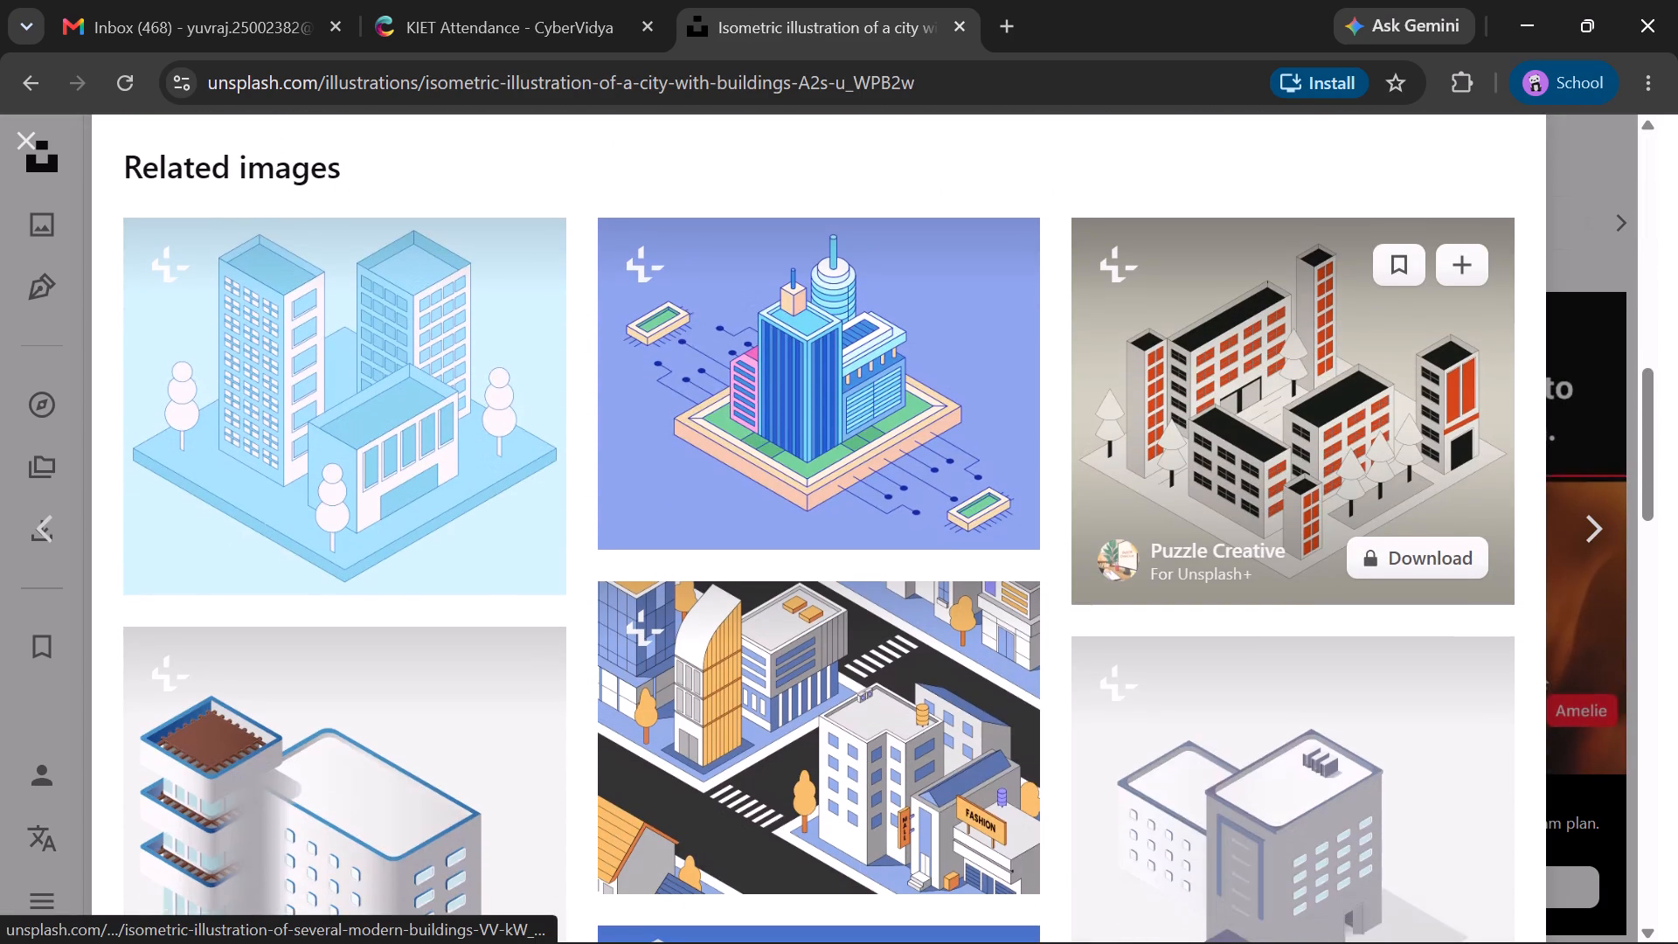
scroll(1141, 447, down, 4)
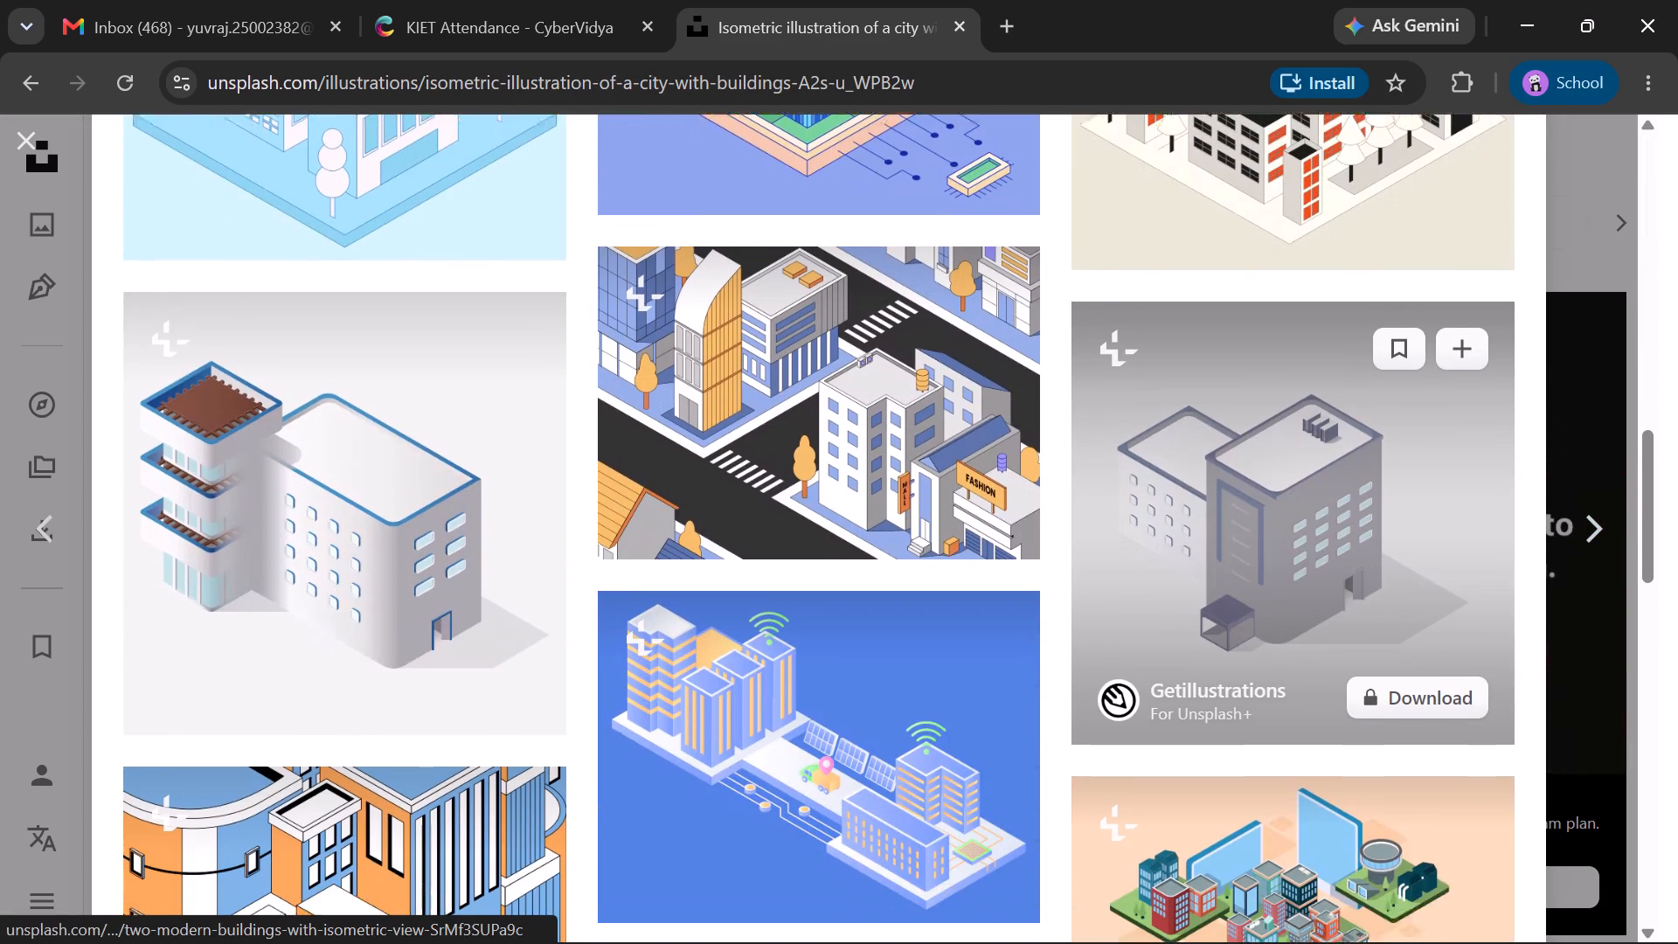
scroll(1141, 447, down, 3)
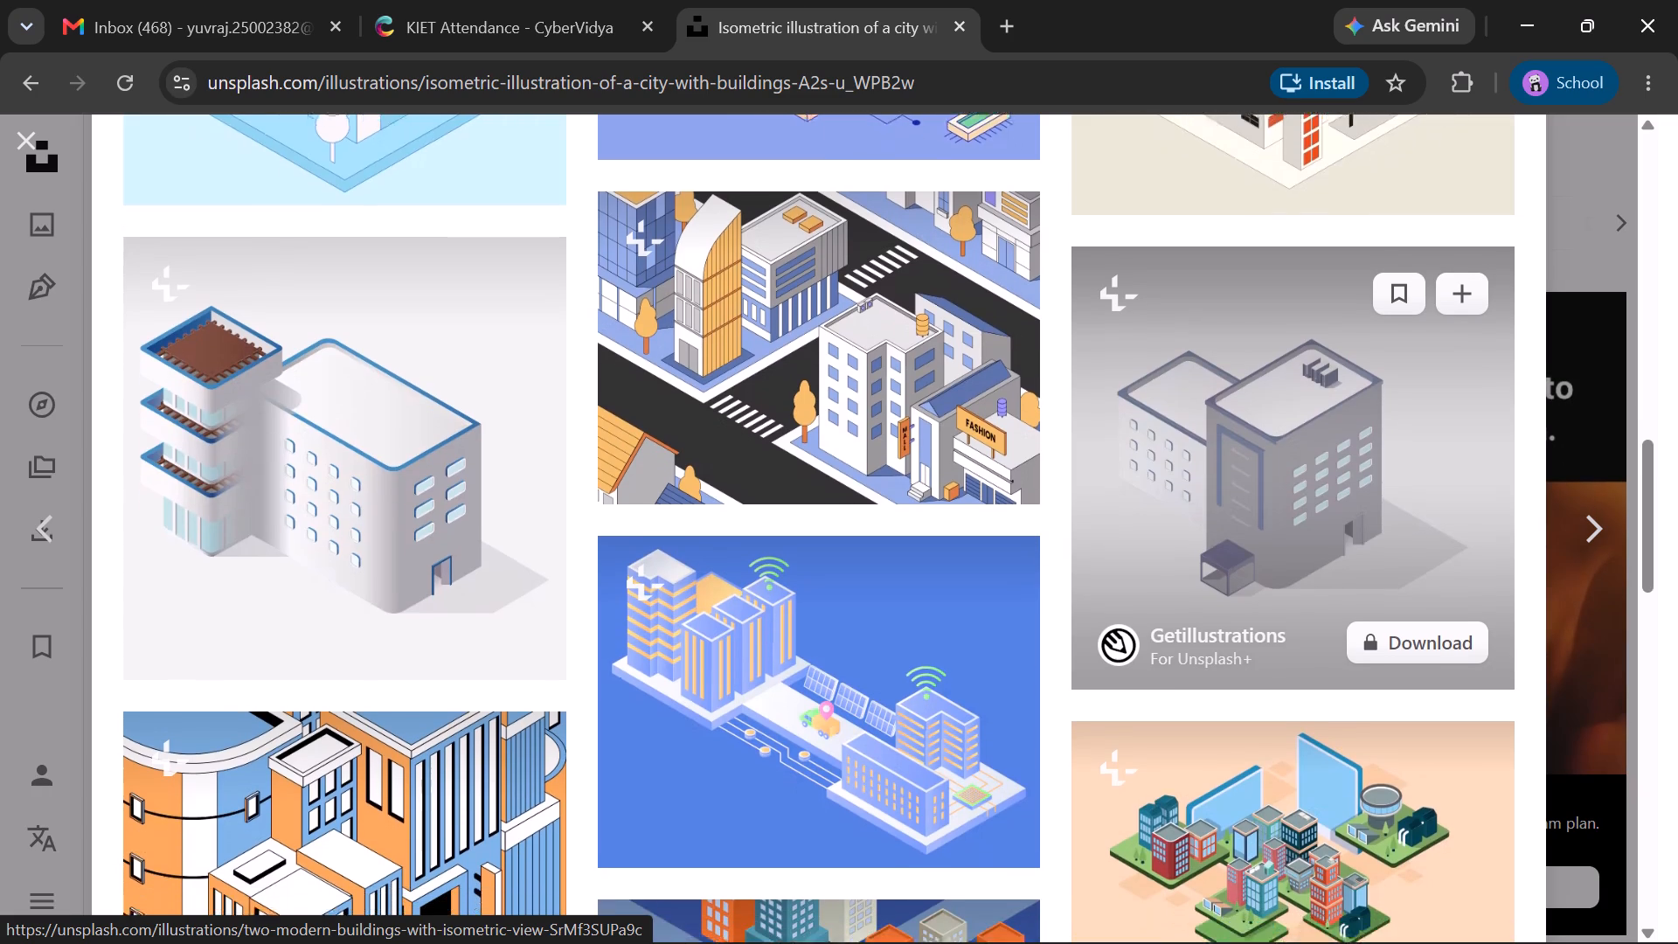
scroll(1141, 447, down, 4)
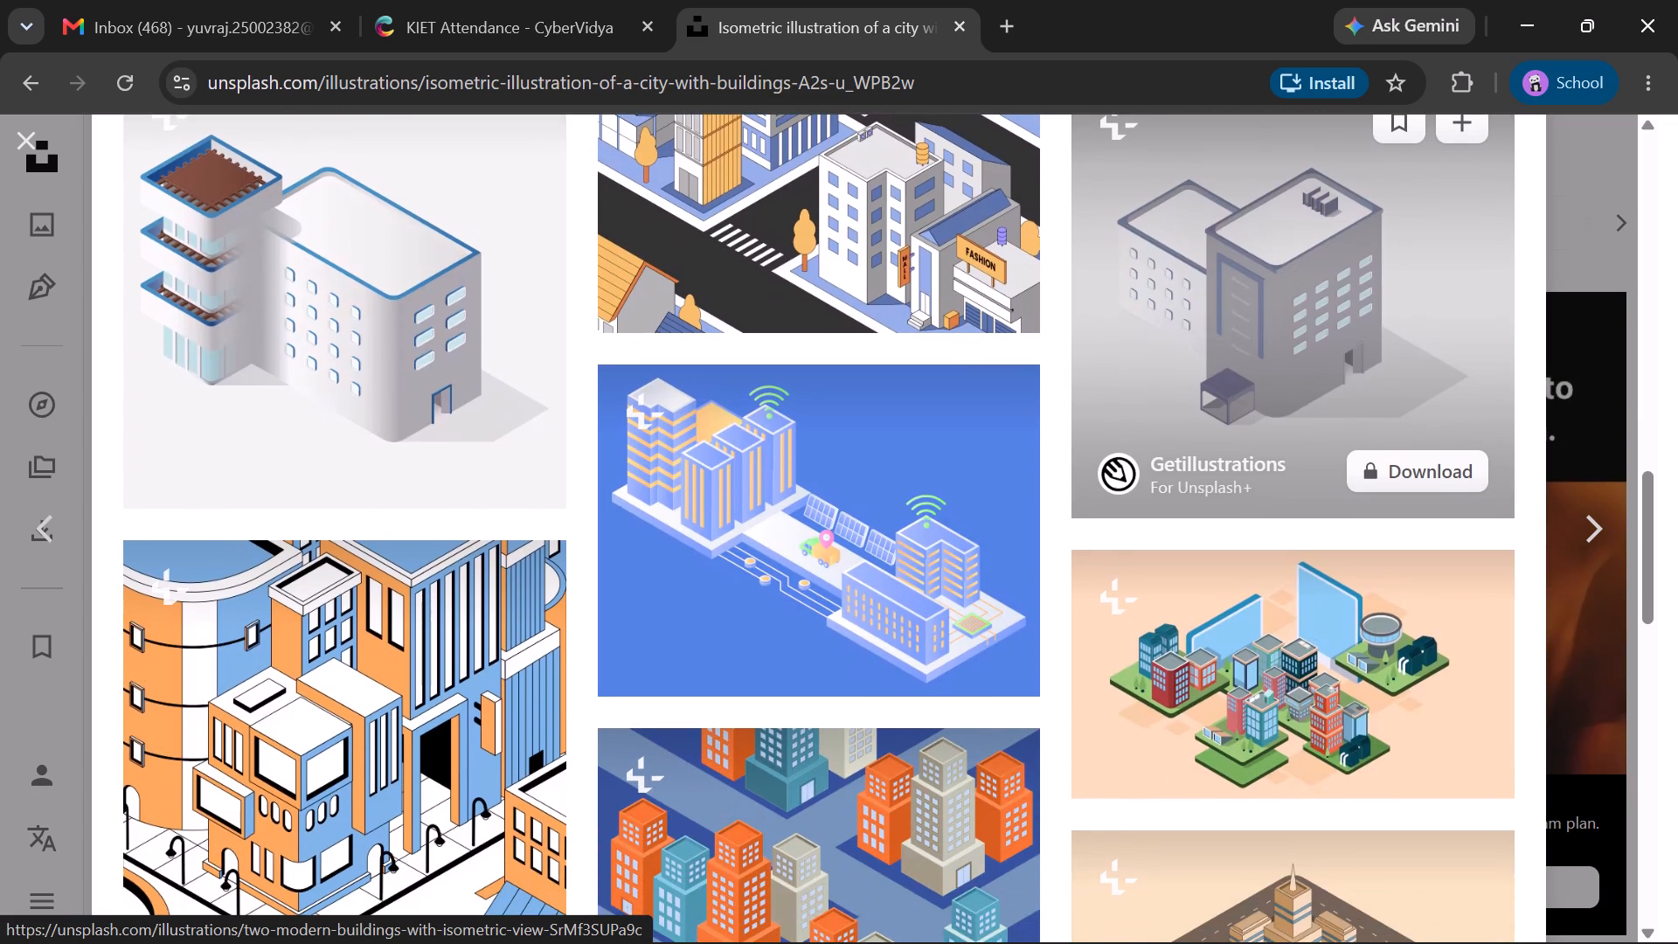
scroll(1141, 447, down, 1)
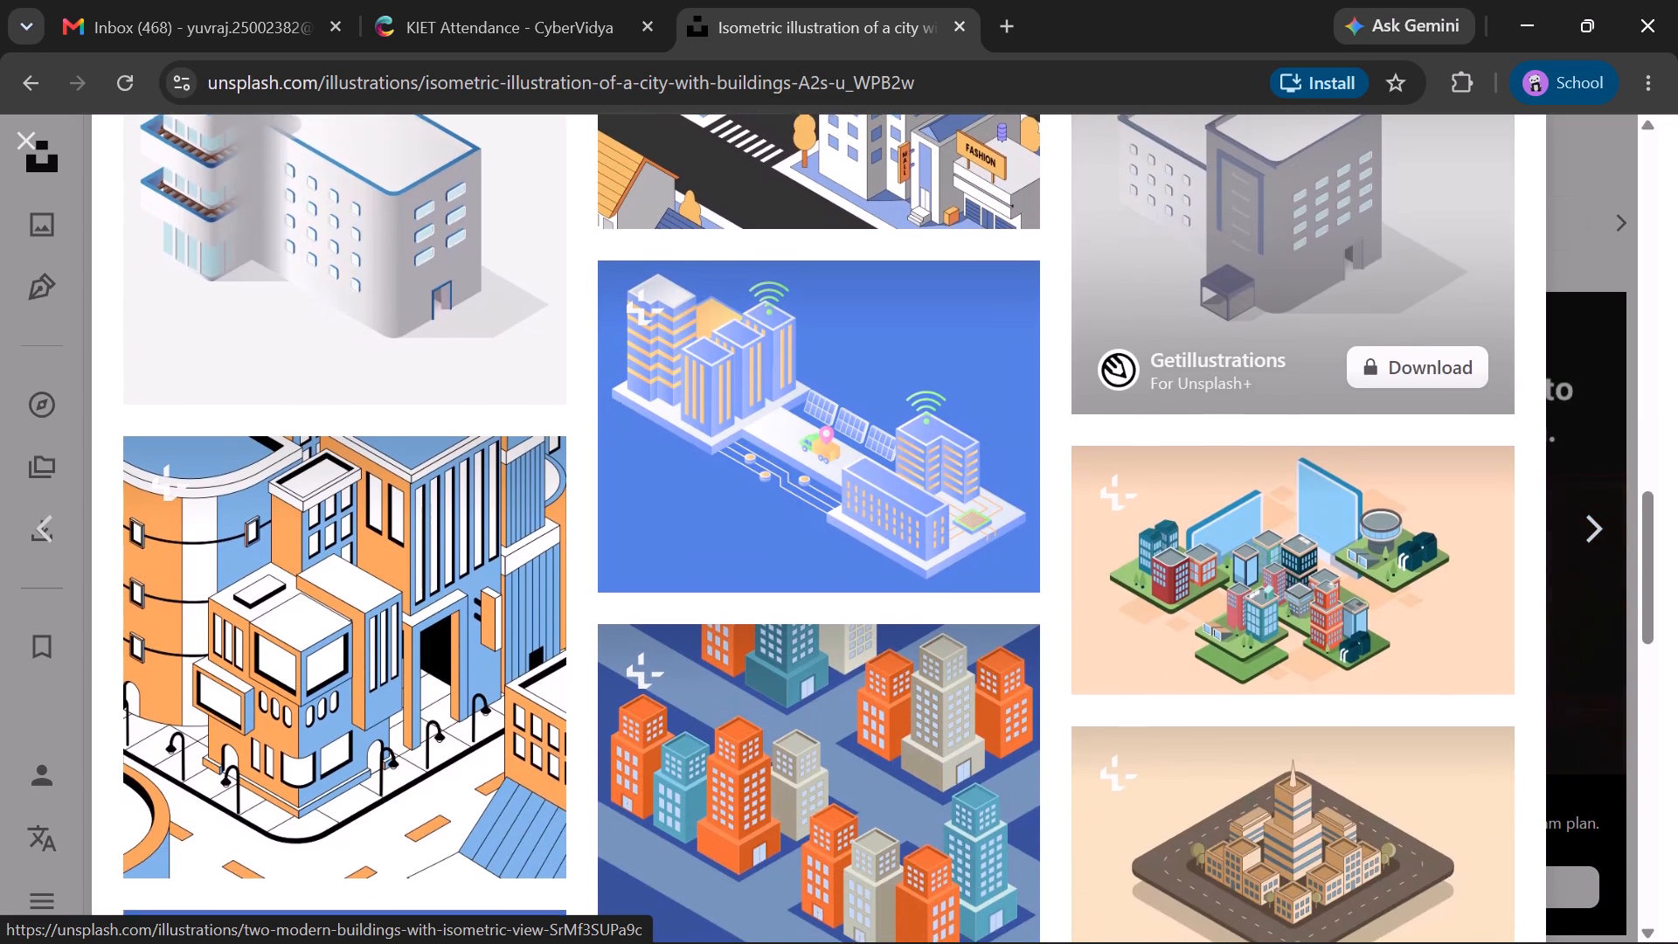
scroll(1141, 447, down, 3)
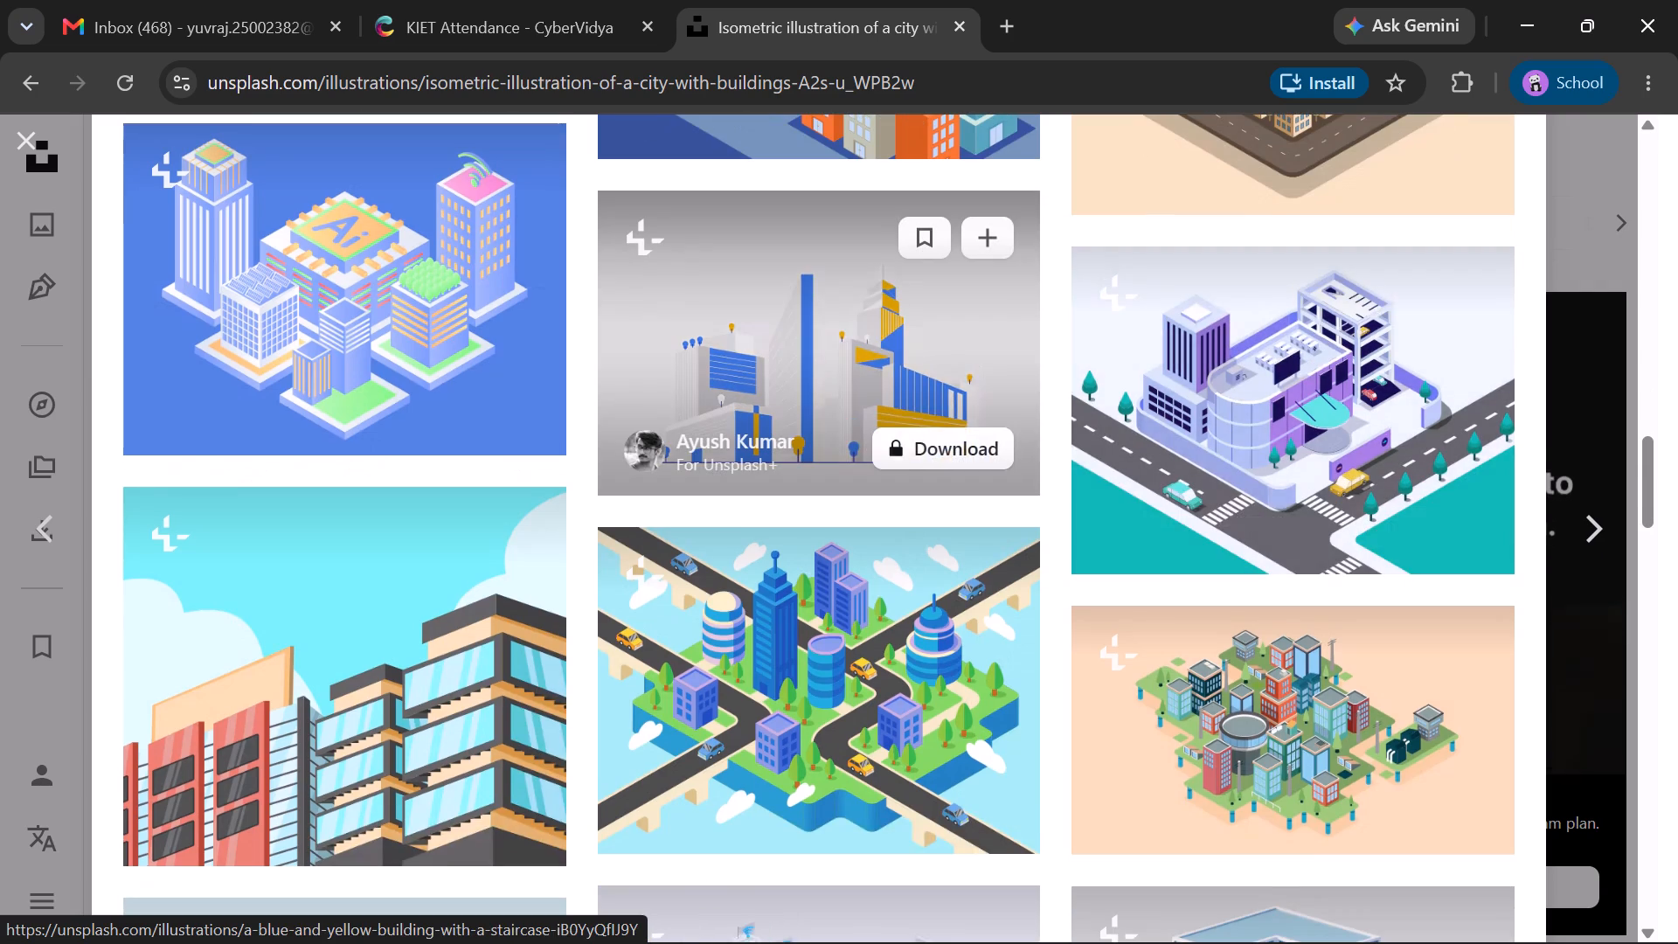
scroll(852, 434, up, 2)
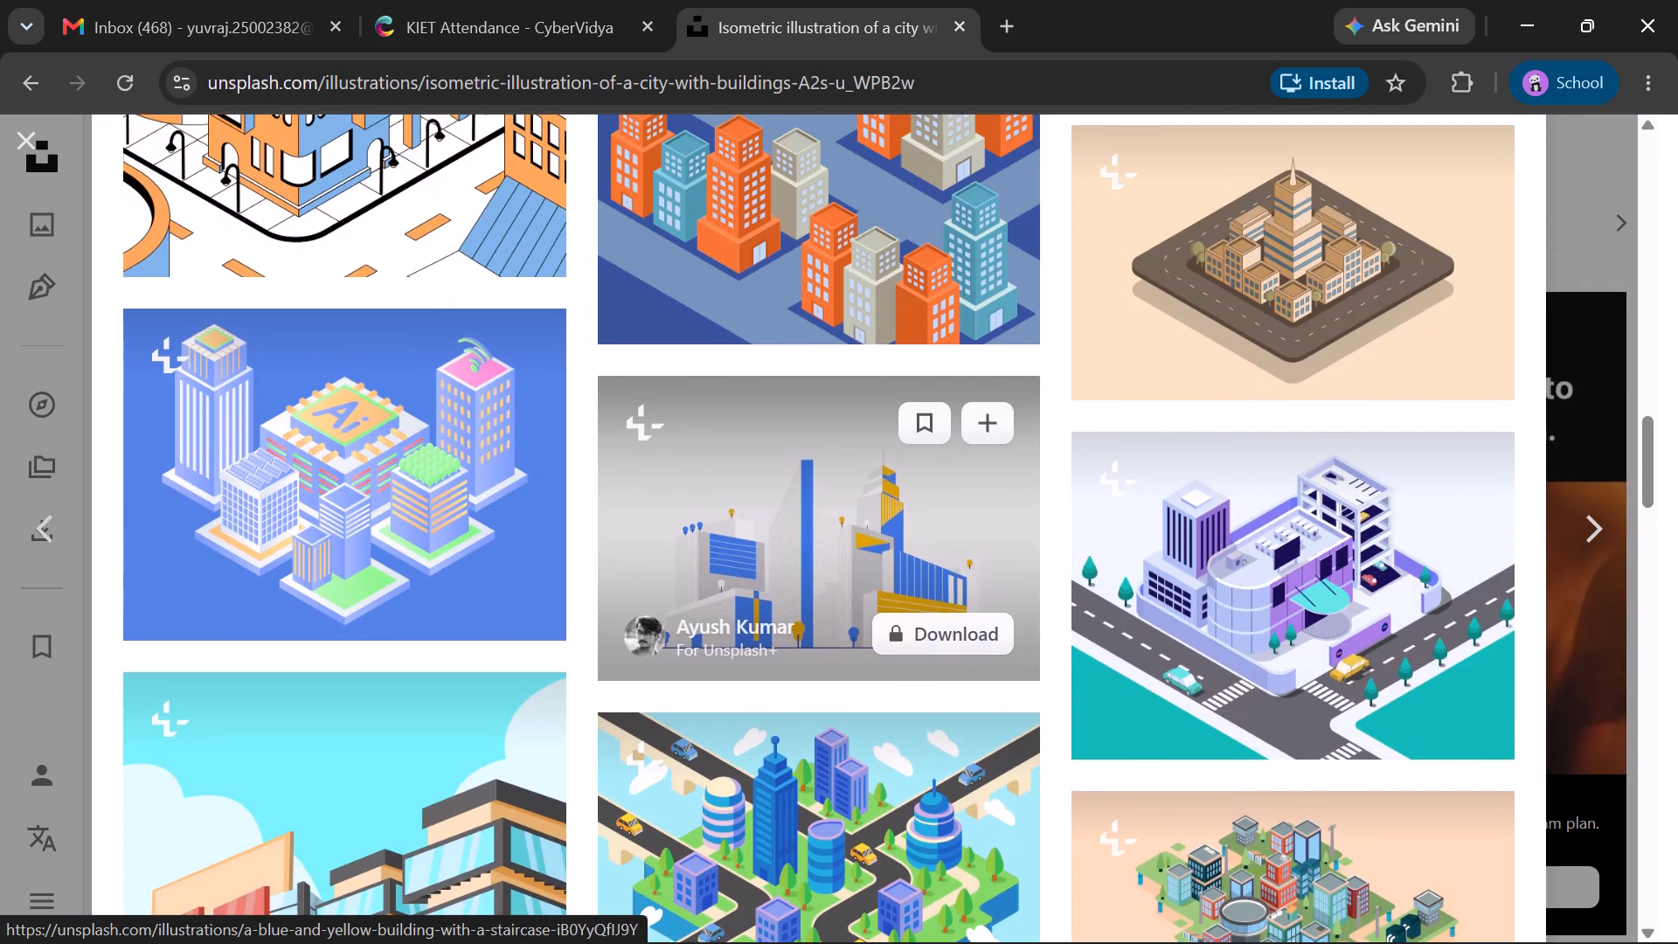
scroll(863, 368, up, 1)
scroll(748, 366, right, 1)
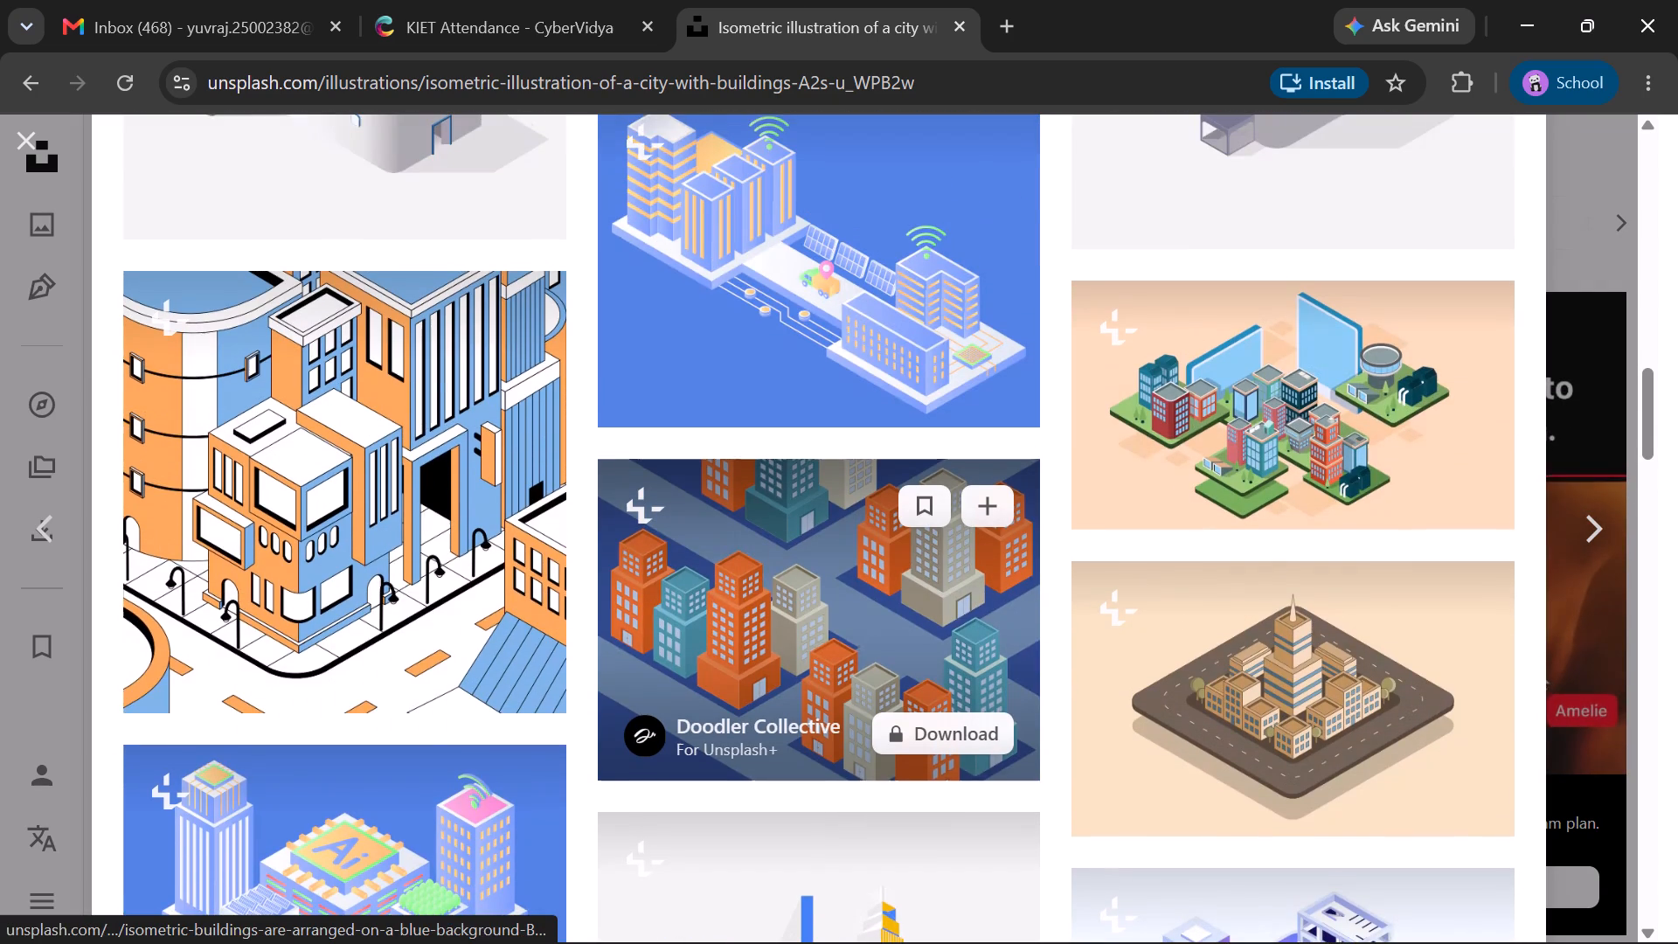
scroll(748, 366, right, 2)
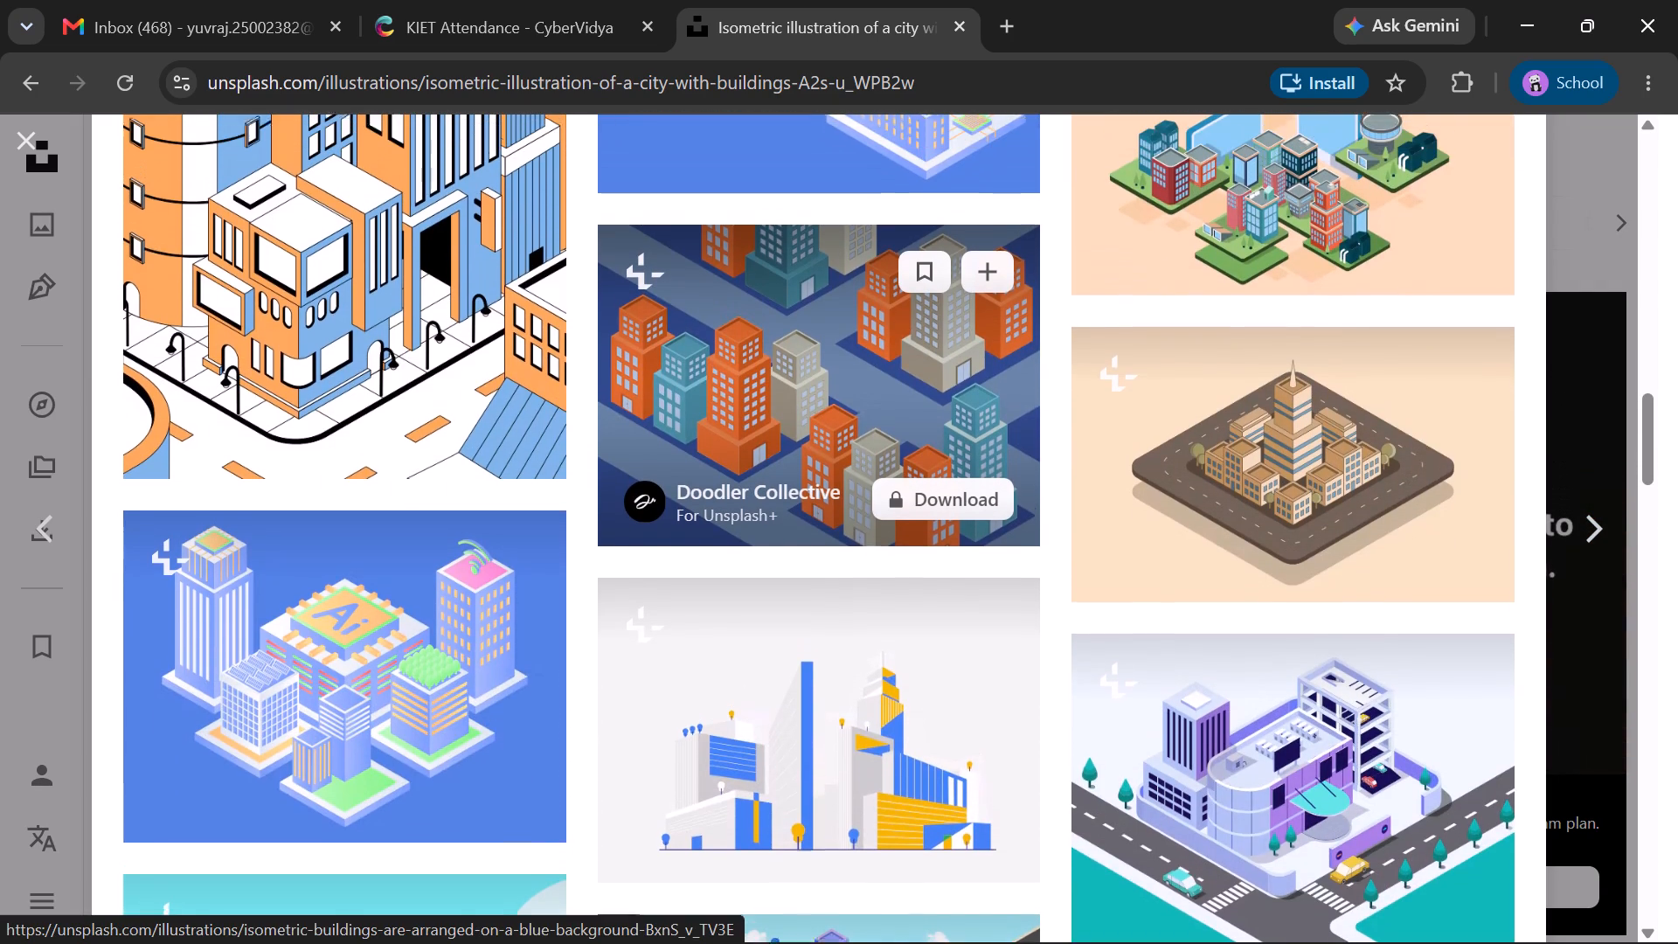
Open the illustration of orange and teal isometric buildings on a blue background and browse its related images for a suitable city picture.
click(815, 353)
scroll(815, 353, down, 3)
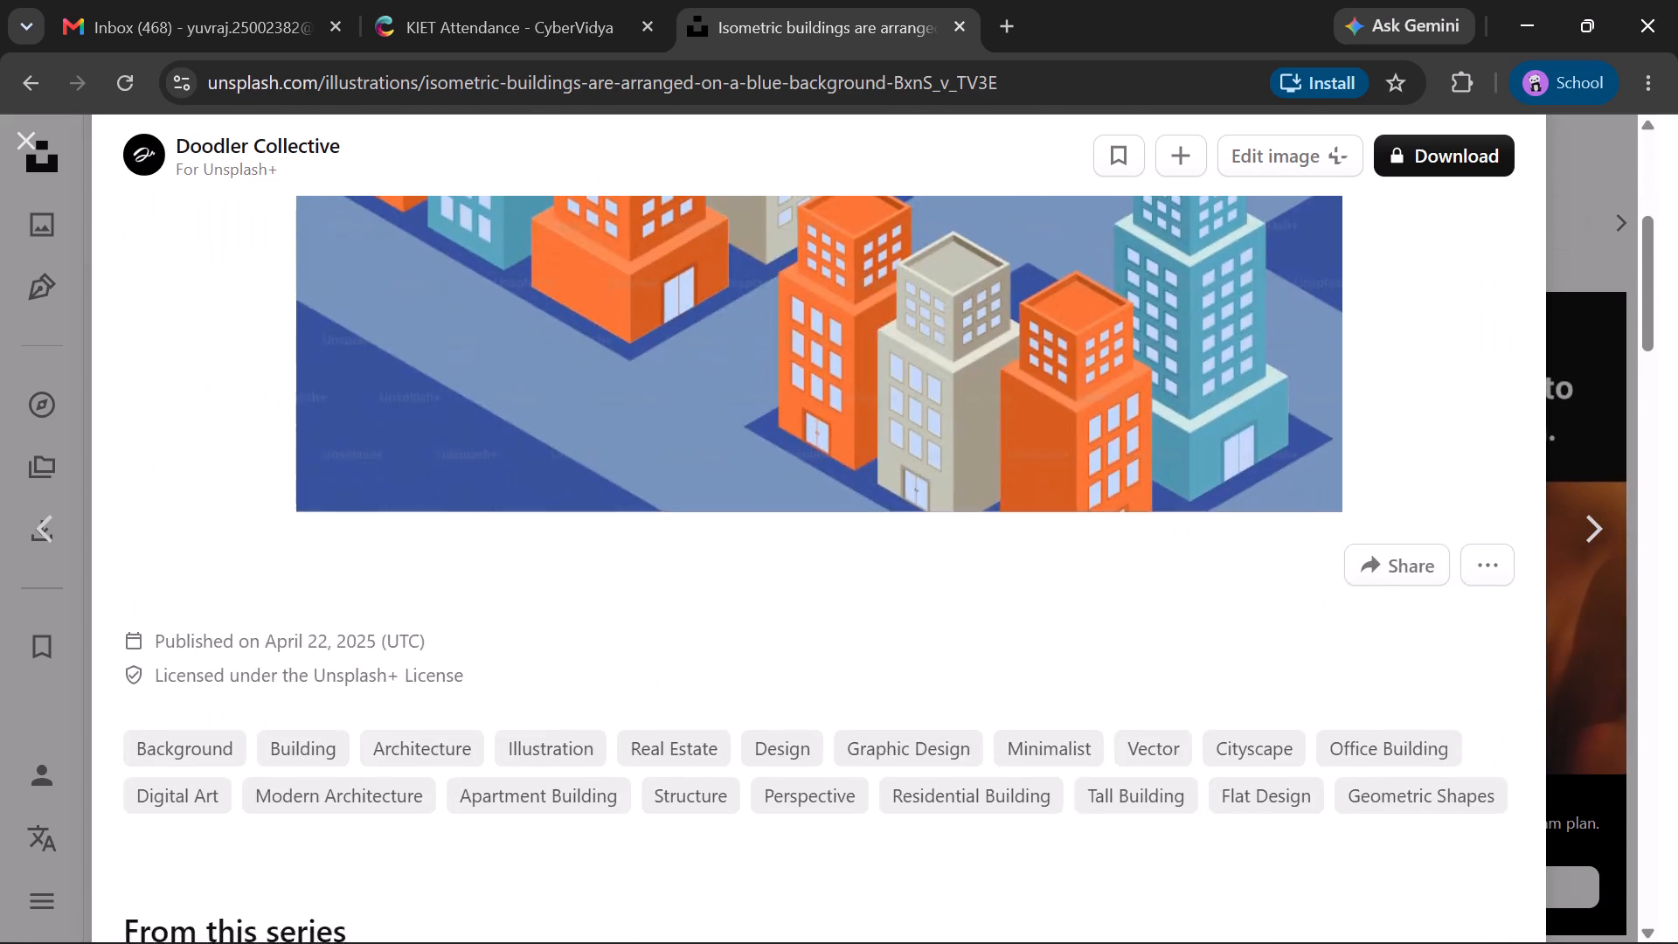
scroll(815, 353, down, 7)
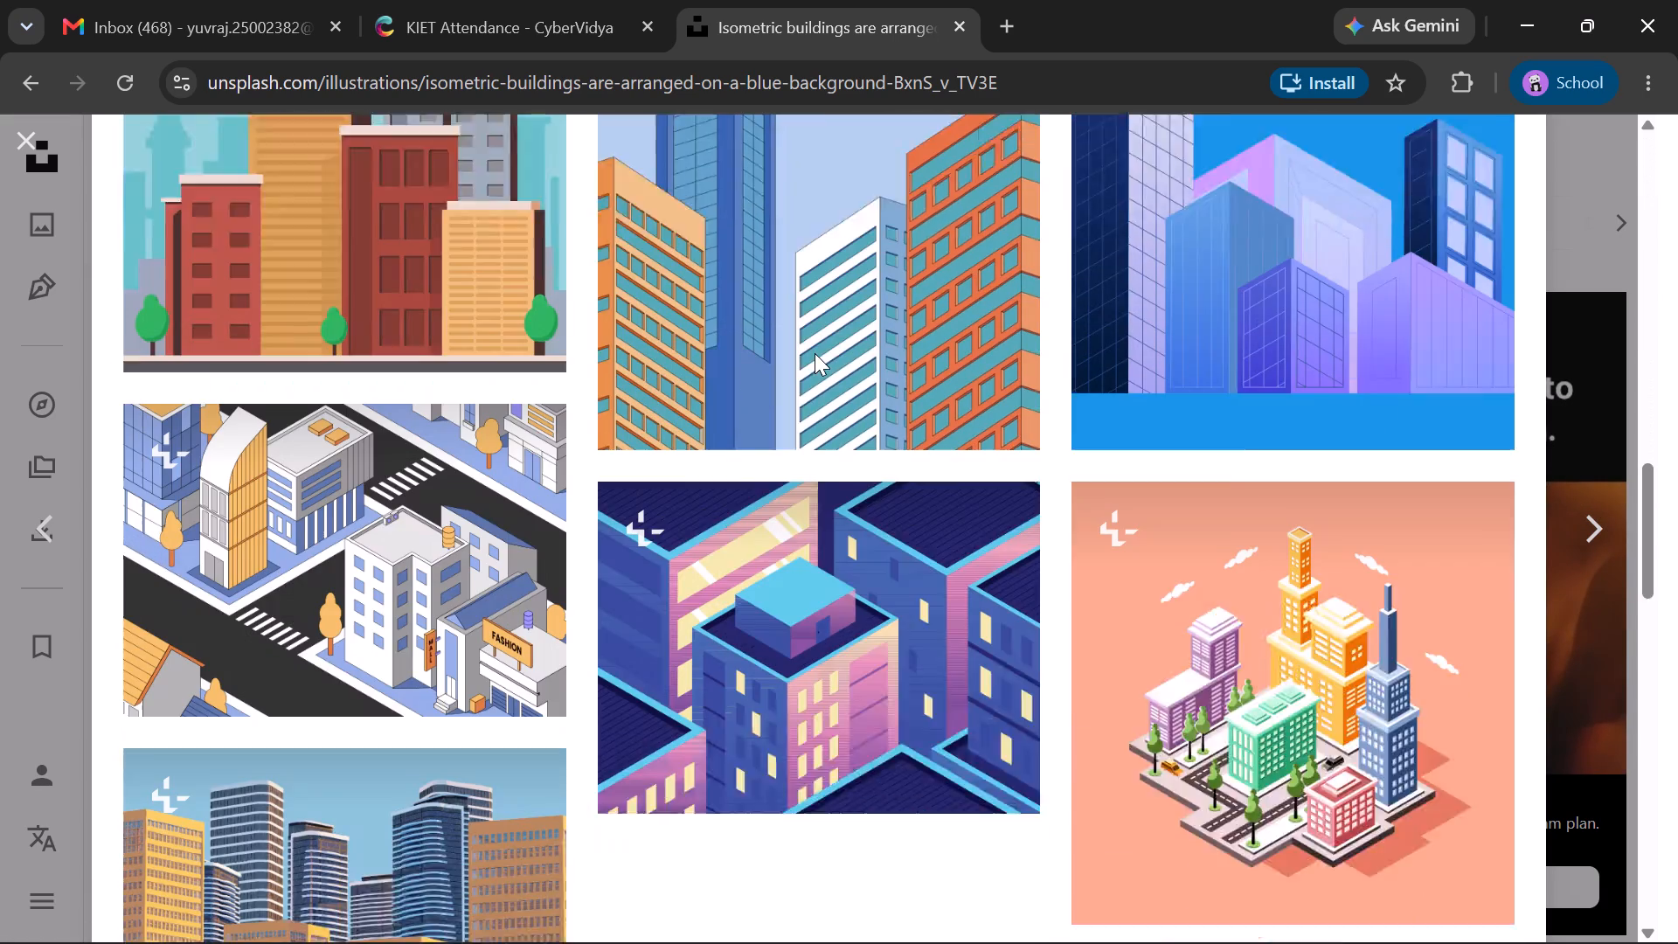
scroll(815, 353, down, 1)
scroll(815, 353, up, 1)
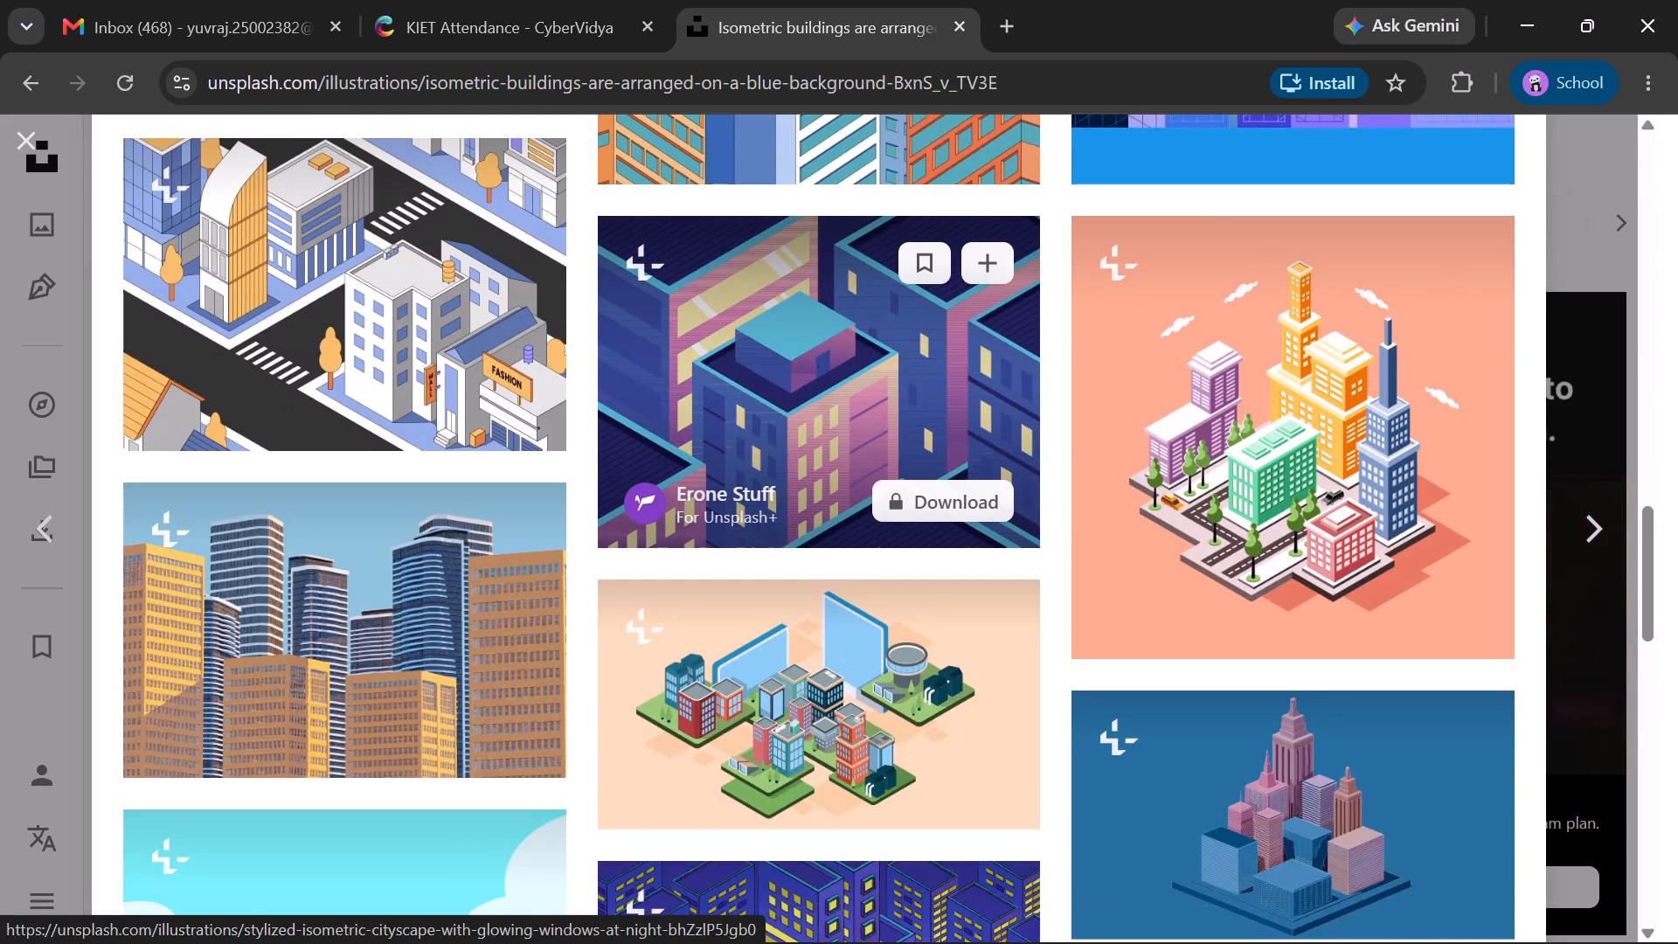
scroll(815, 353, up, 1)
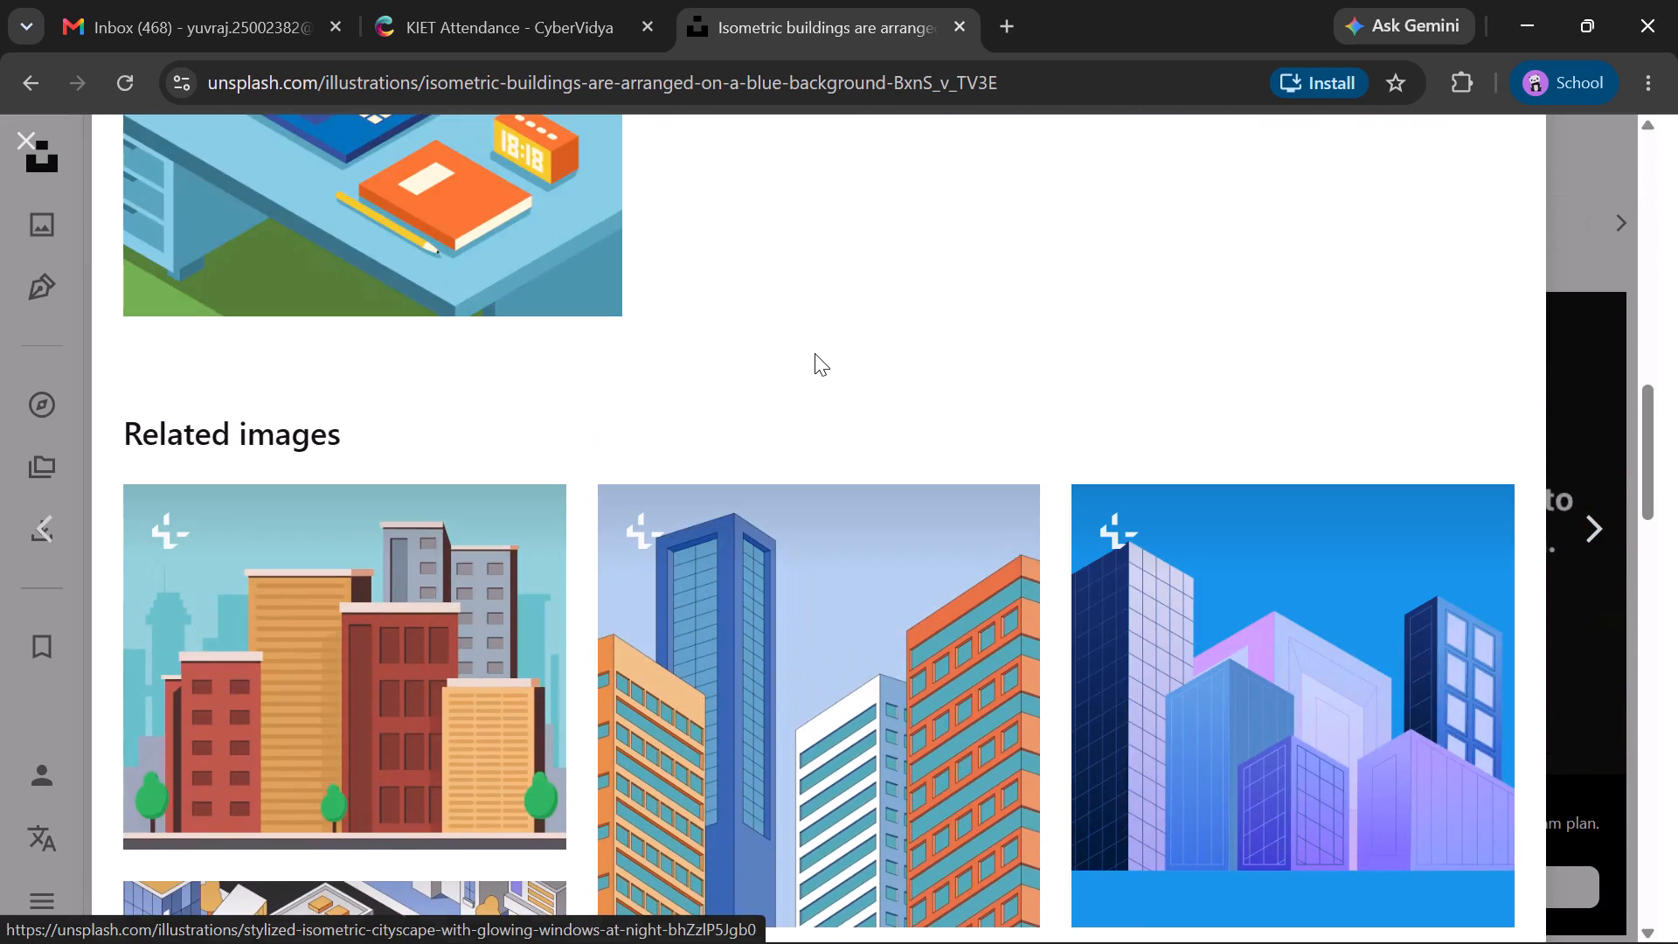
scroll(815, 353, down, 15)
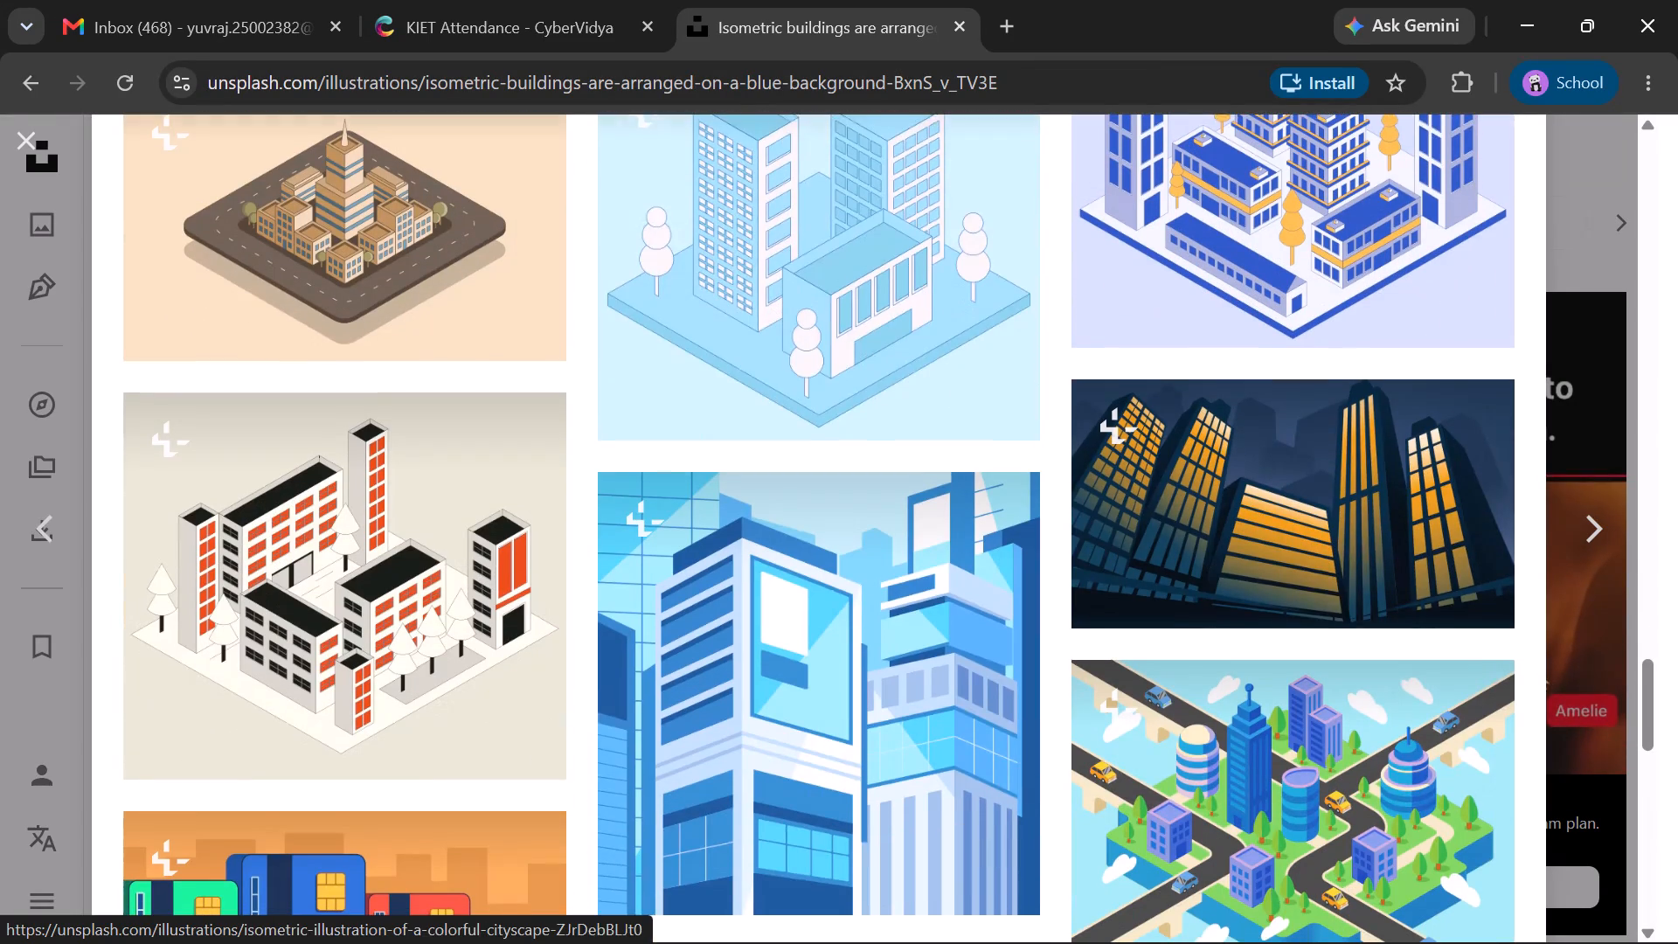
scroll(815, 353, down, 2)
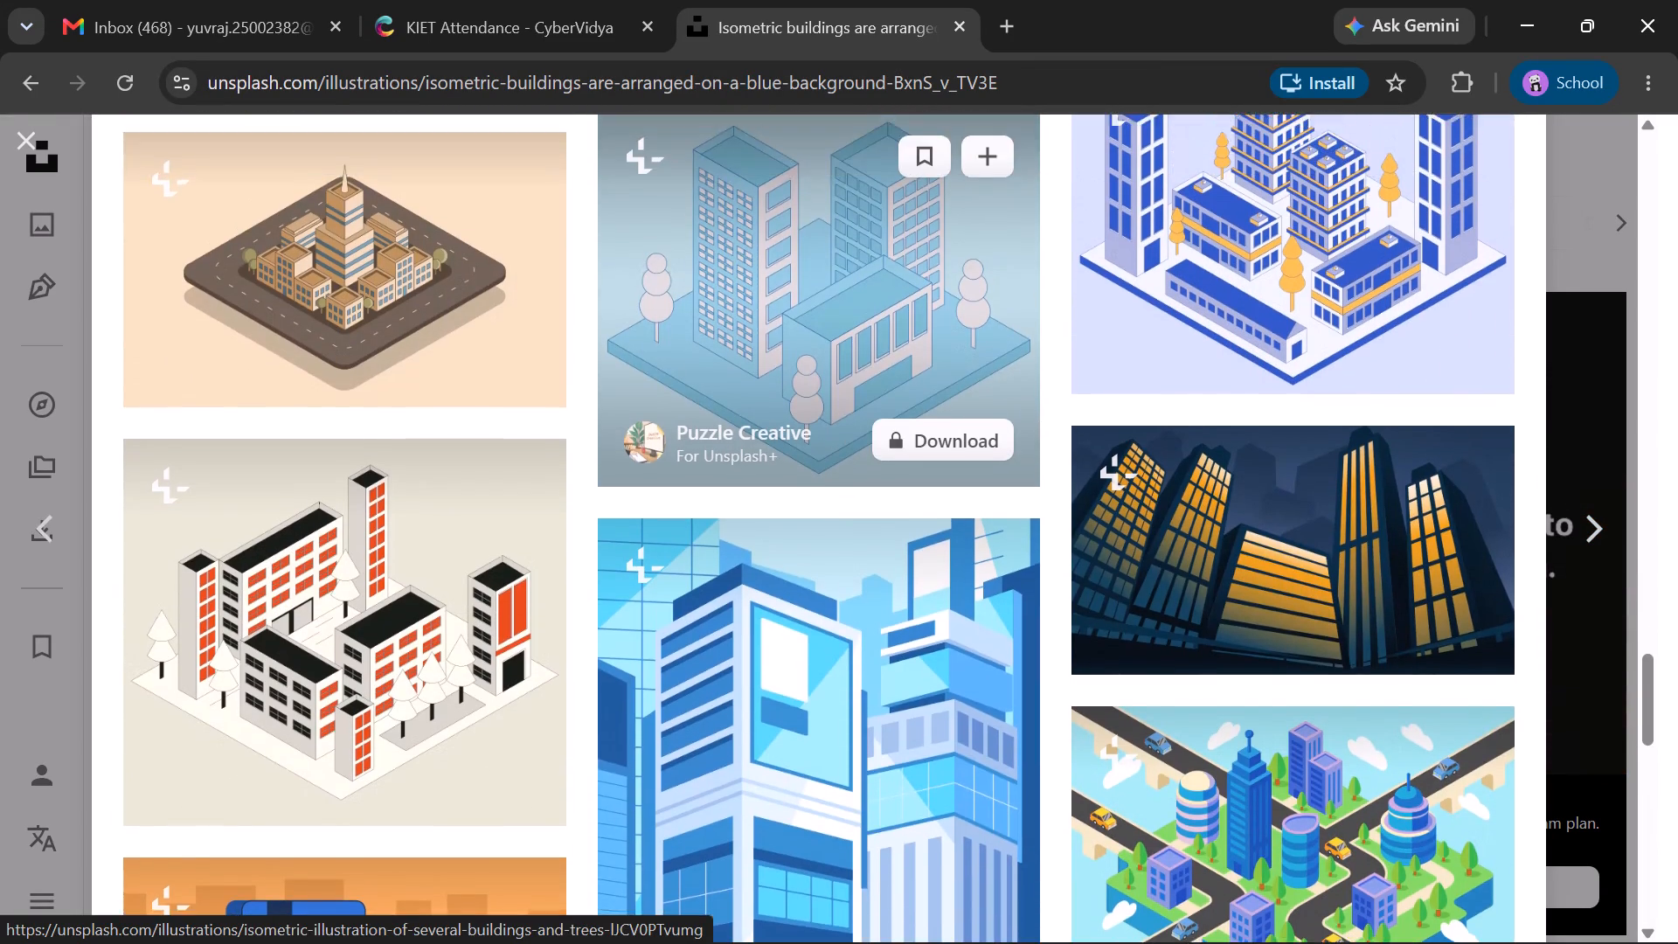
scroll(815, 353, down, 5)
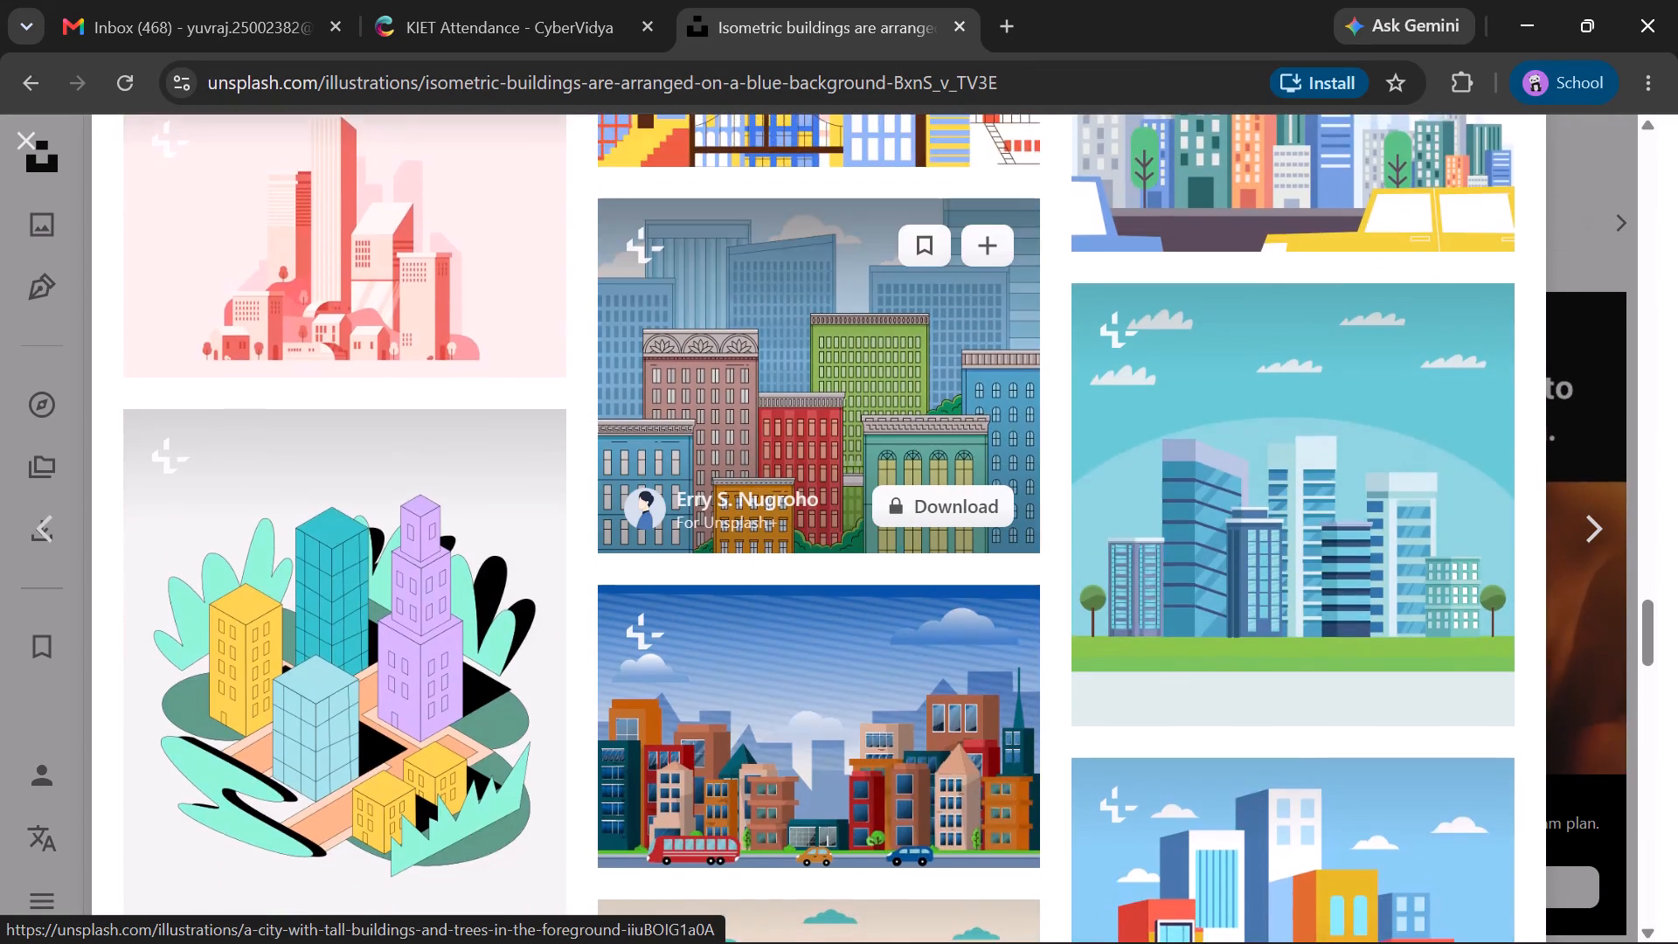
scroll(815, 353, down, 3)
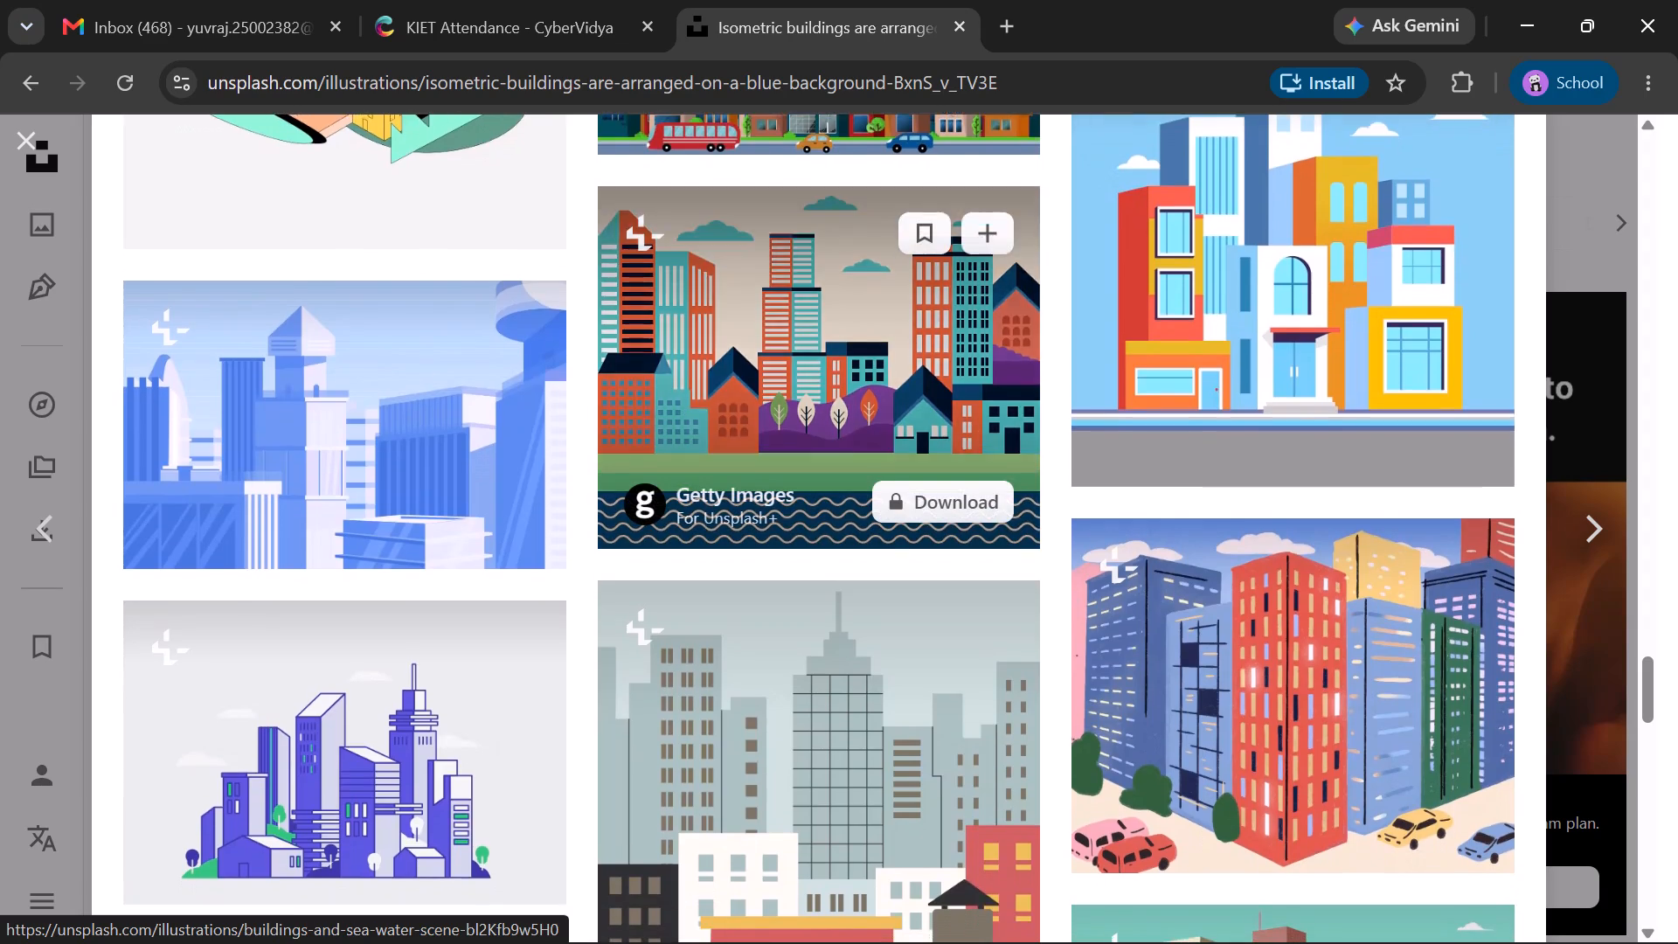
scroll(815, 353, down, 8)
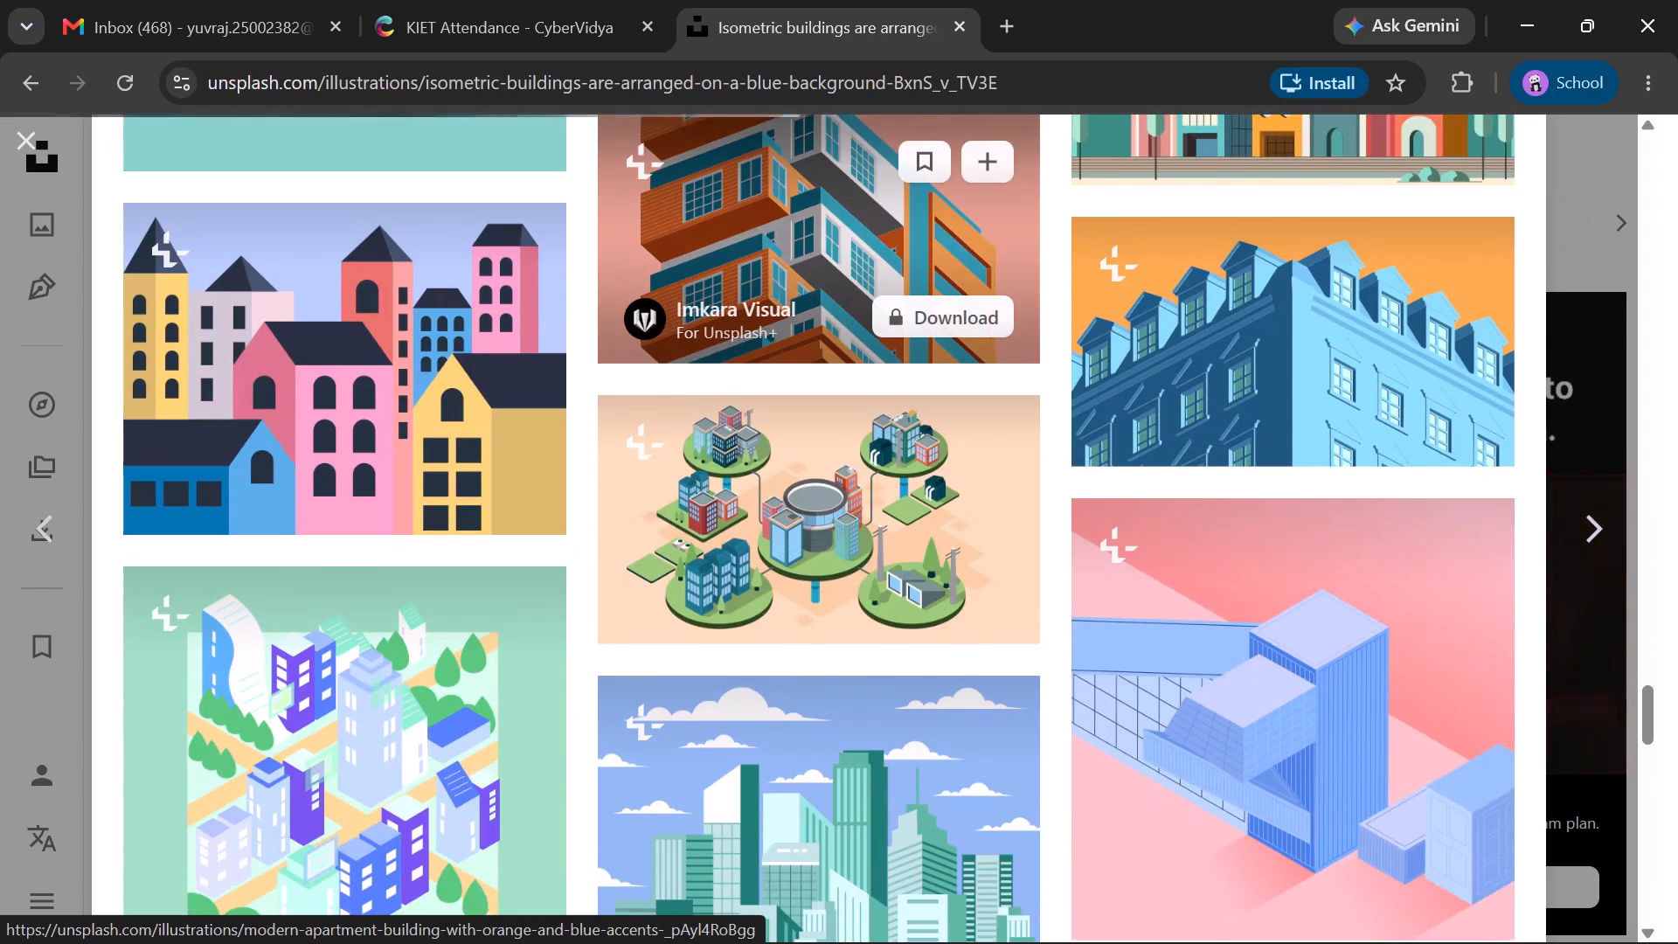
scroll(815, 353, down, 6)
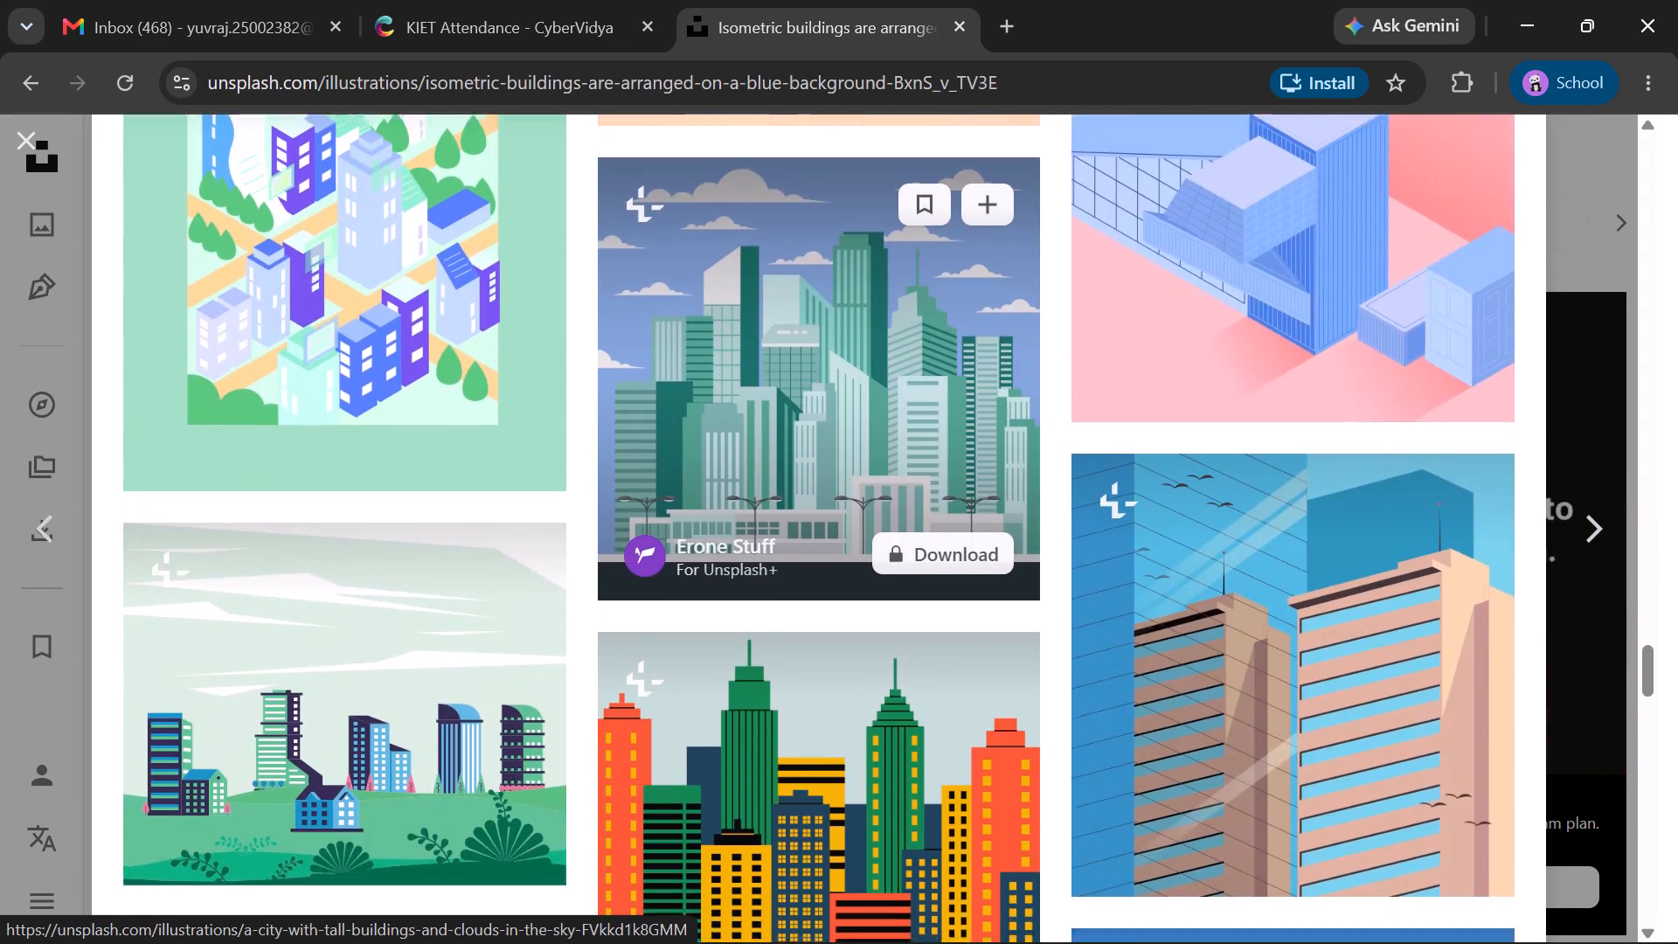
scroll(815, 353, down, 4)
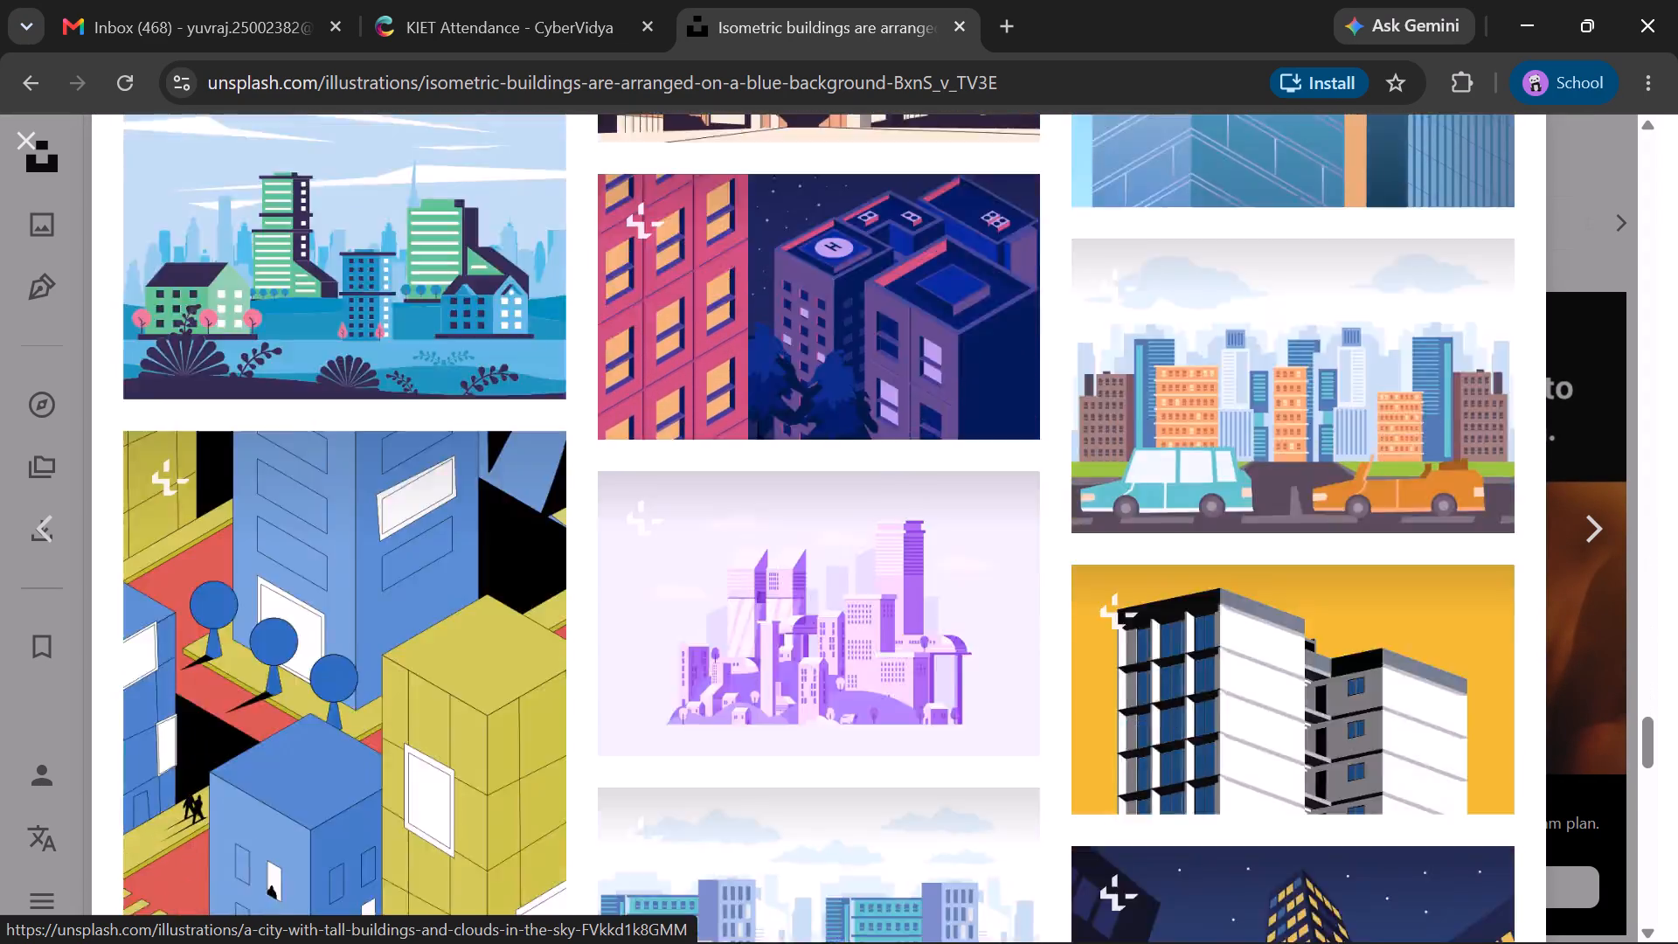
scroll(815, 353, down, 6)
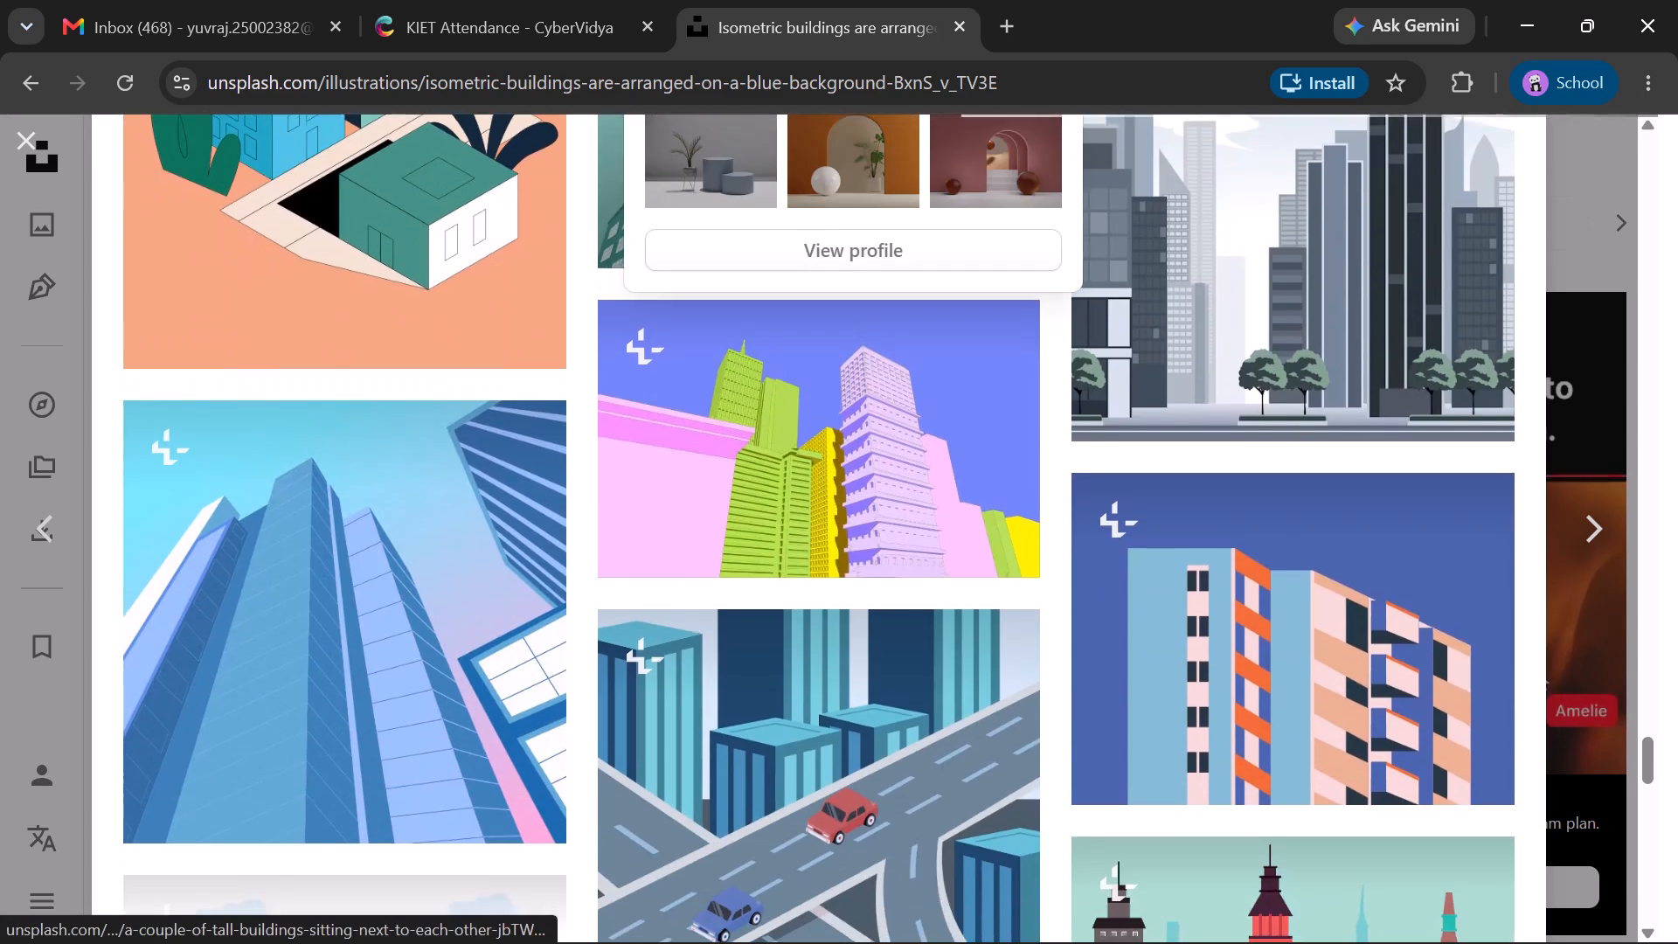
scroll(815, 353, down, 5)
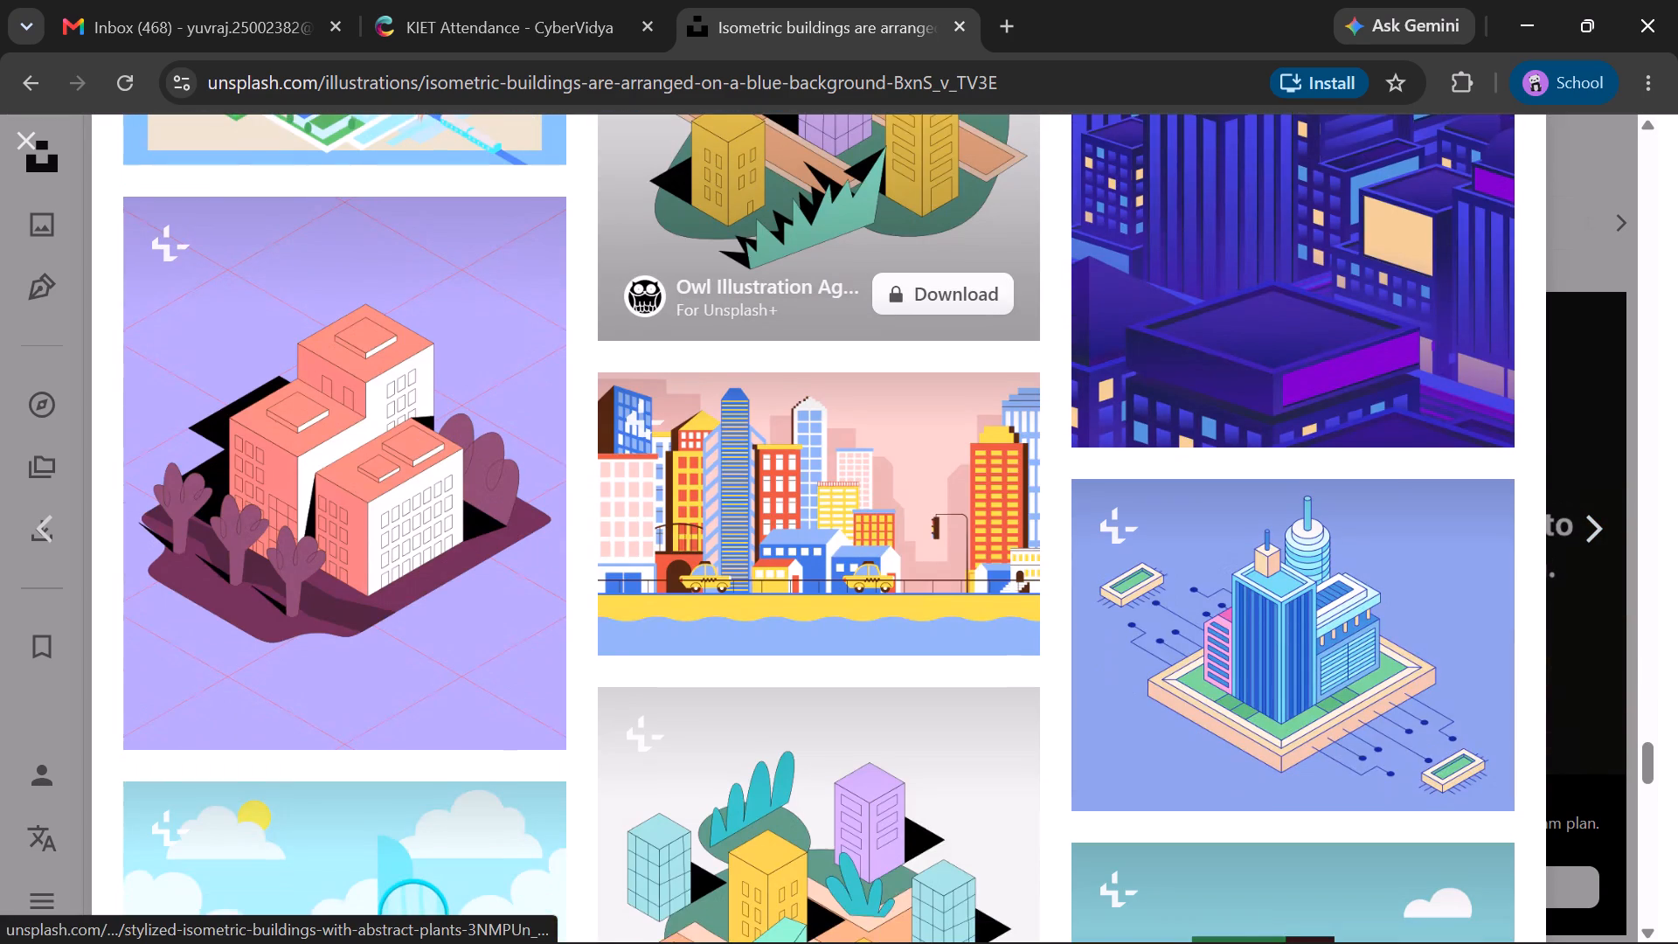
scroll(815, 353, down, 2)
scroll(815, 353, up, 2)
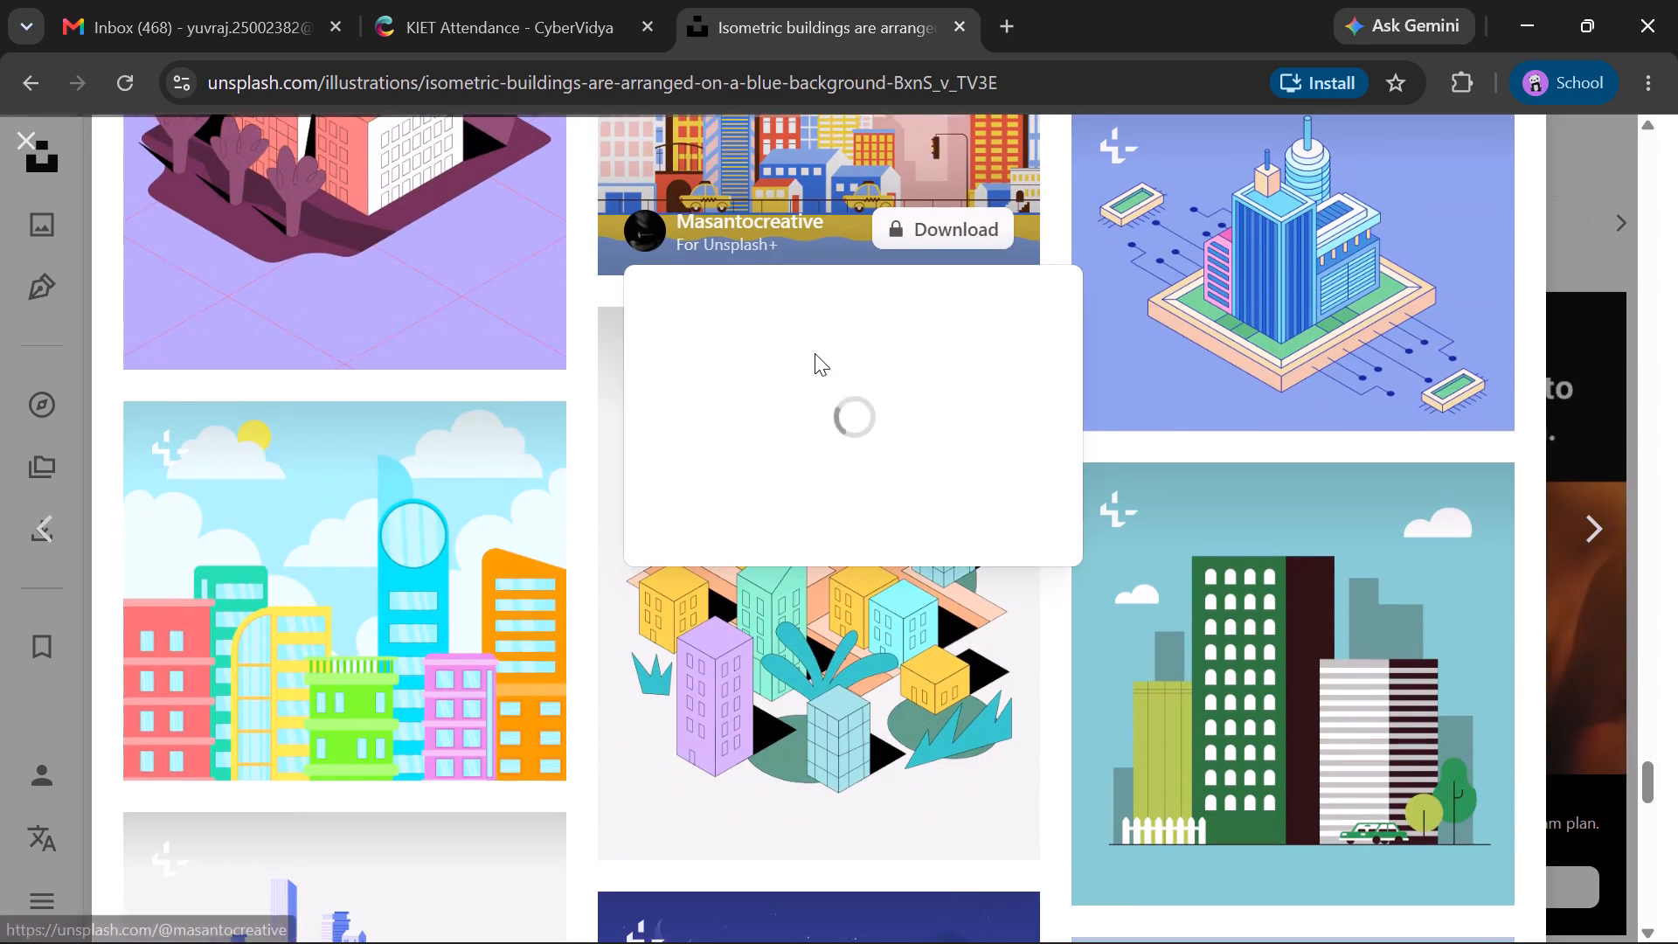
scroll(815, 353, up, 12)
scroll(815, 353, up, 10)
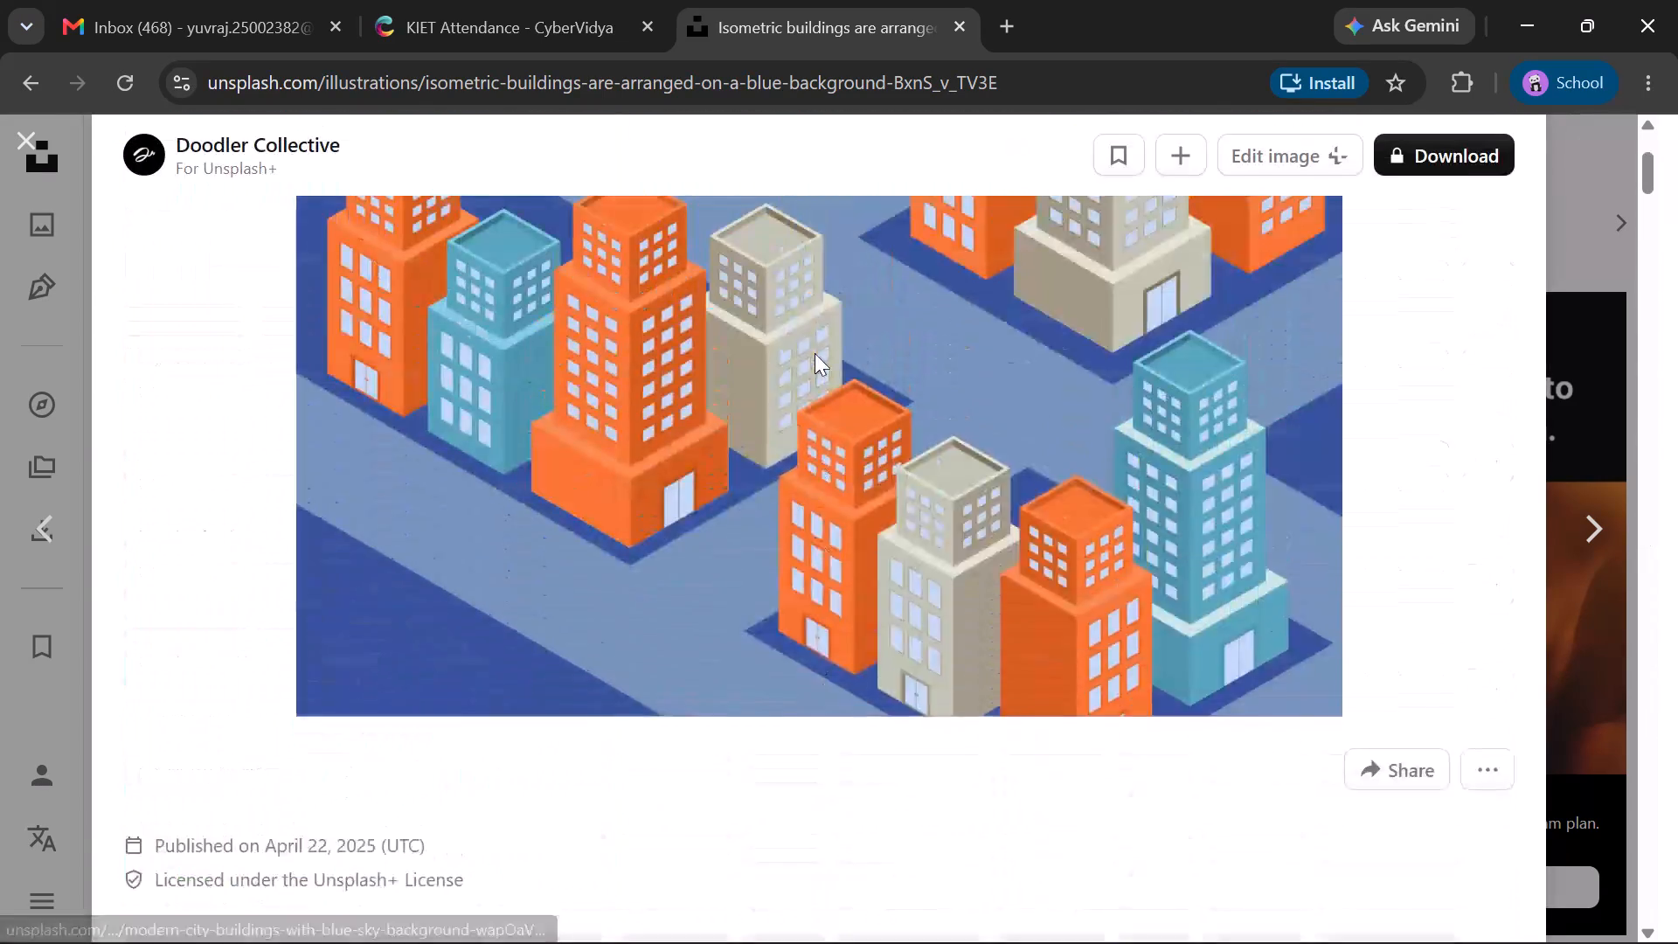
scroll(815, 353, down, 9)
scroll(815, 353, up, 1)
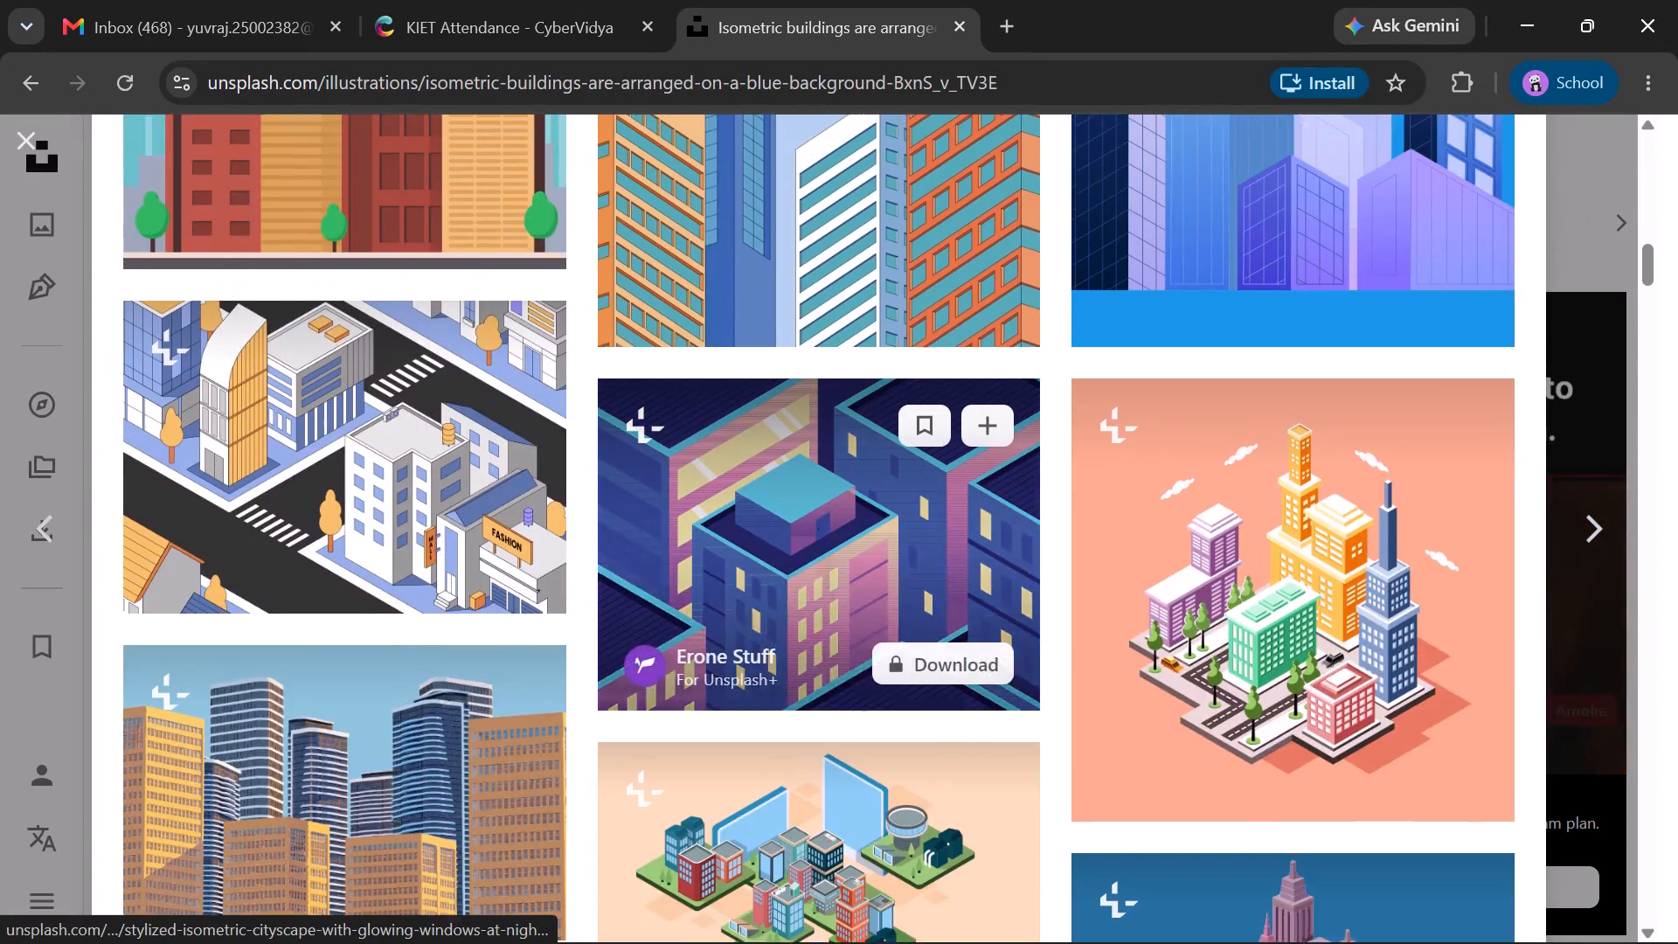
scroll(815, 353, up, 1)
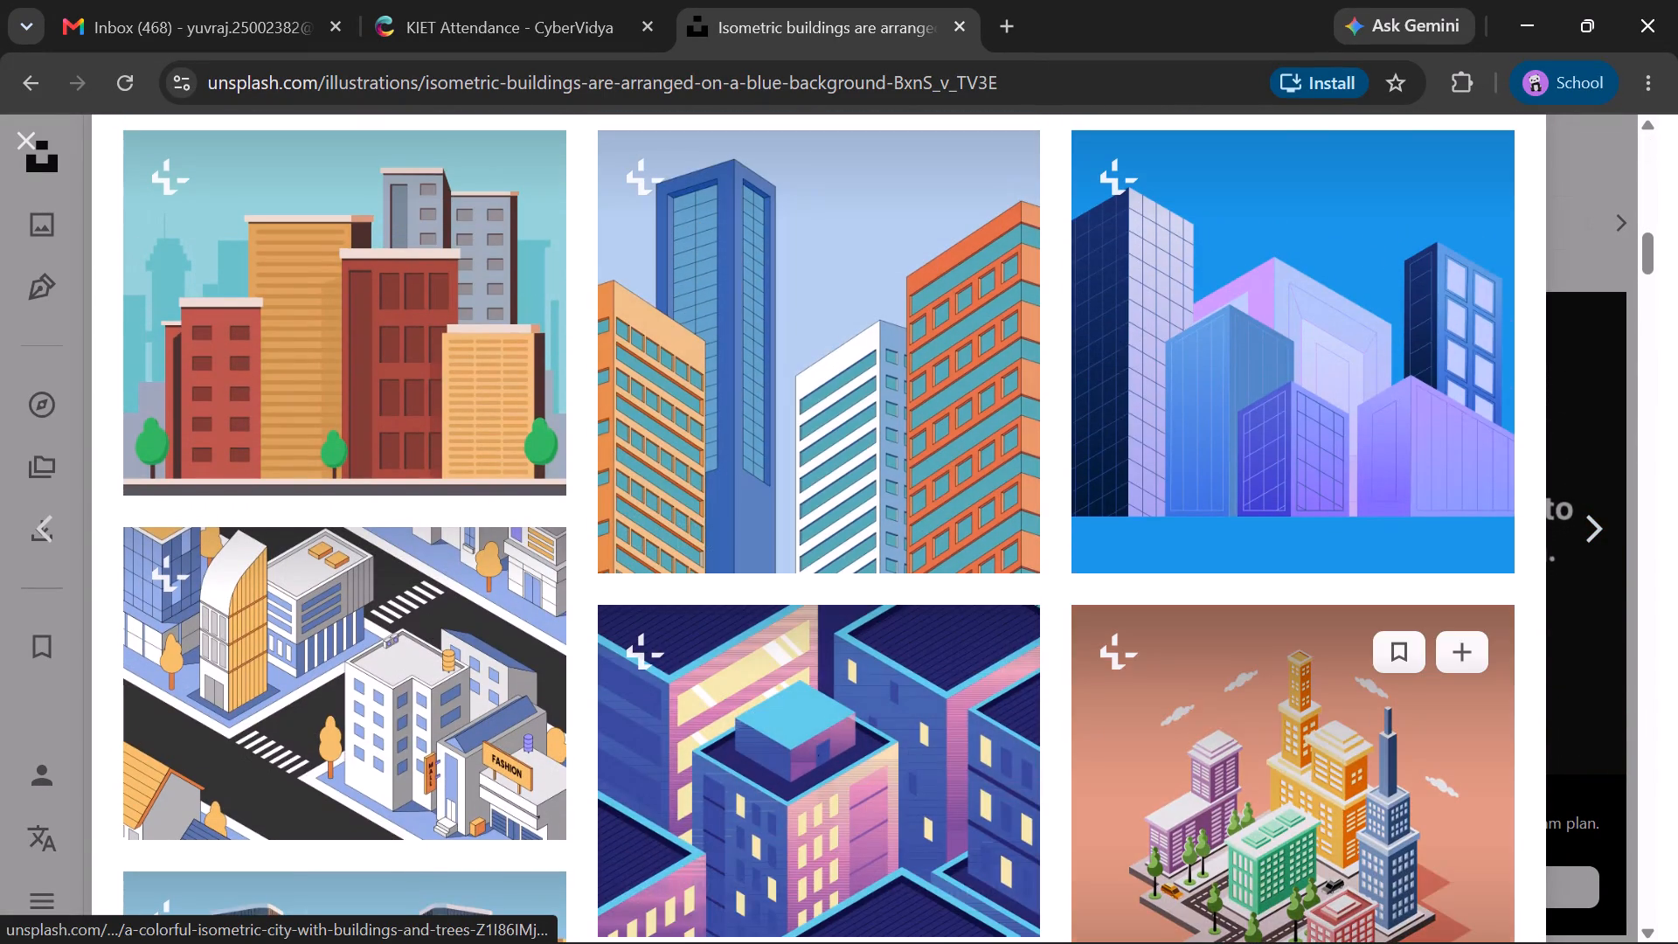
Open the colorful isometric city illustration with buildings and trees on a salmon background, and browse its related images for a suitable city picture.
click(1339, 787)
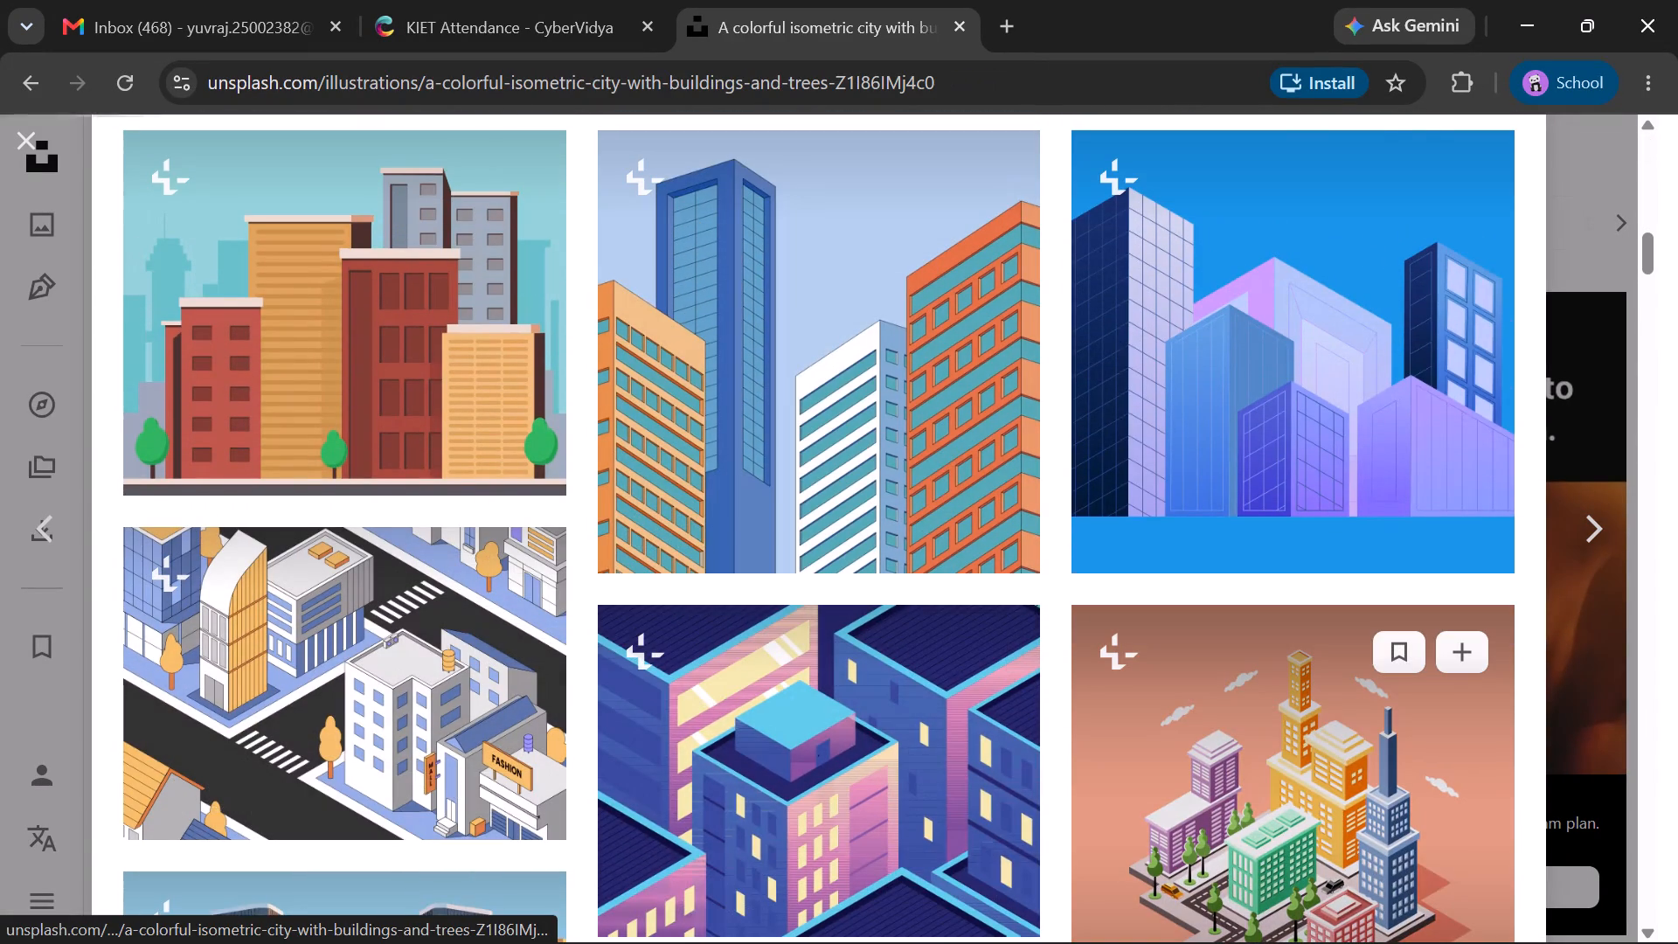
scroll(1339, 787, down, 6)
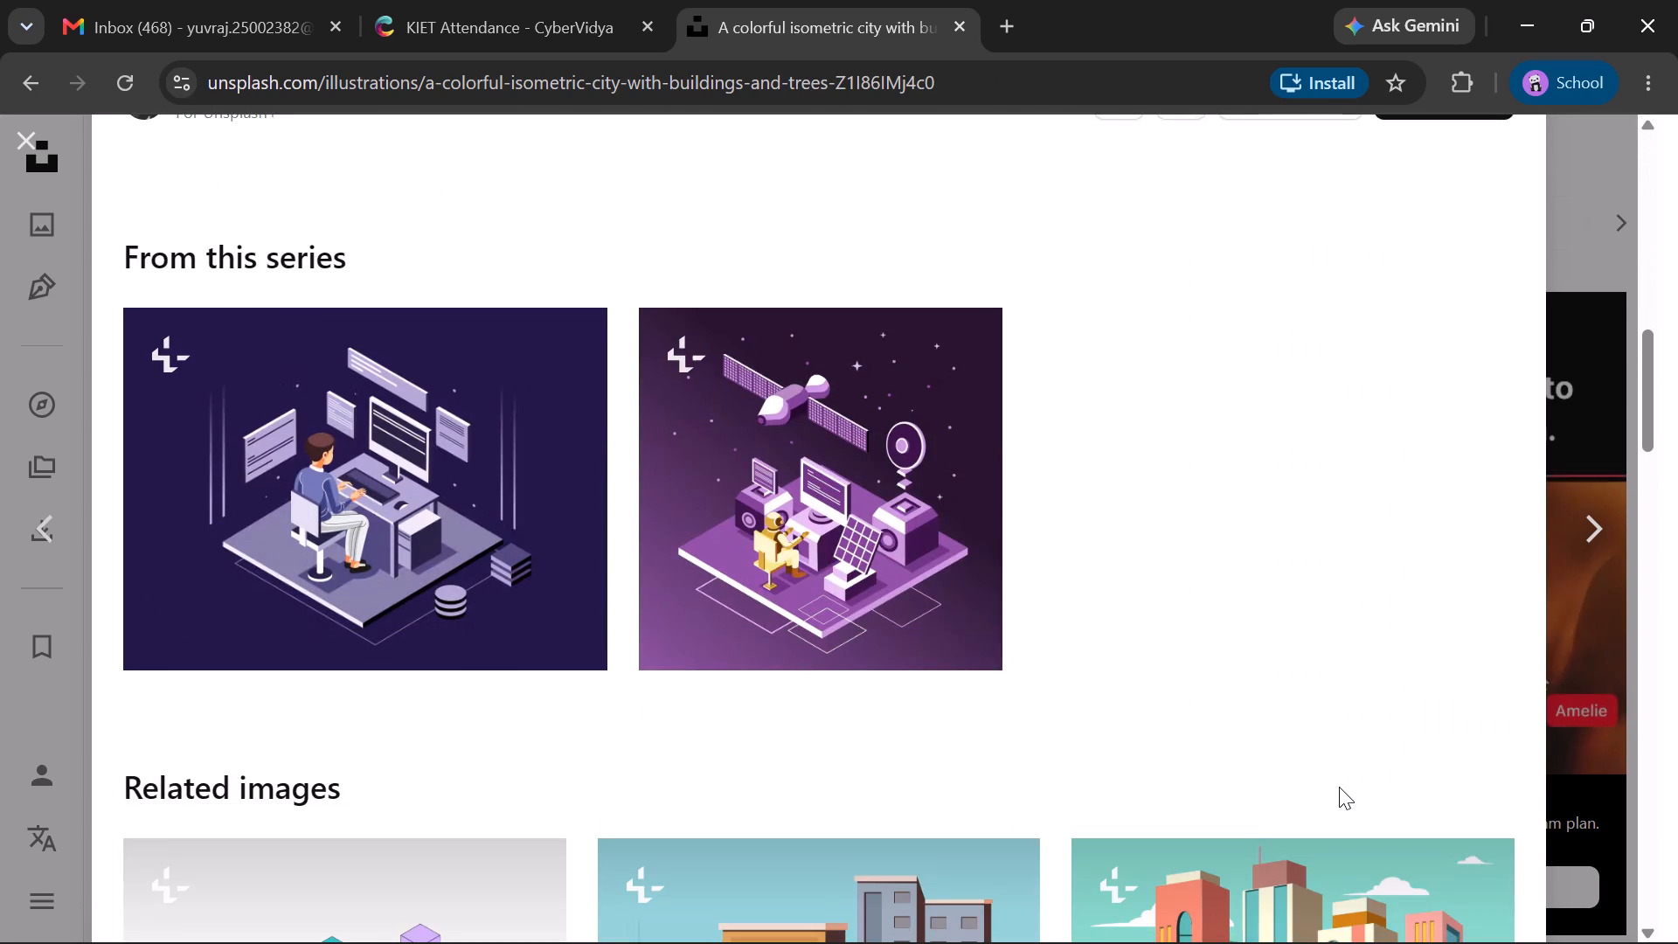
scroll(1339, 787, down, 5)
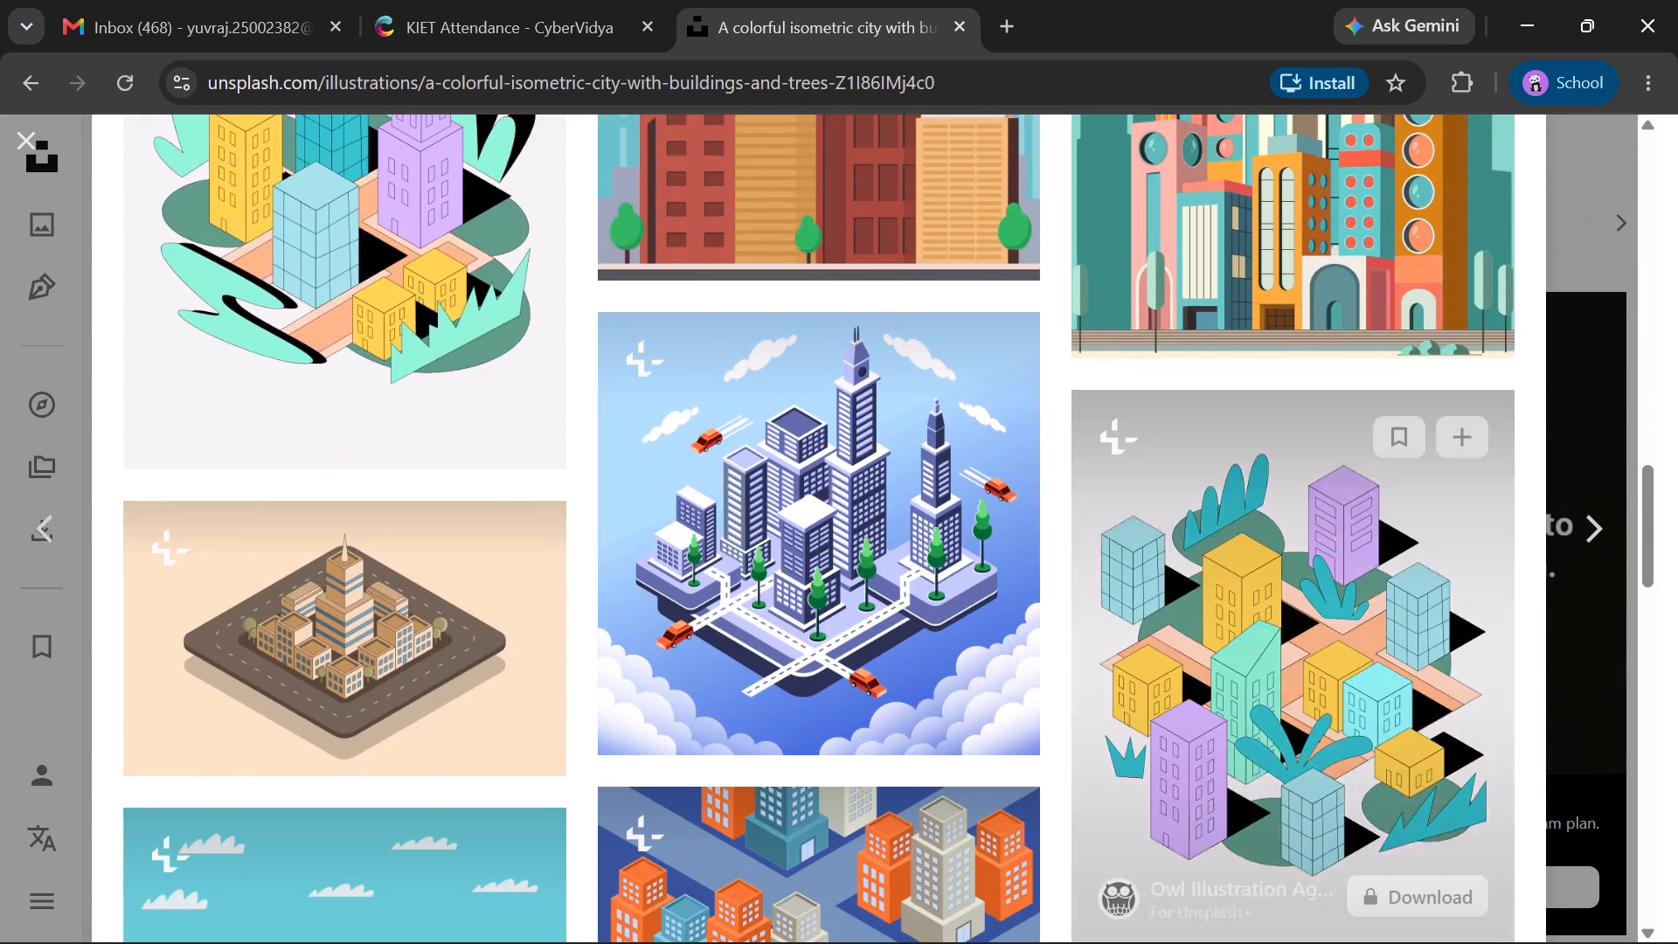
scroll(1339, 787, down, 2)
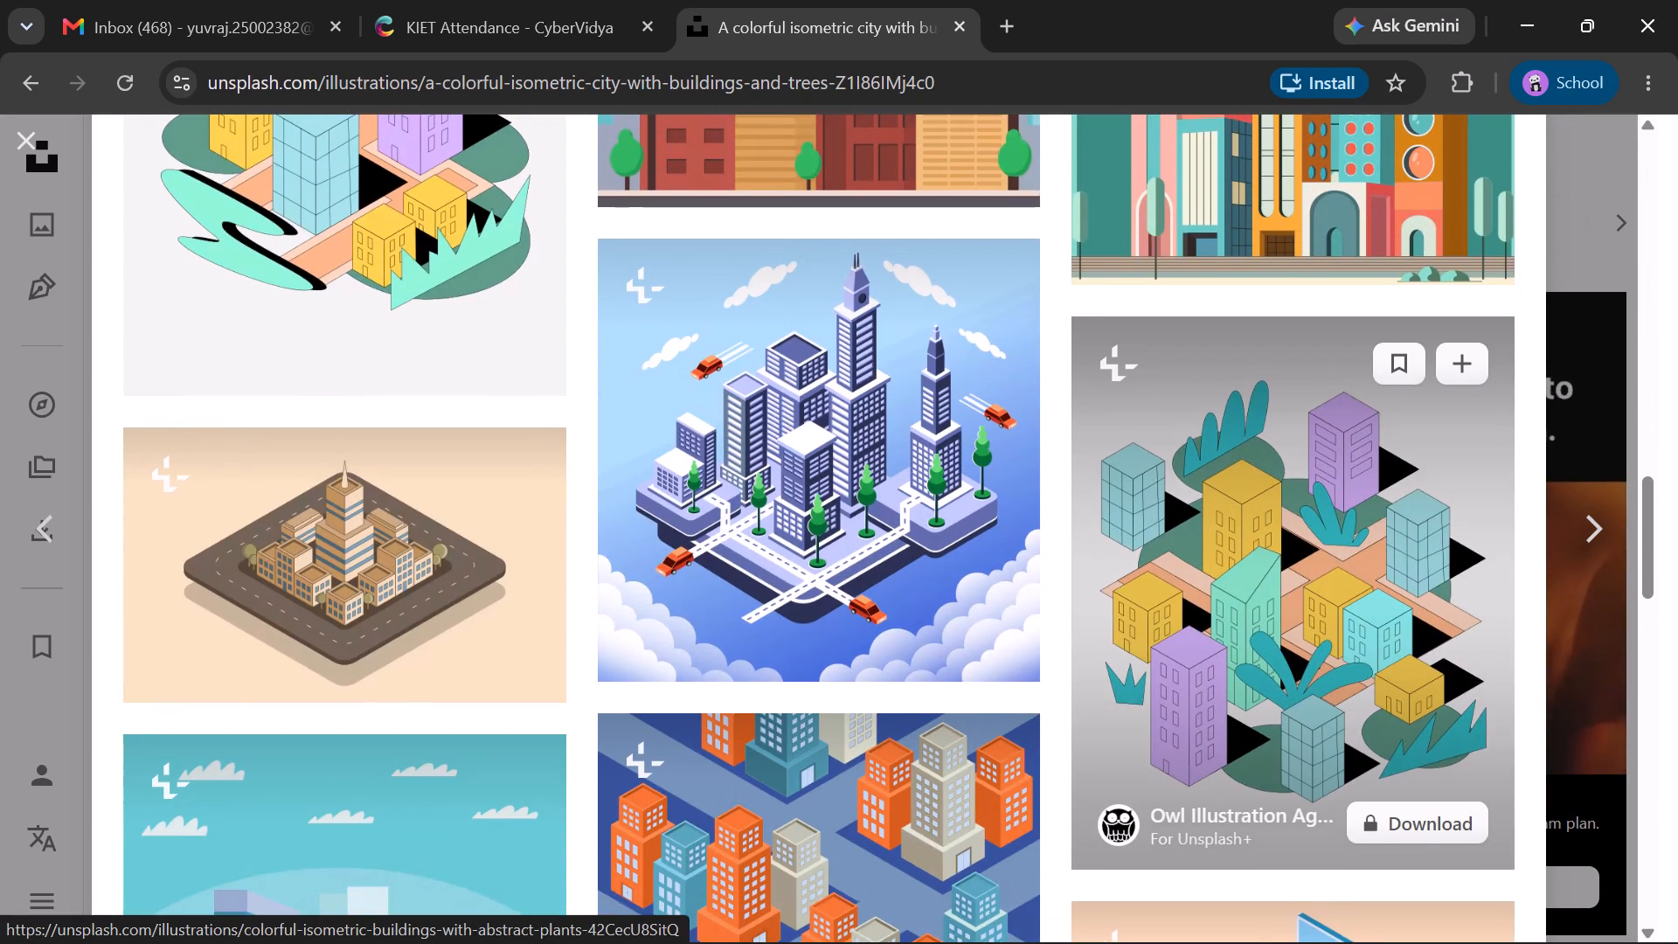
scroll(1339, 787, down, 4)
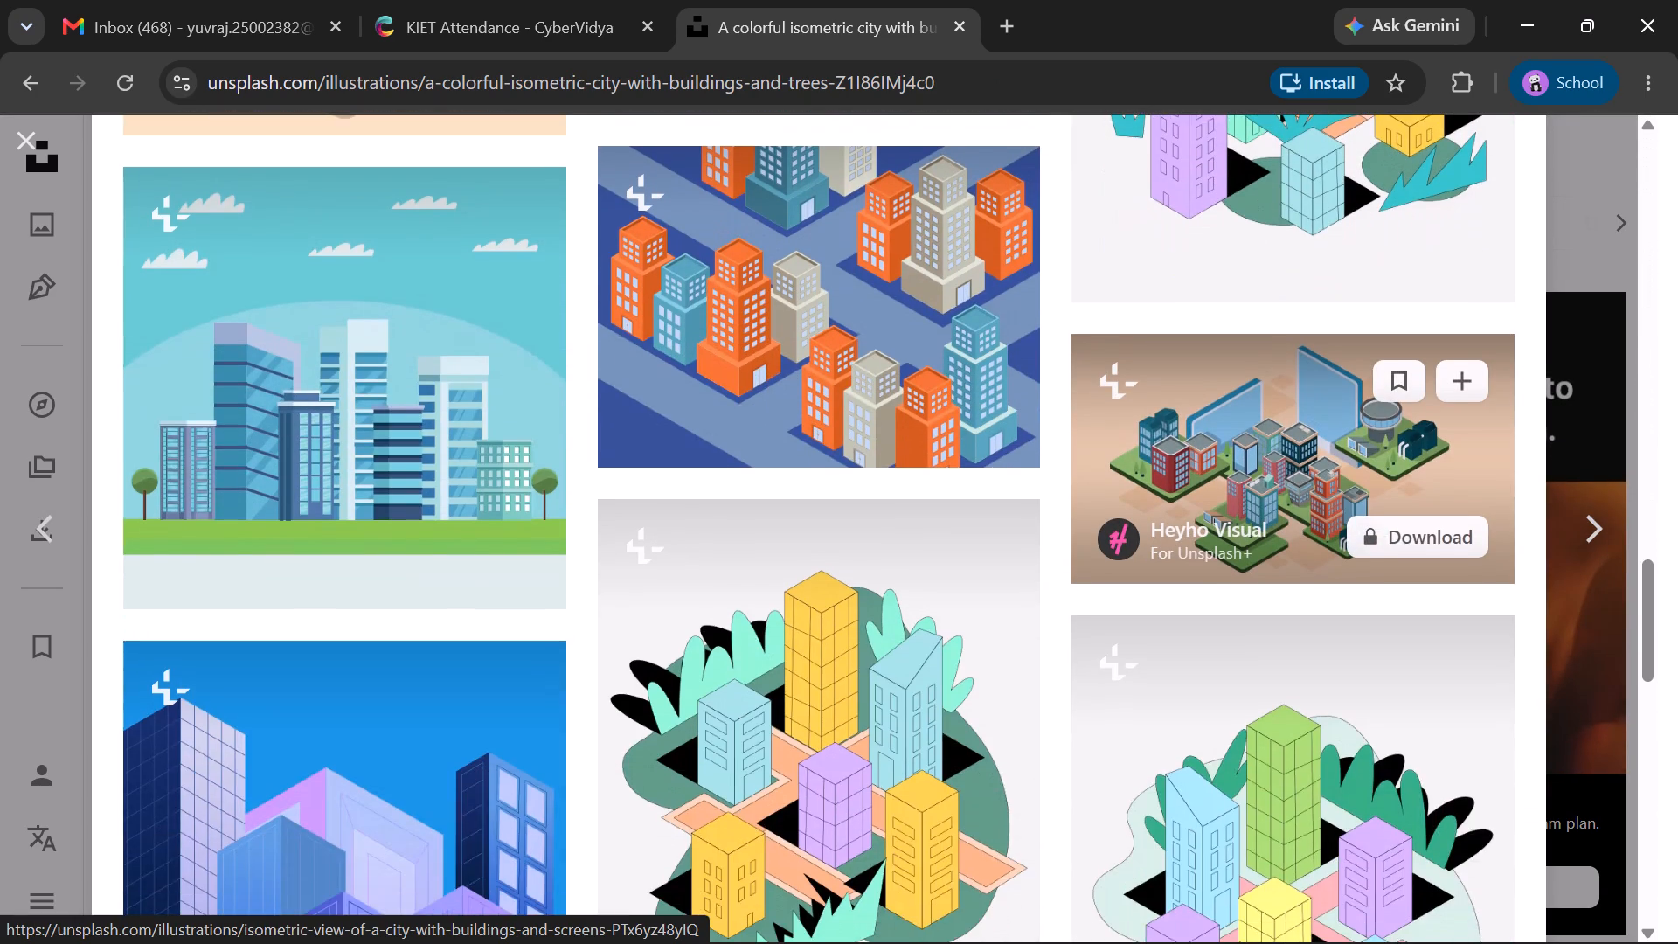
scroll(1339, 787, down, 8)
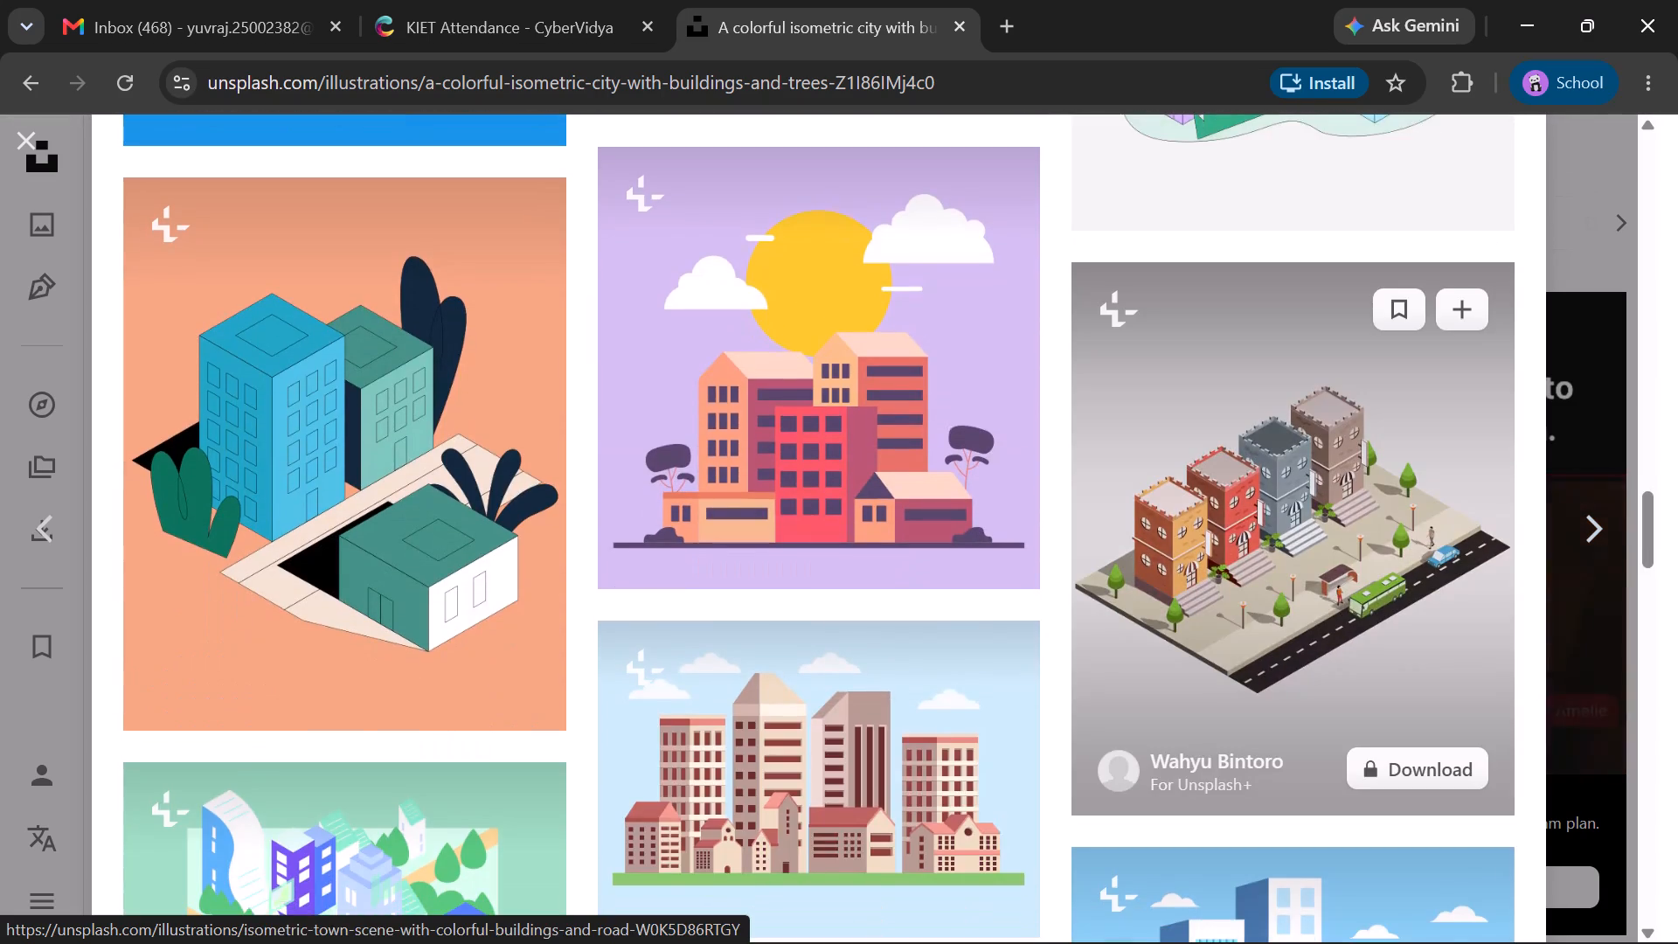
scroll(1339, 787, down, 5)
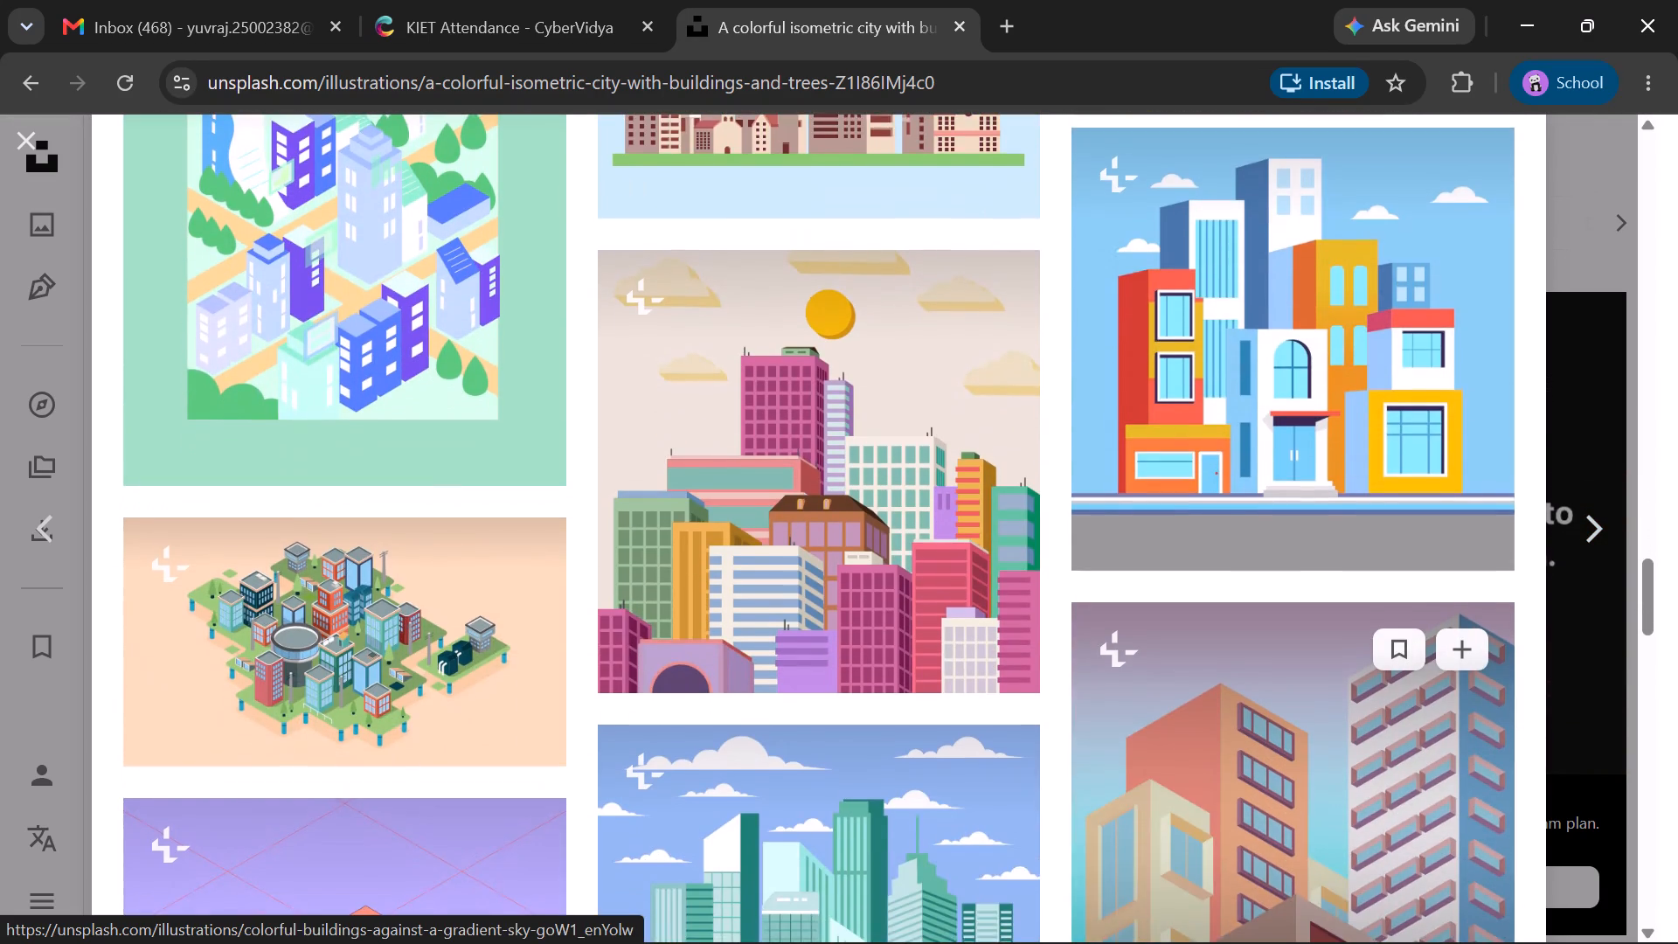
scroll(1339, 787, down, 5)
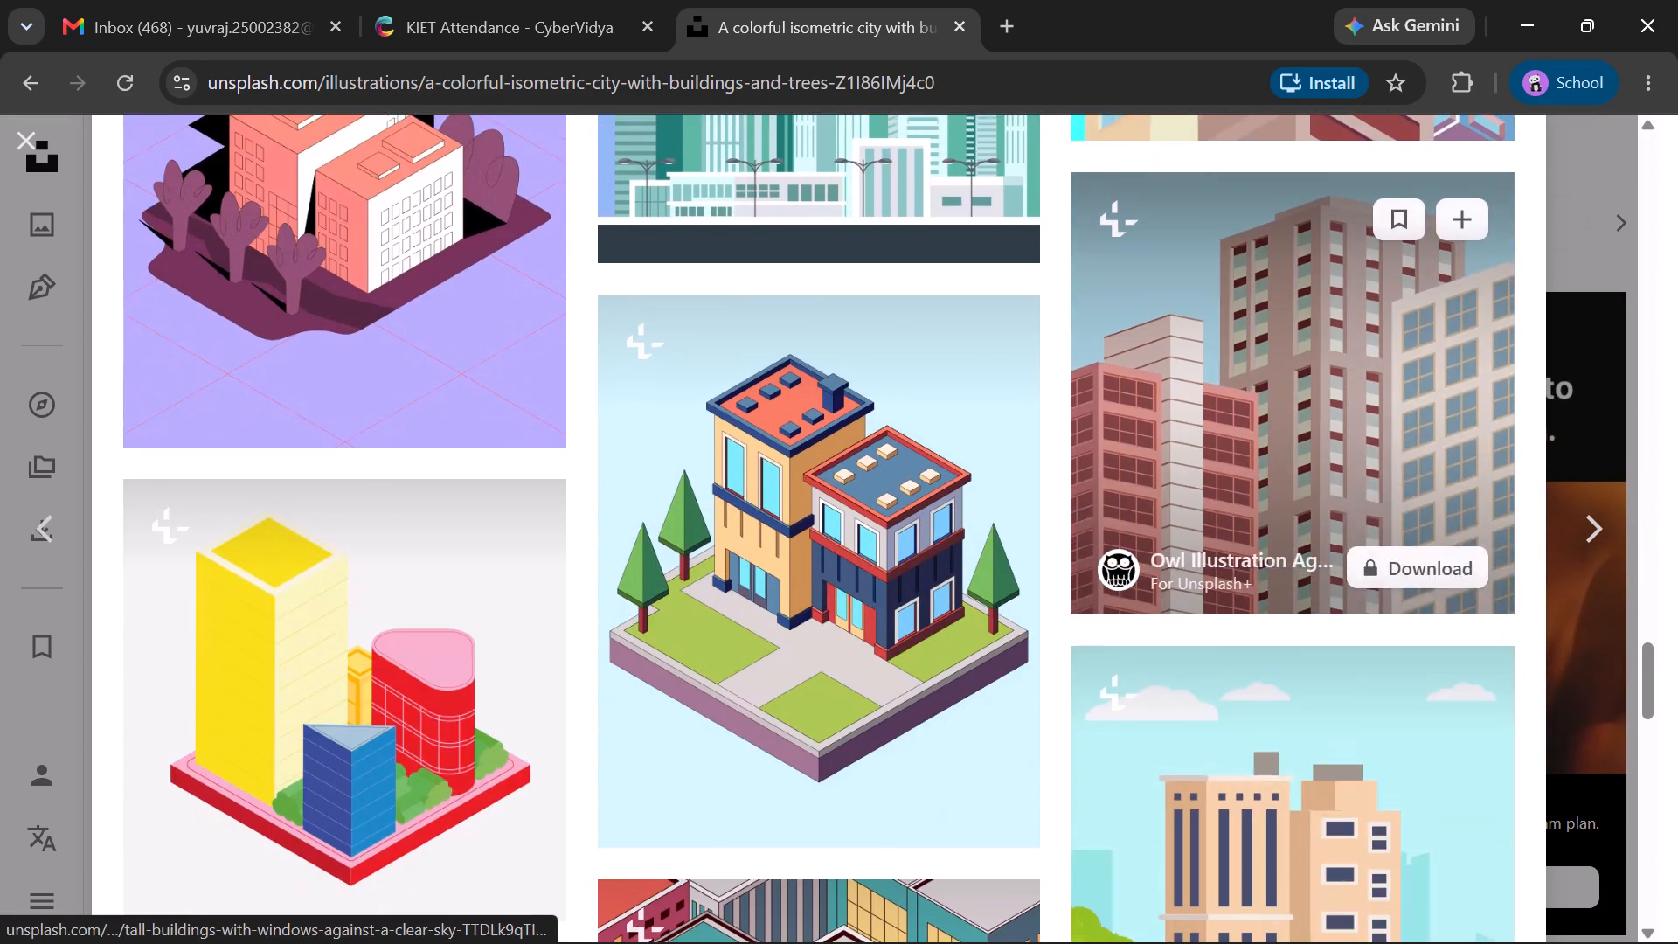
scroll(1339, 787, down, 5)
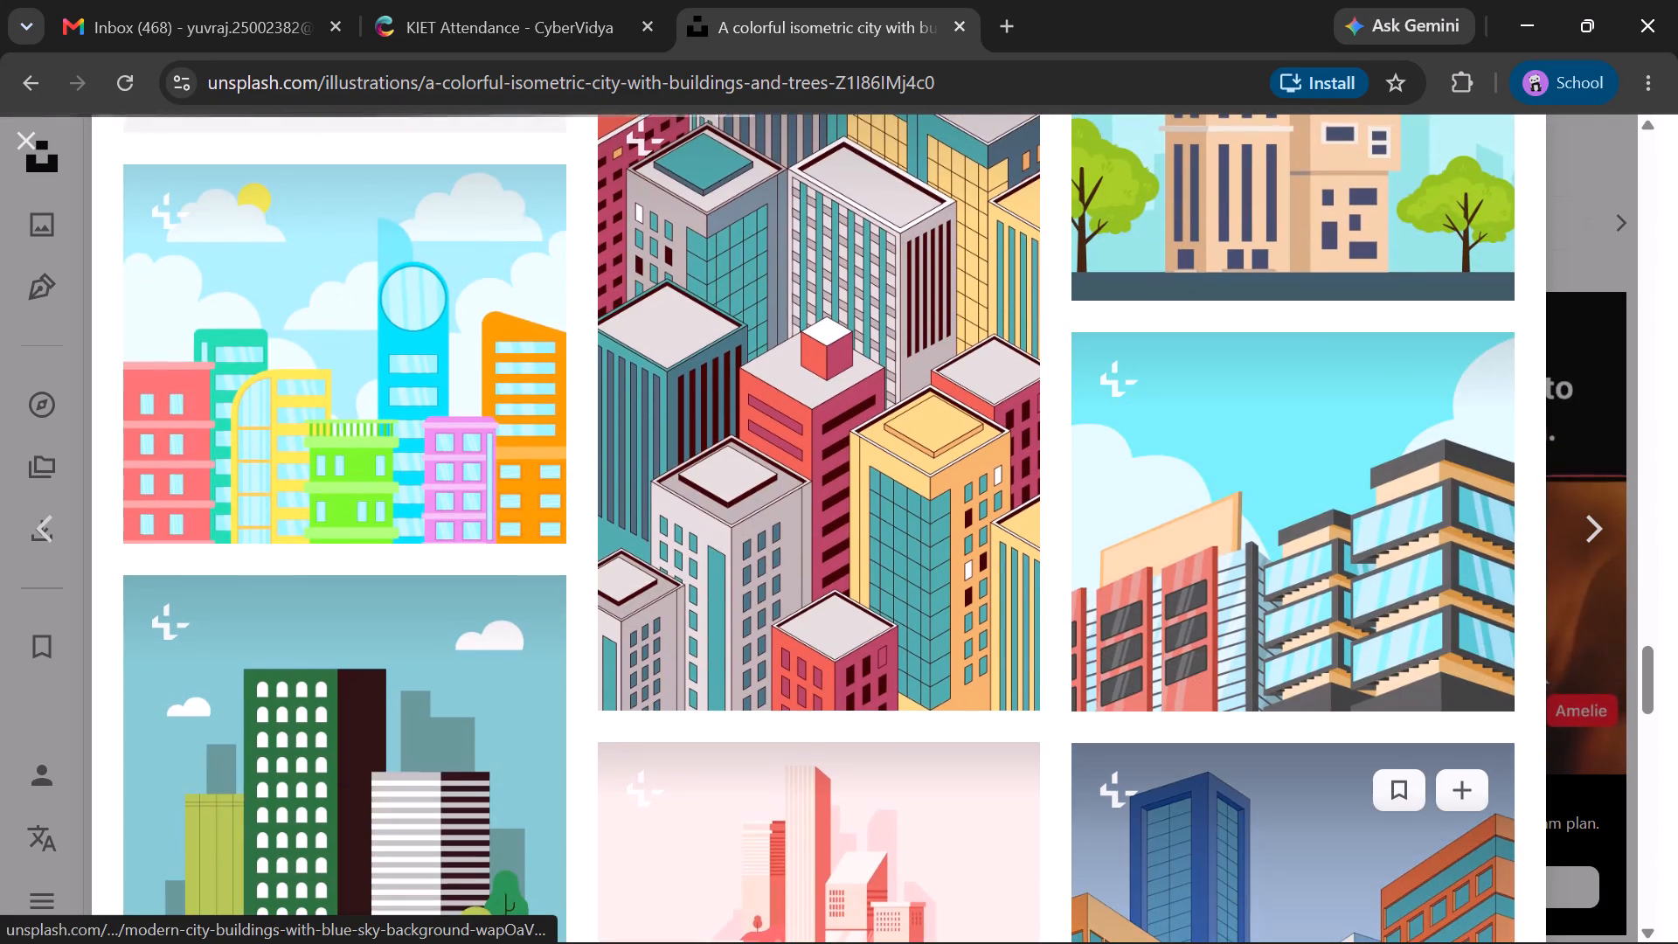
scroll(1339, 787, down, 4)
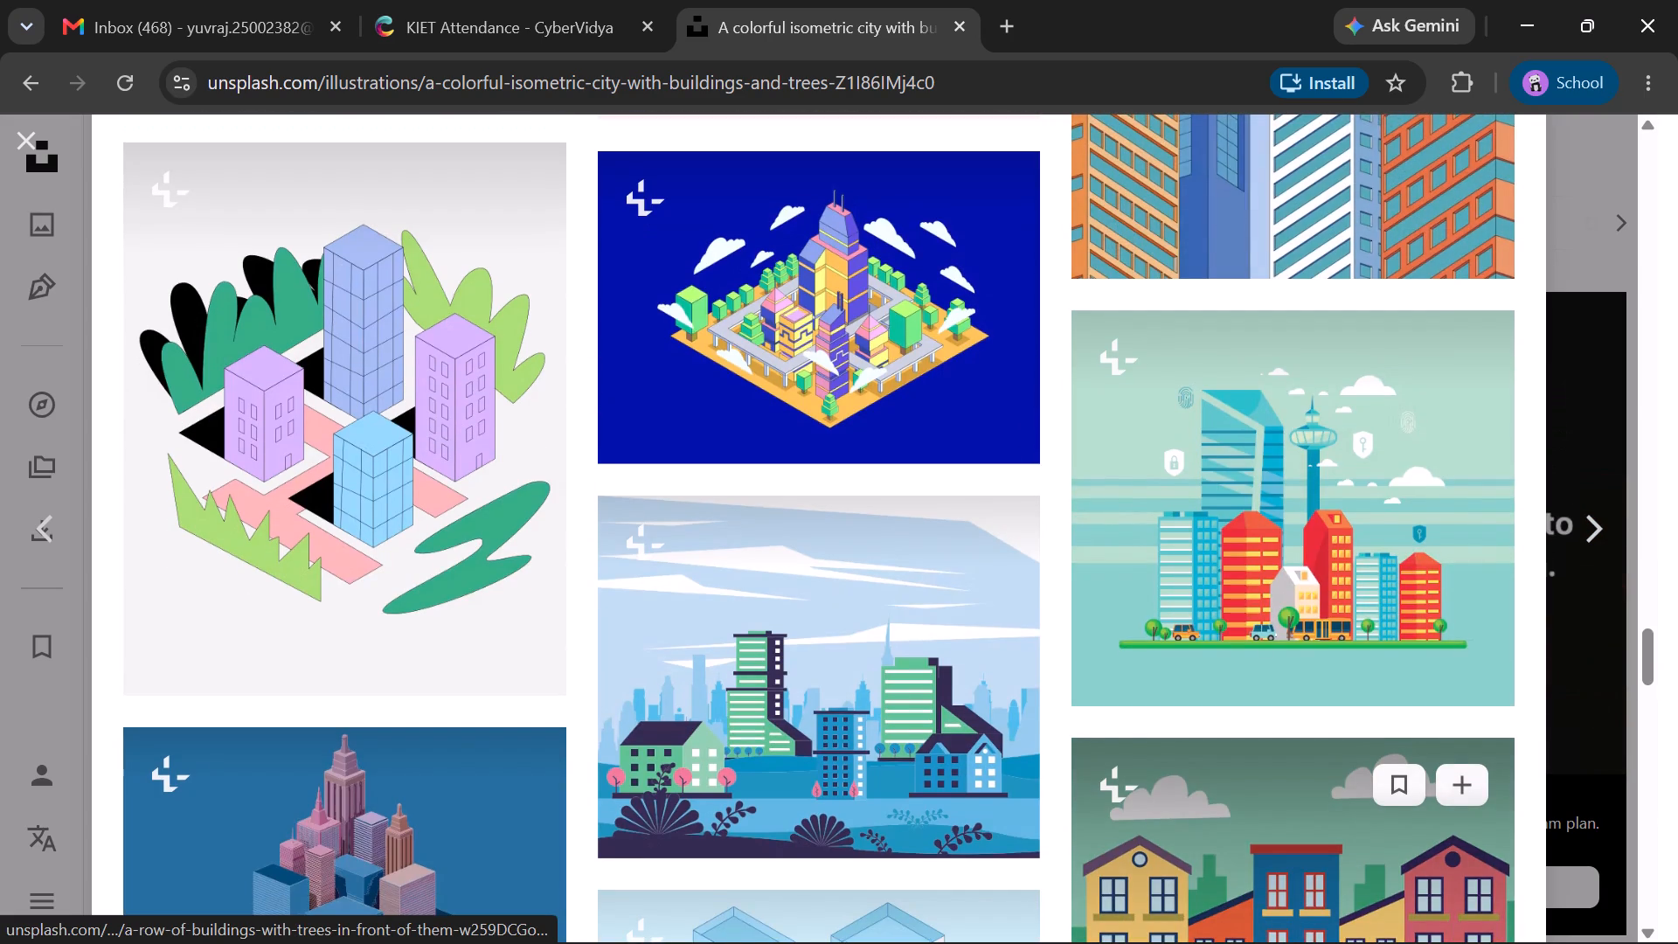
scroll(1339, 787, down, 5)
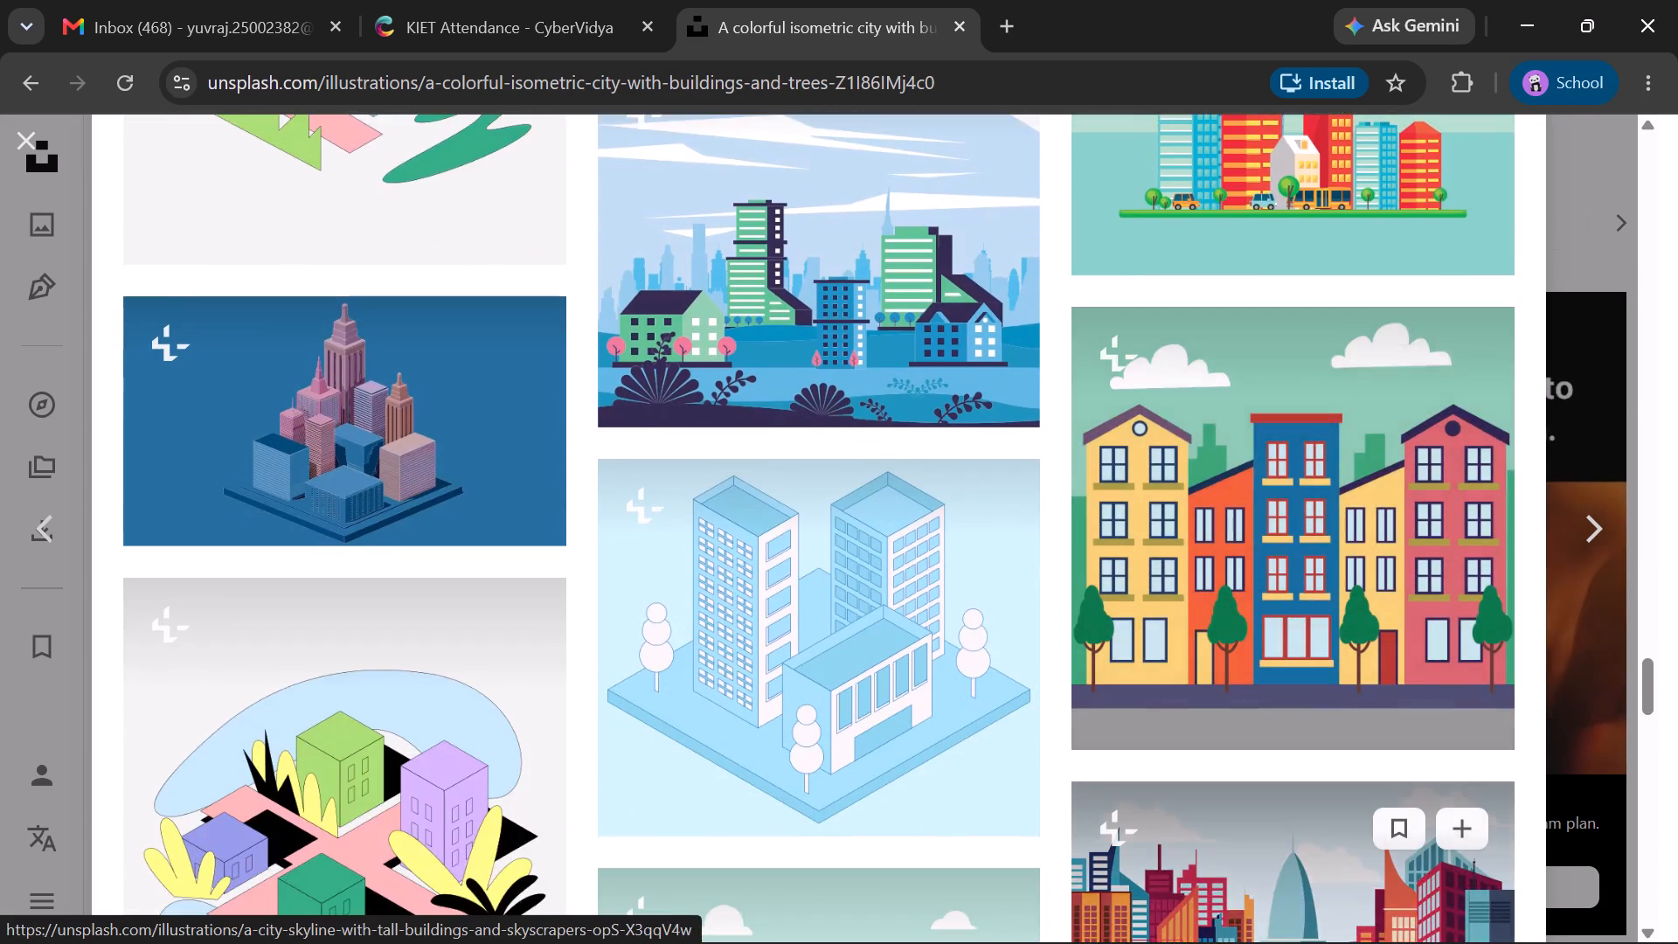
scroll(1339, 787, down, 5)
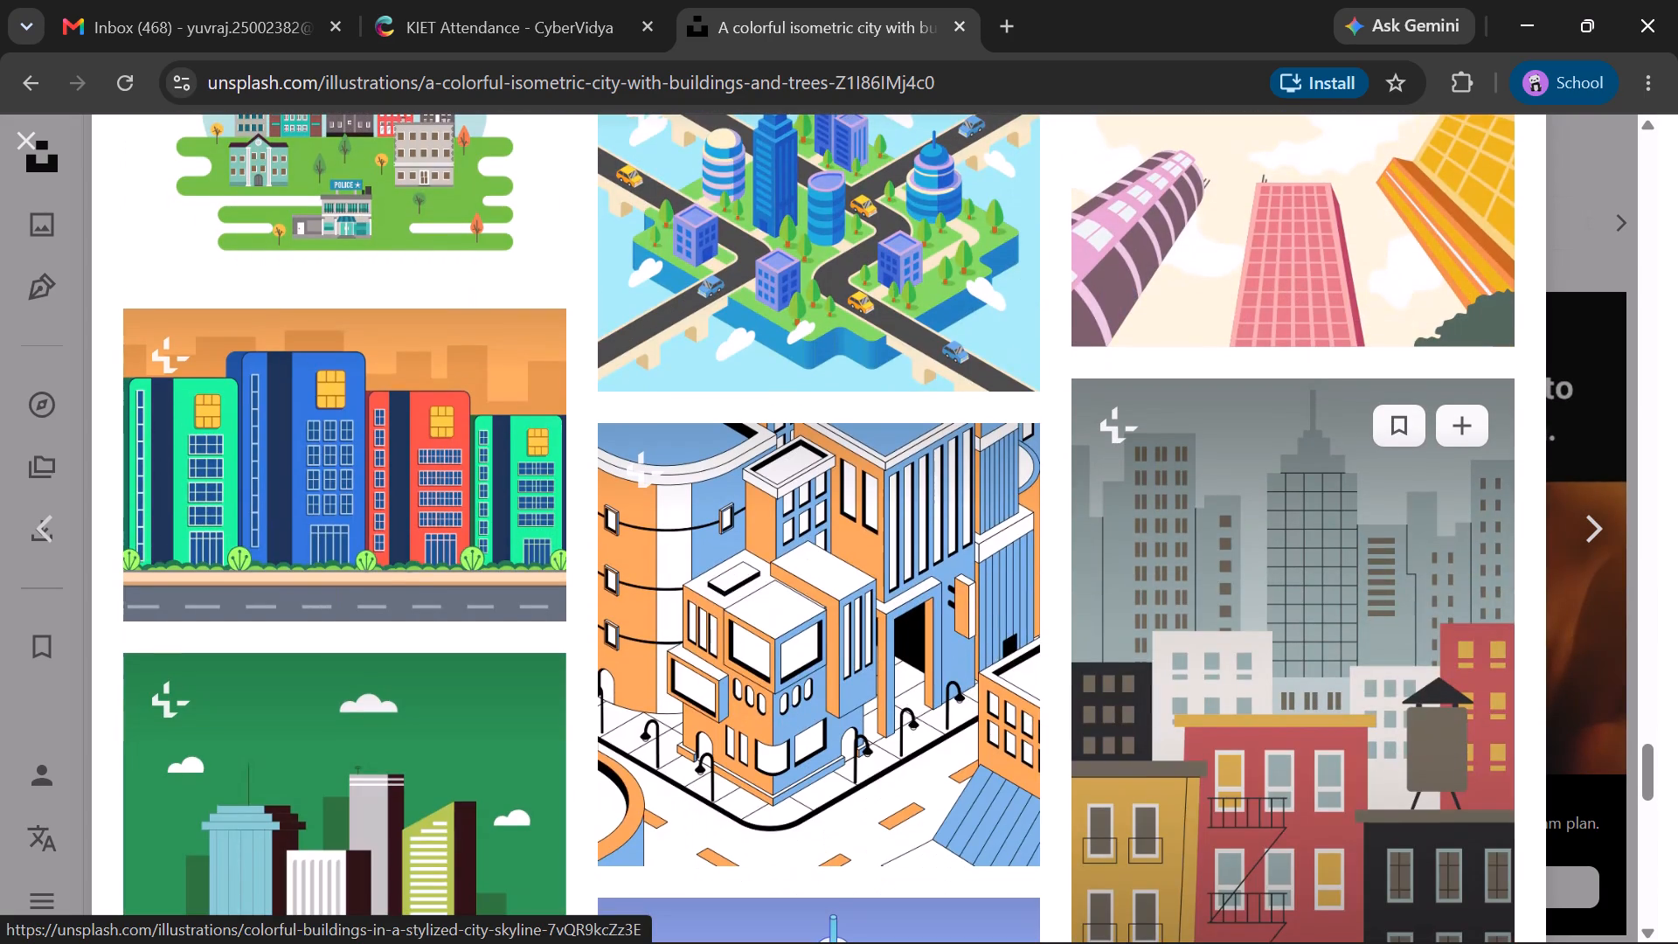
scroll(1339, 787, down, 5)
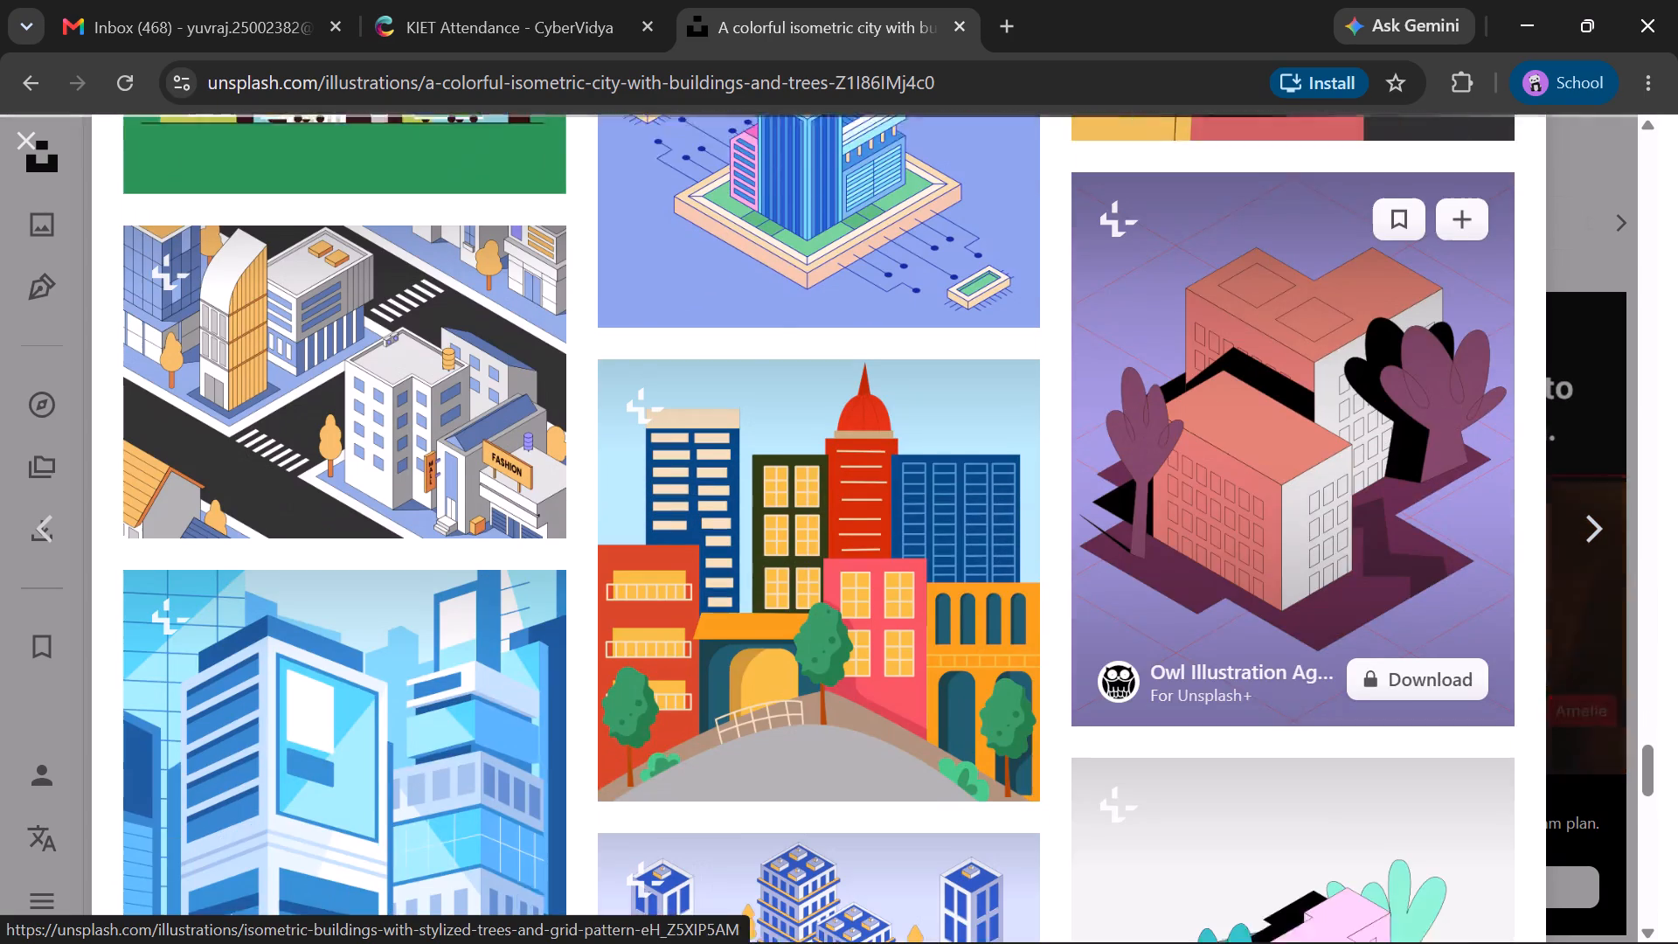
scroll(1339, 787, down, 6)
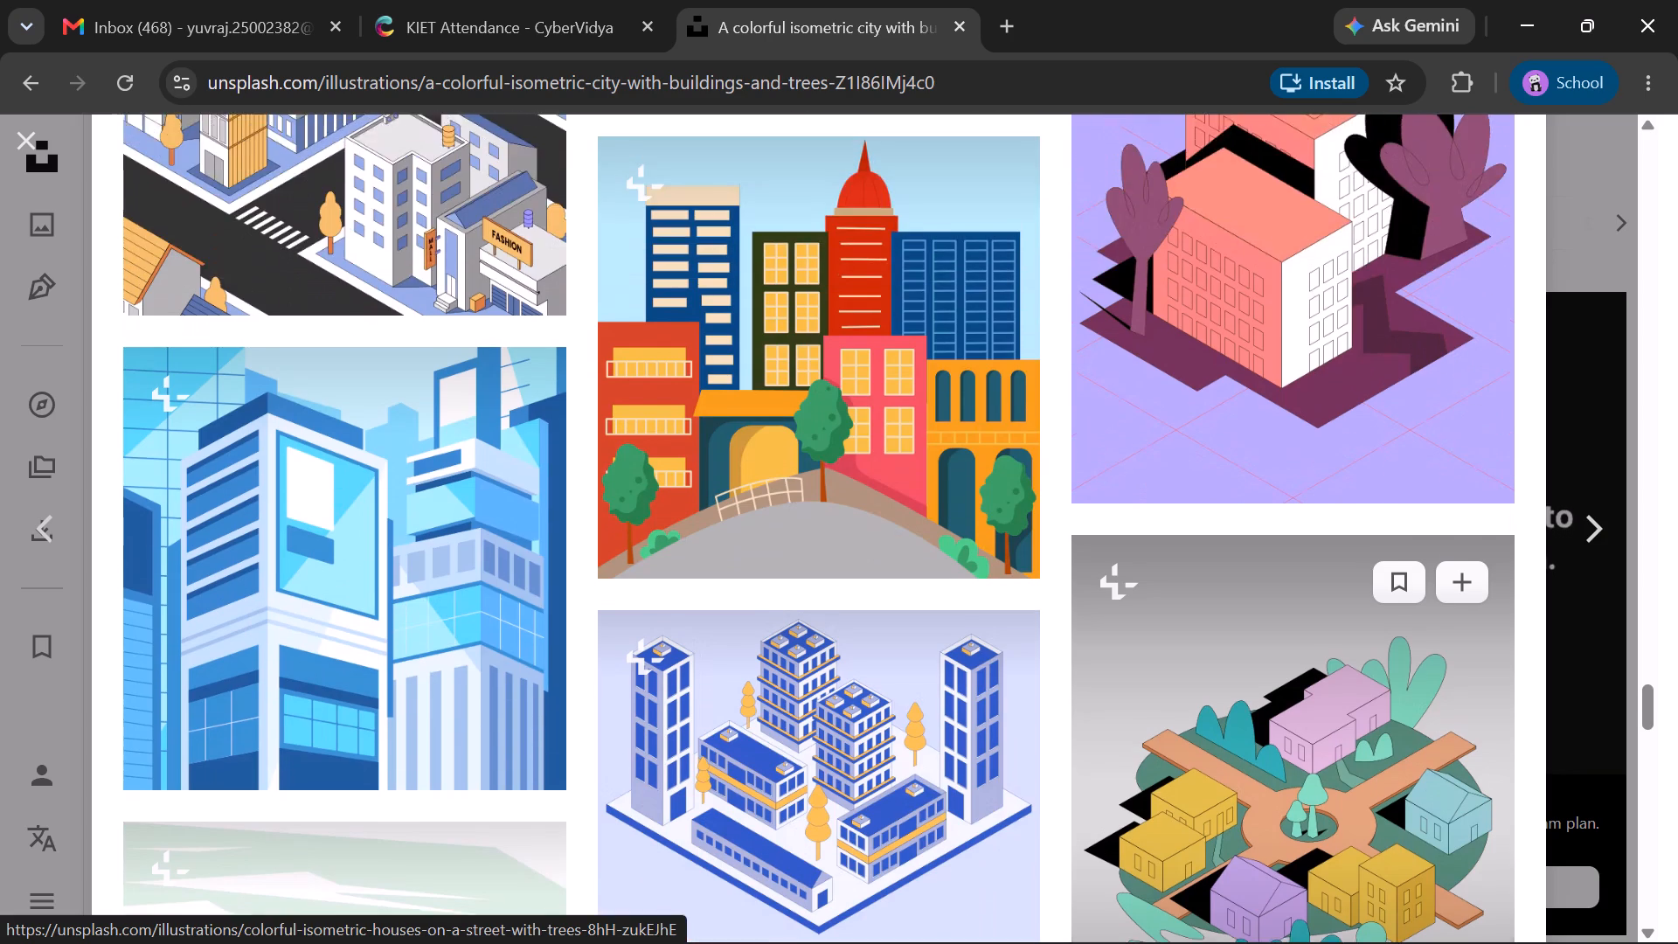
scroll(1339, 787, down, 5)
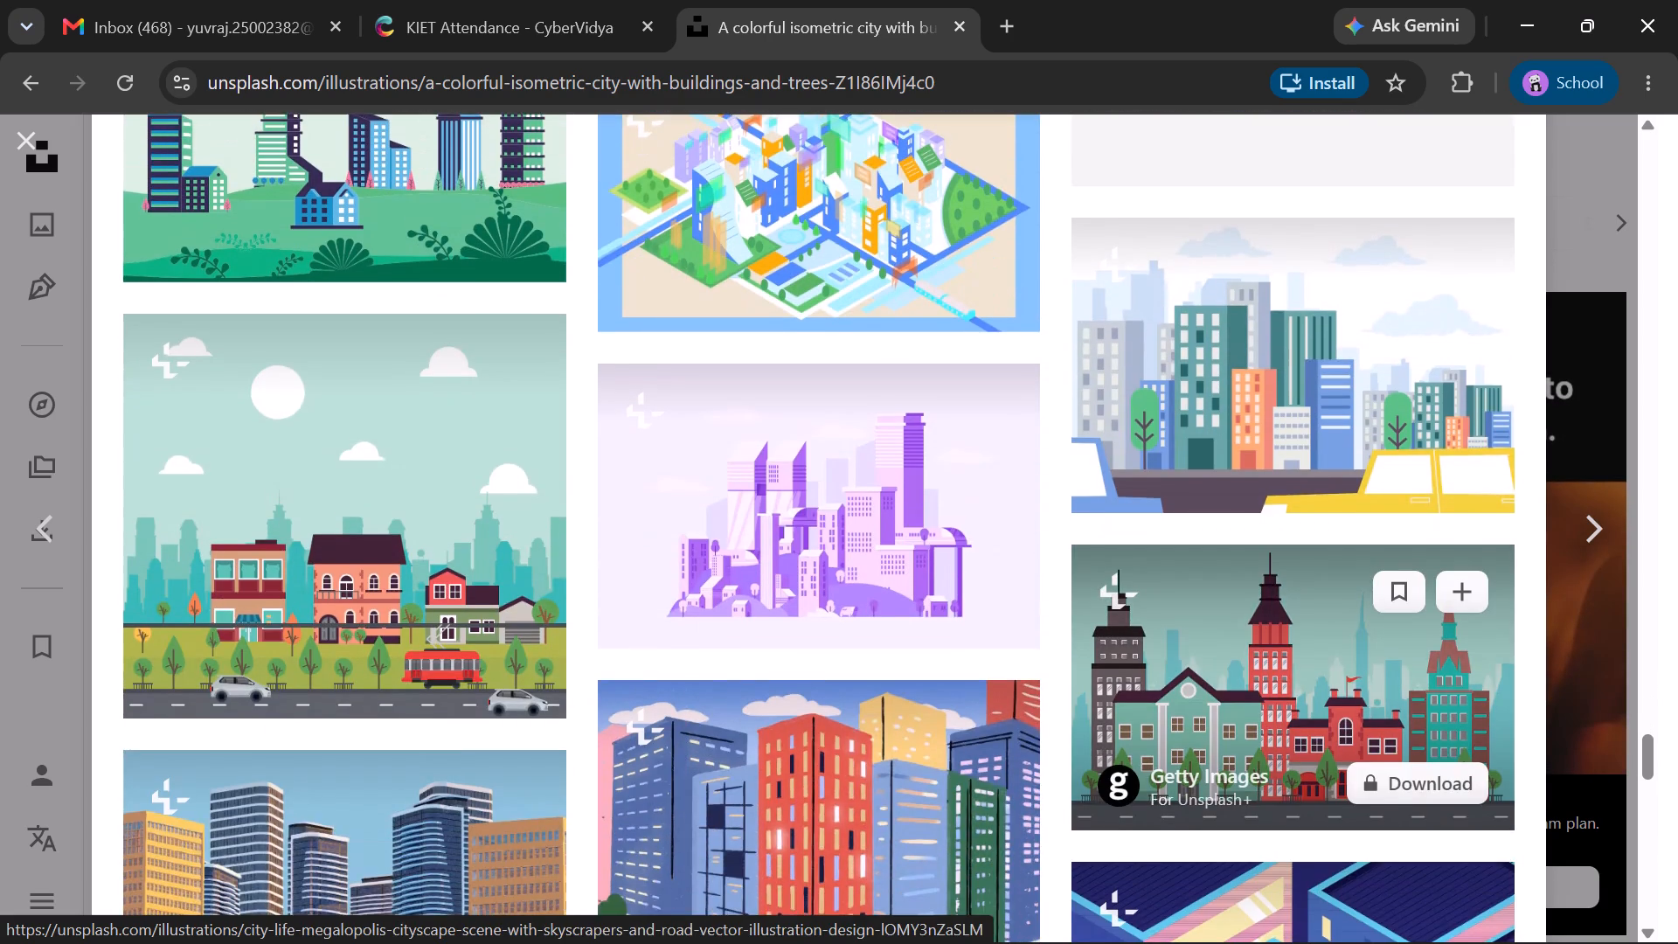
scroll(1339, 787, down, 5)
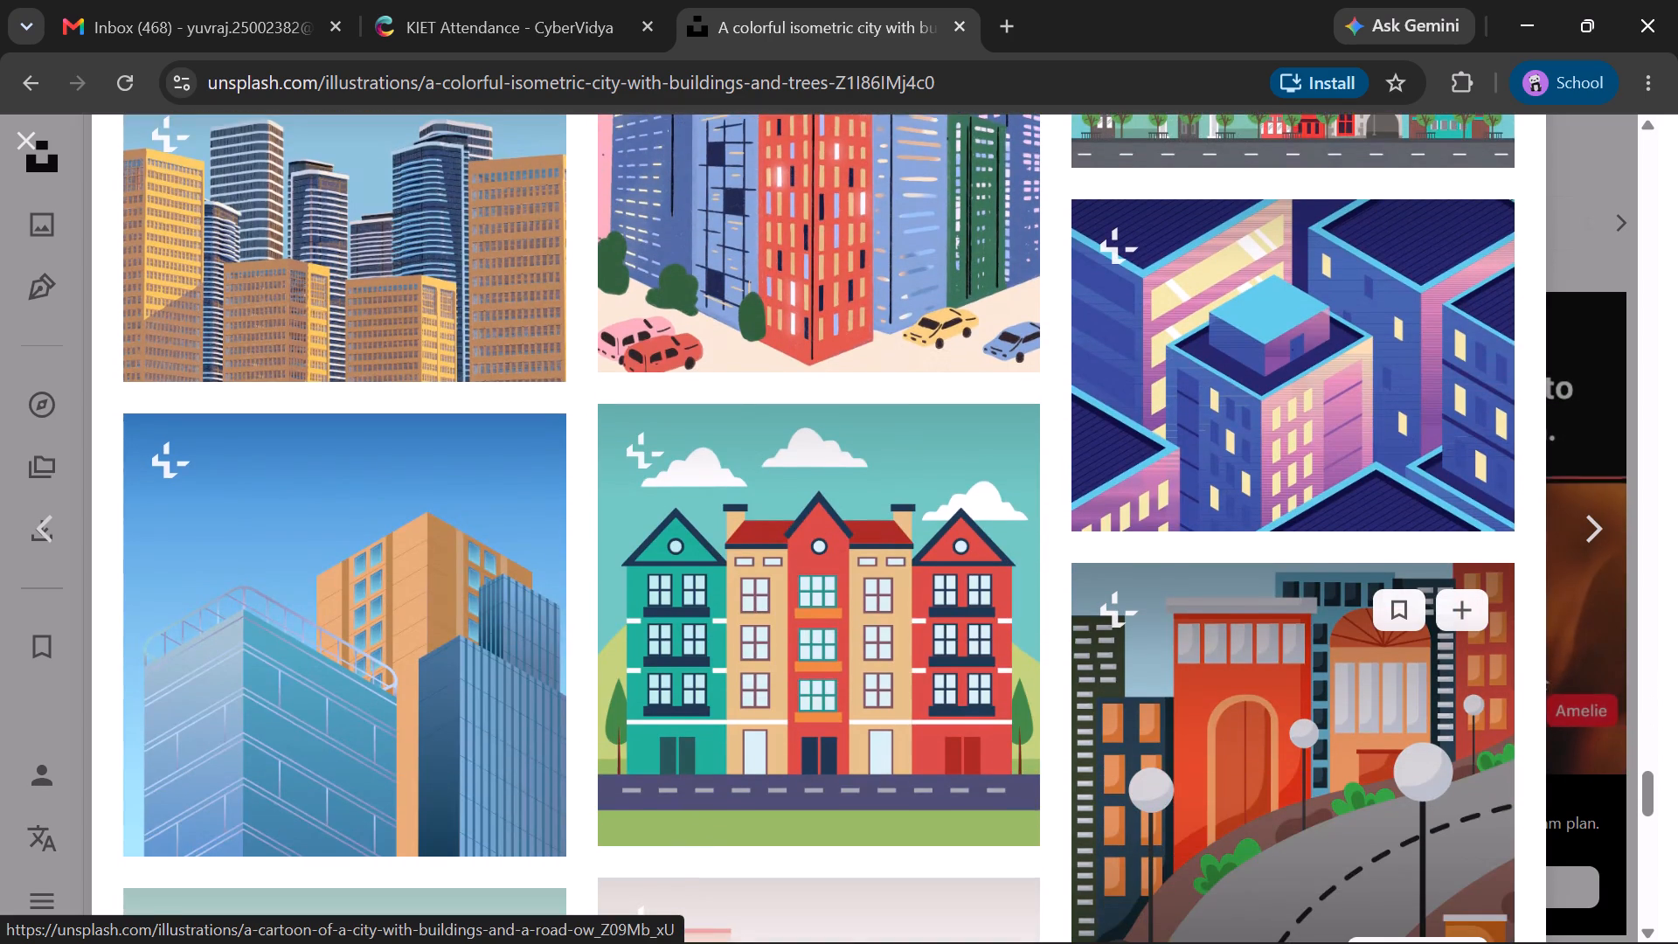
scroll(1339, 787, down, 5)
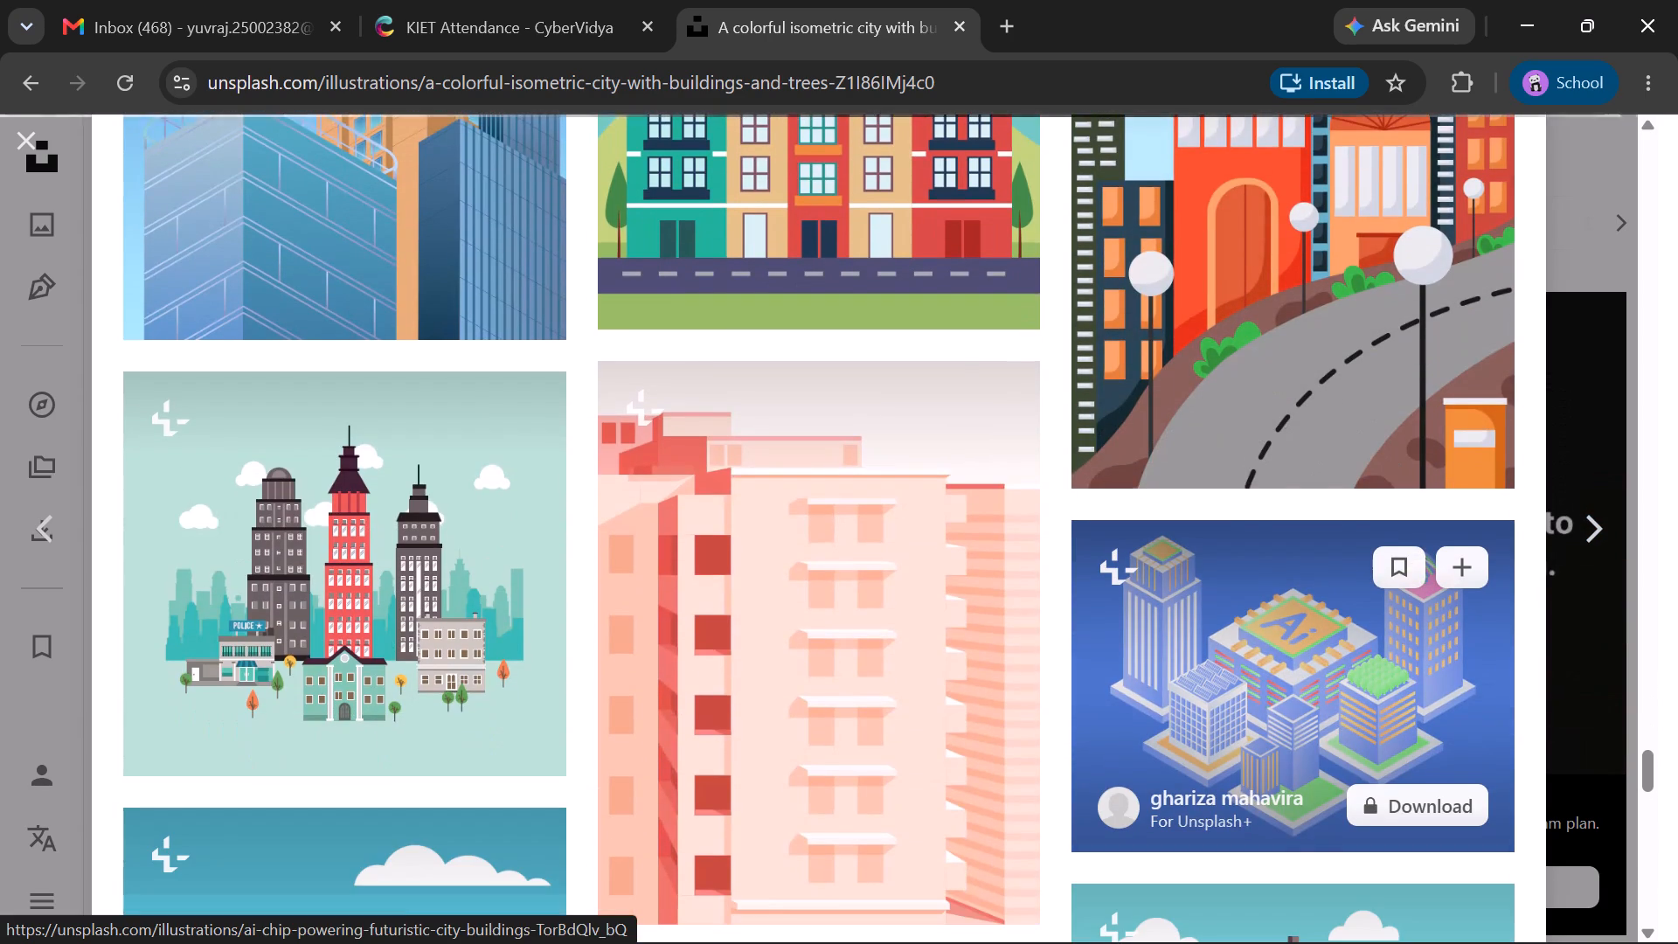
scroll(1339, 787, down, 4)
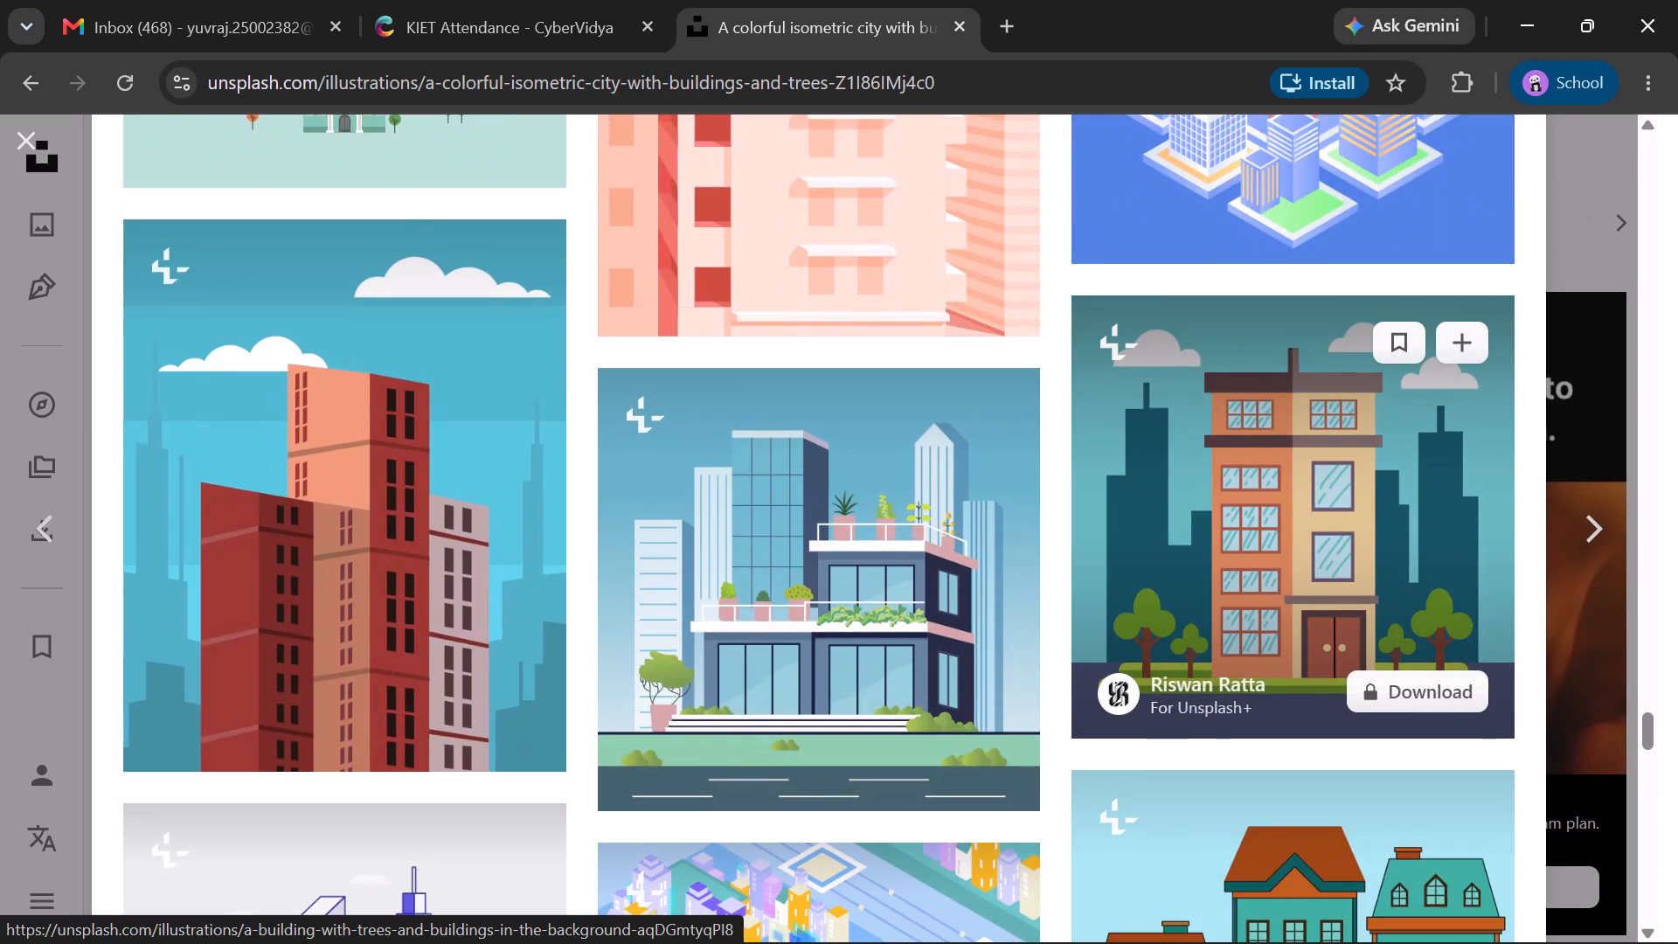
scroll(1339, 787, down, 3)
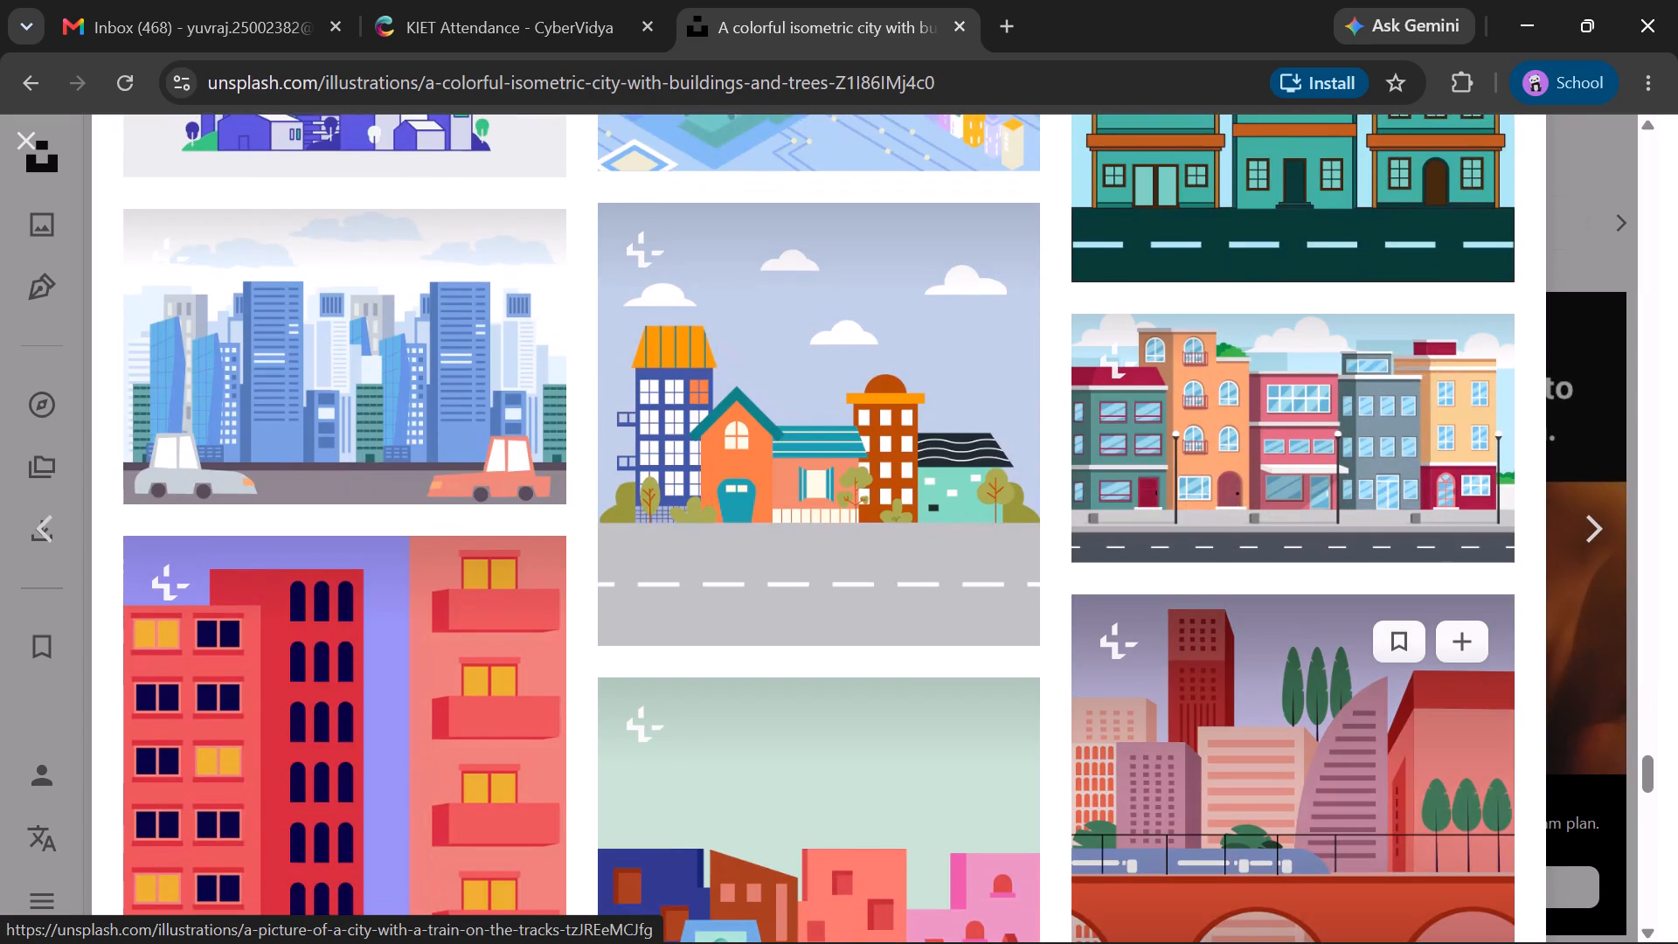
scroll(1339, 787, down, 5)
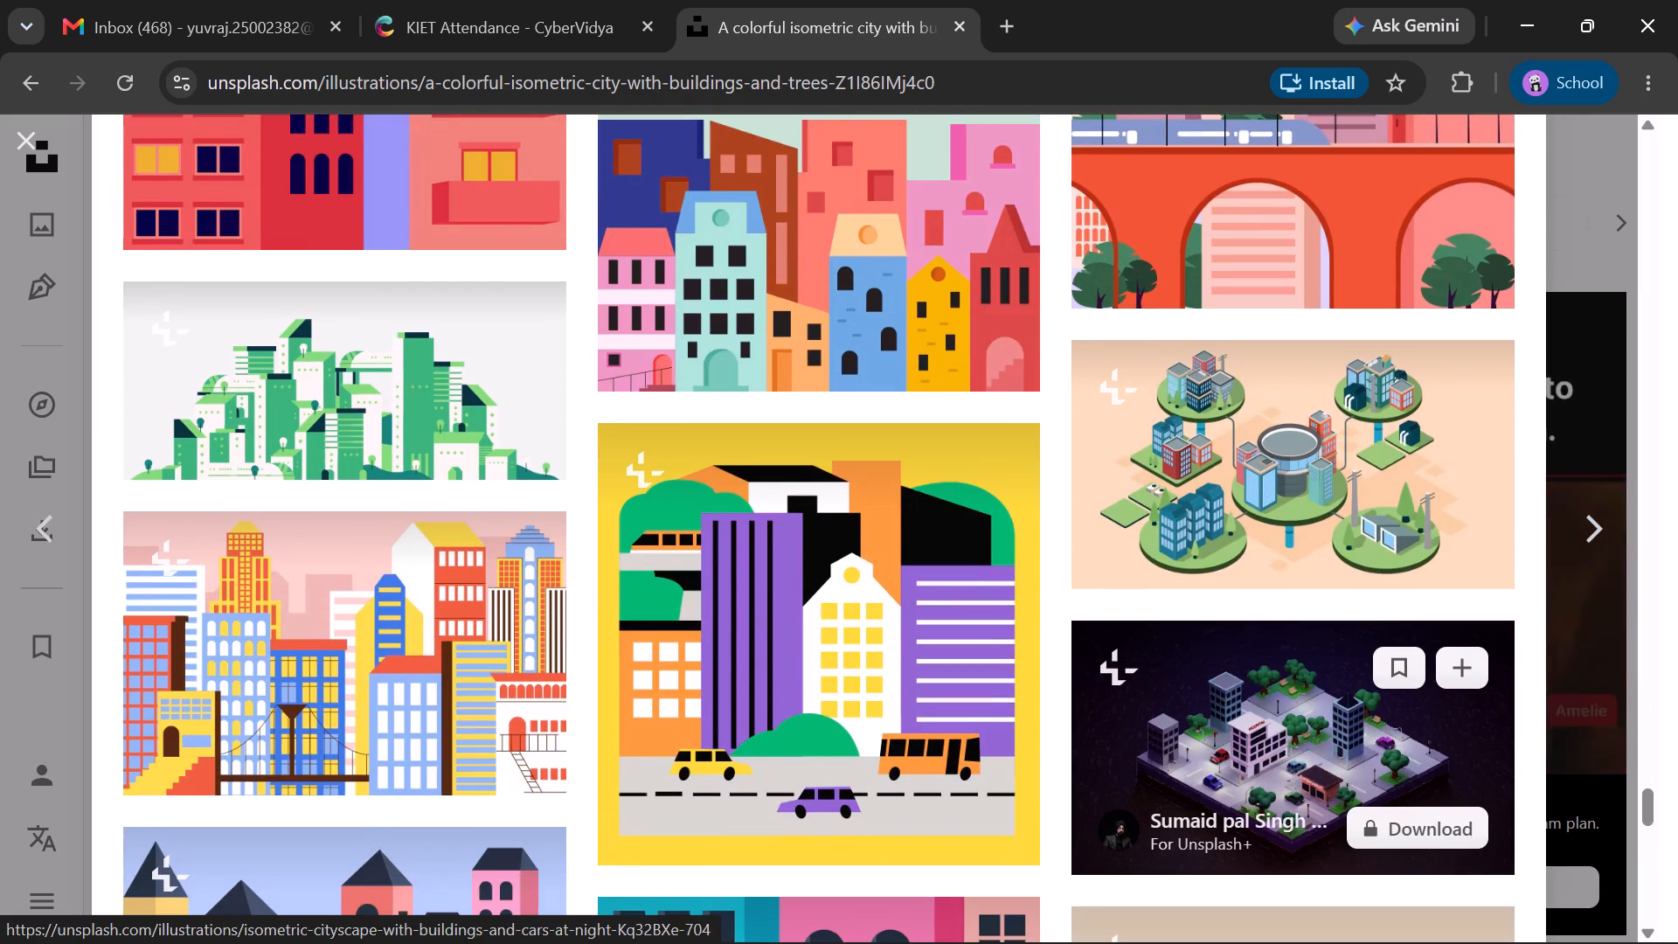
scroll(1339, 787, down, 8)
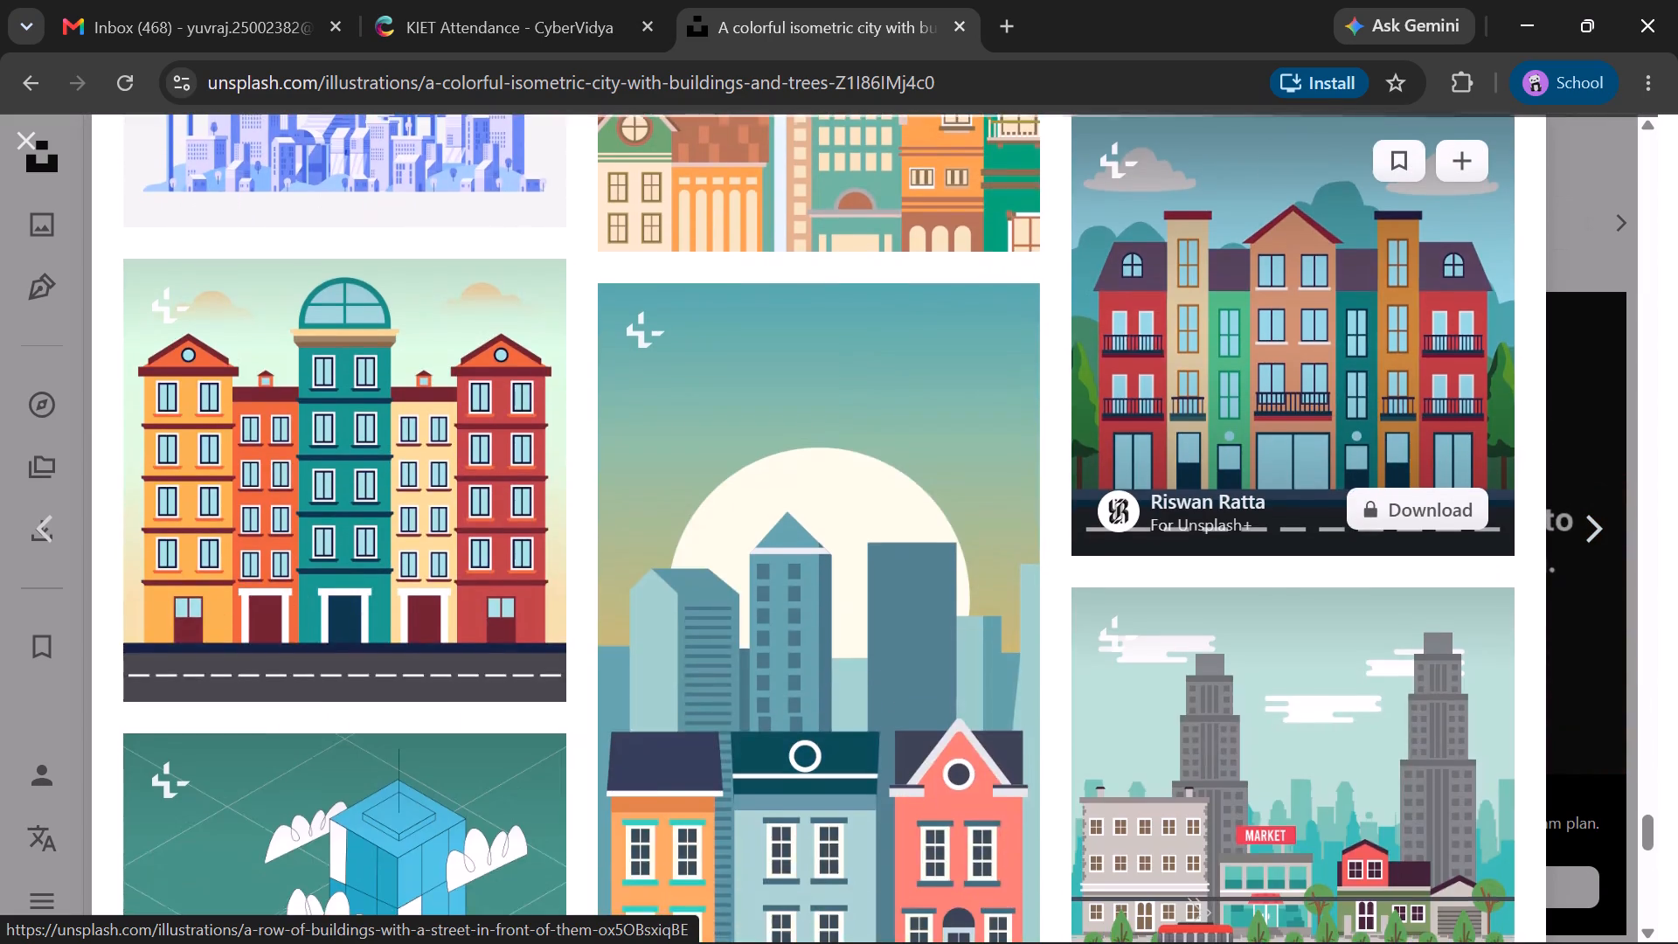
scroll(1339, 787, down, 6)
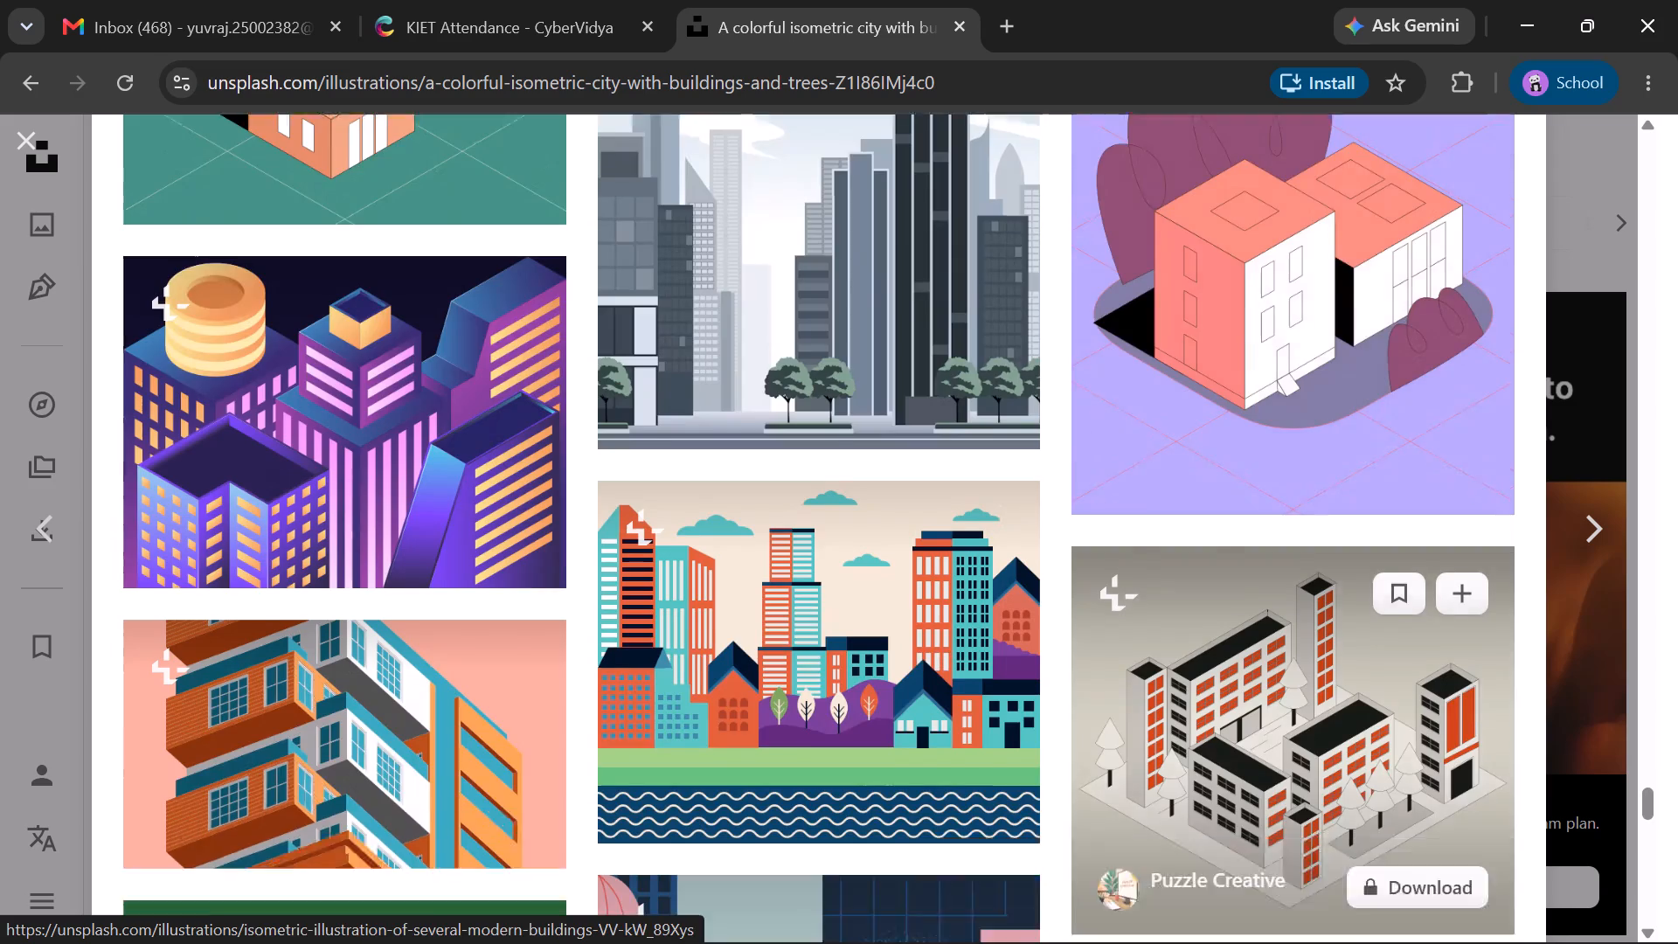
scroll(1339, 787, down, 5)
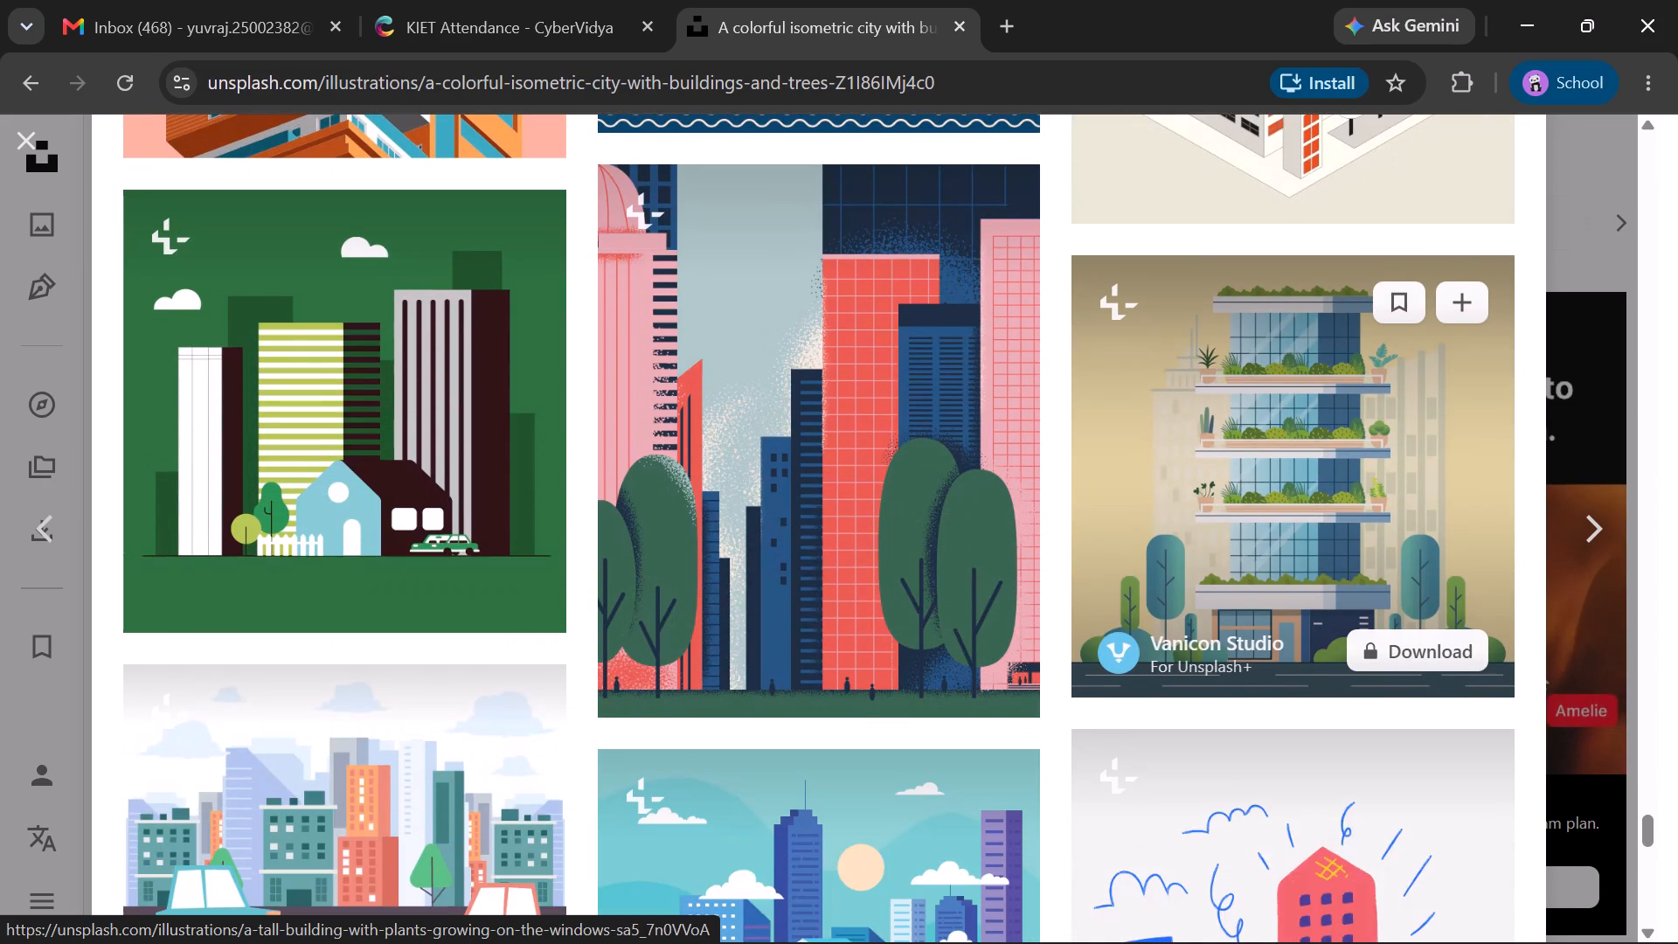
scroll(1339, 787, down, 1)
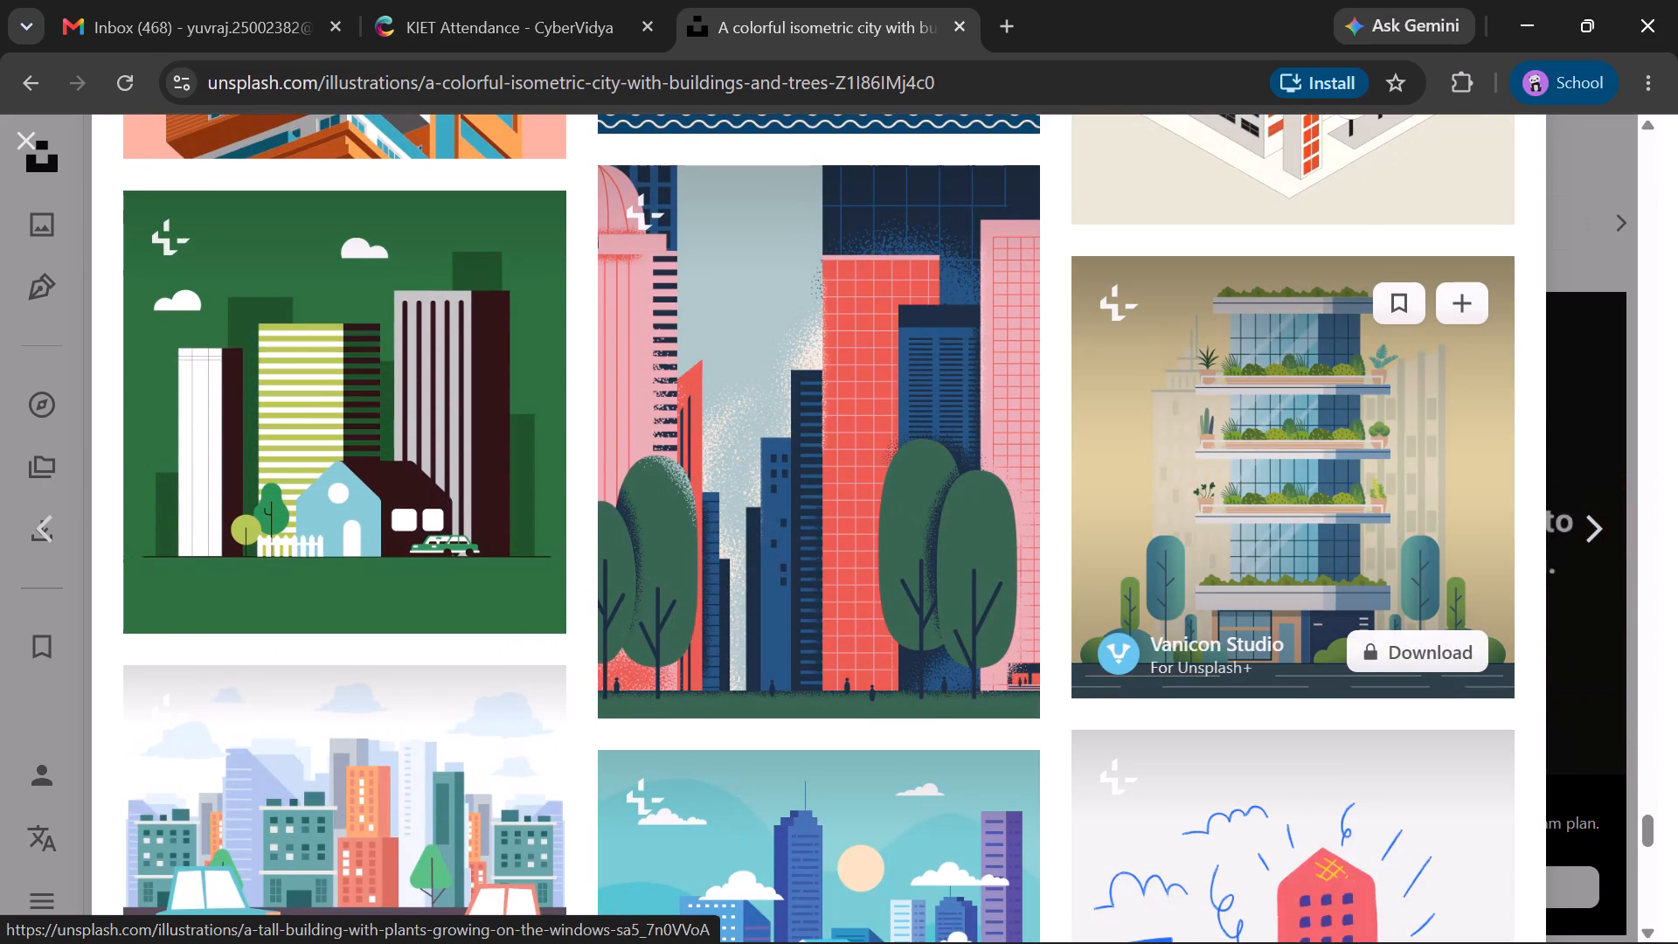
Open the illustration of a tall building with plants growing on its floors, and browse its series and related images for a suitable building picture.
click(1291, 473)
scroll(1291, 473, down, 1)
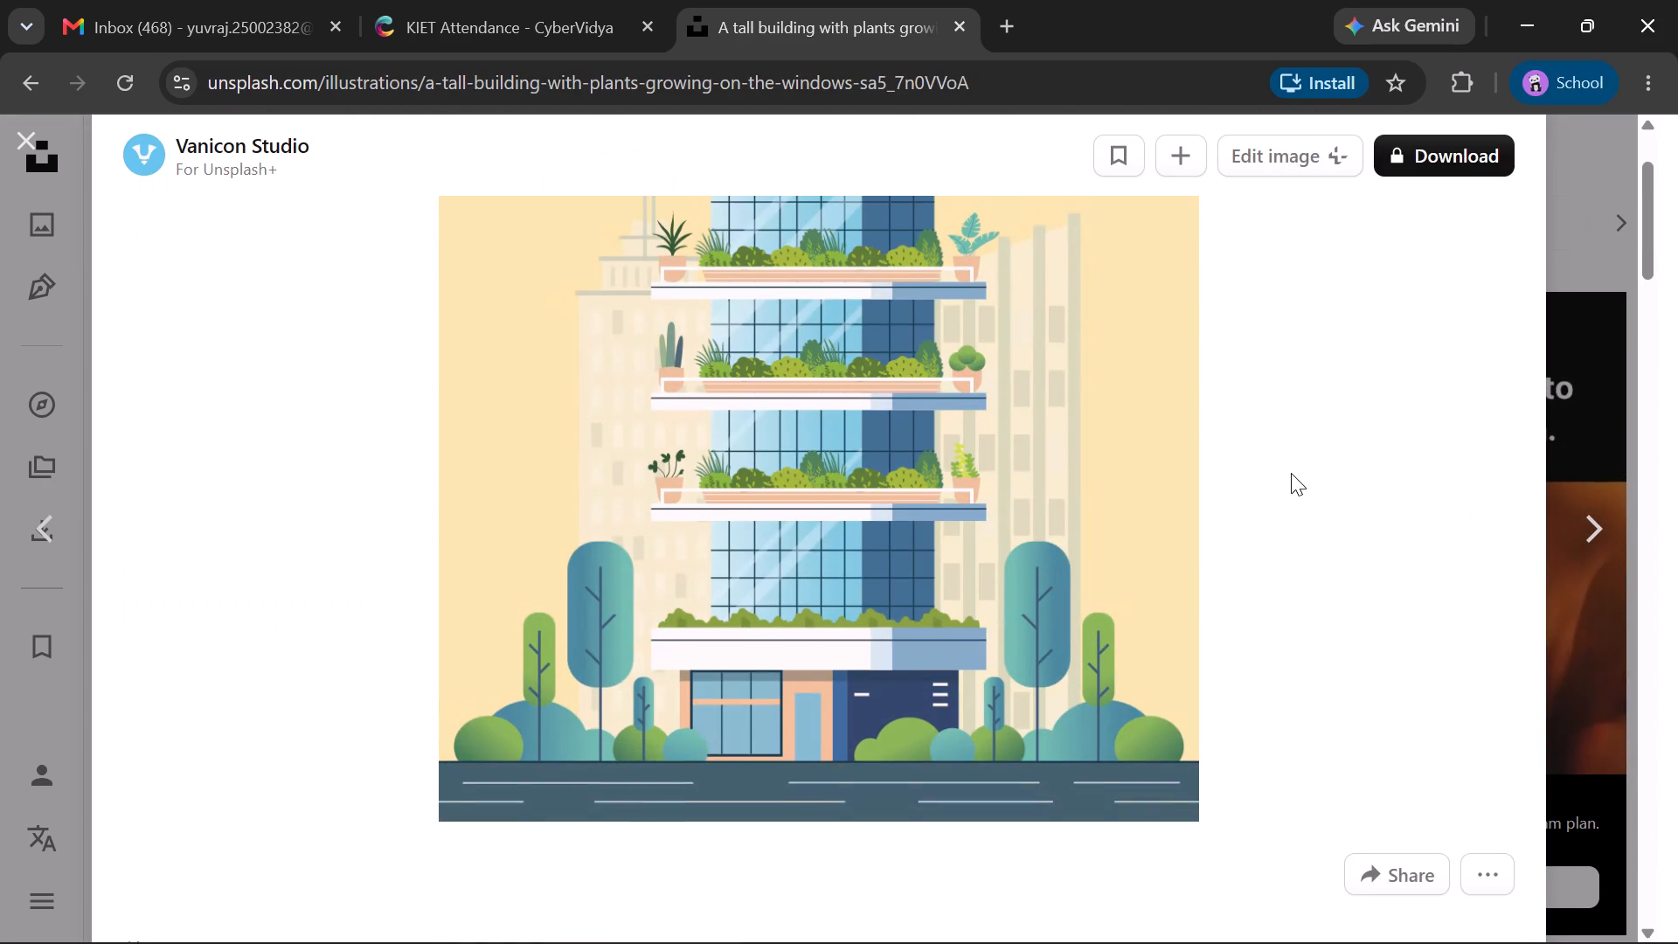
scroll(1291, 473, down, 2)
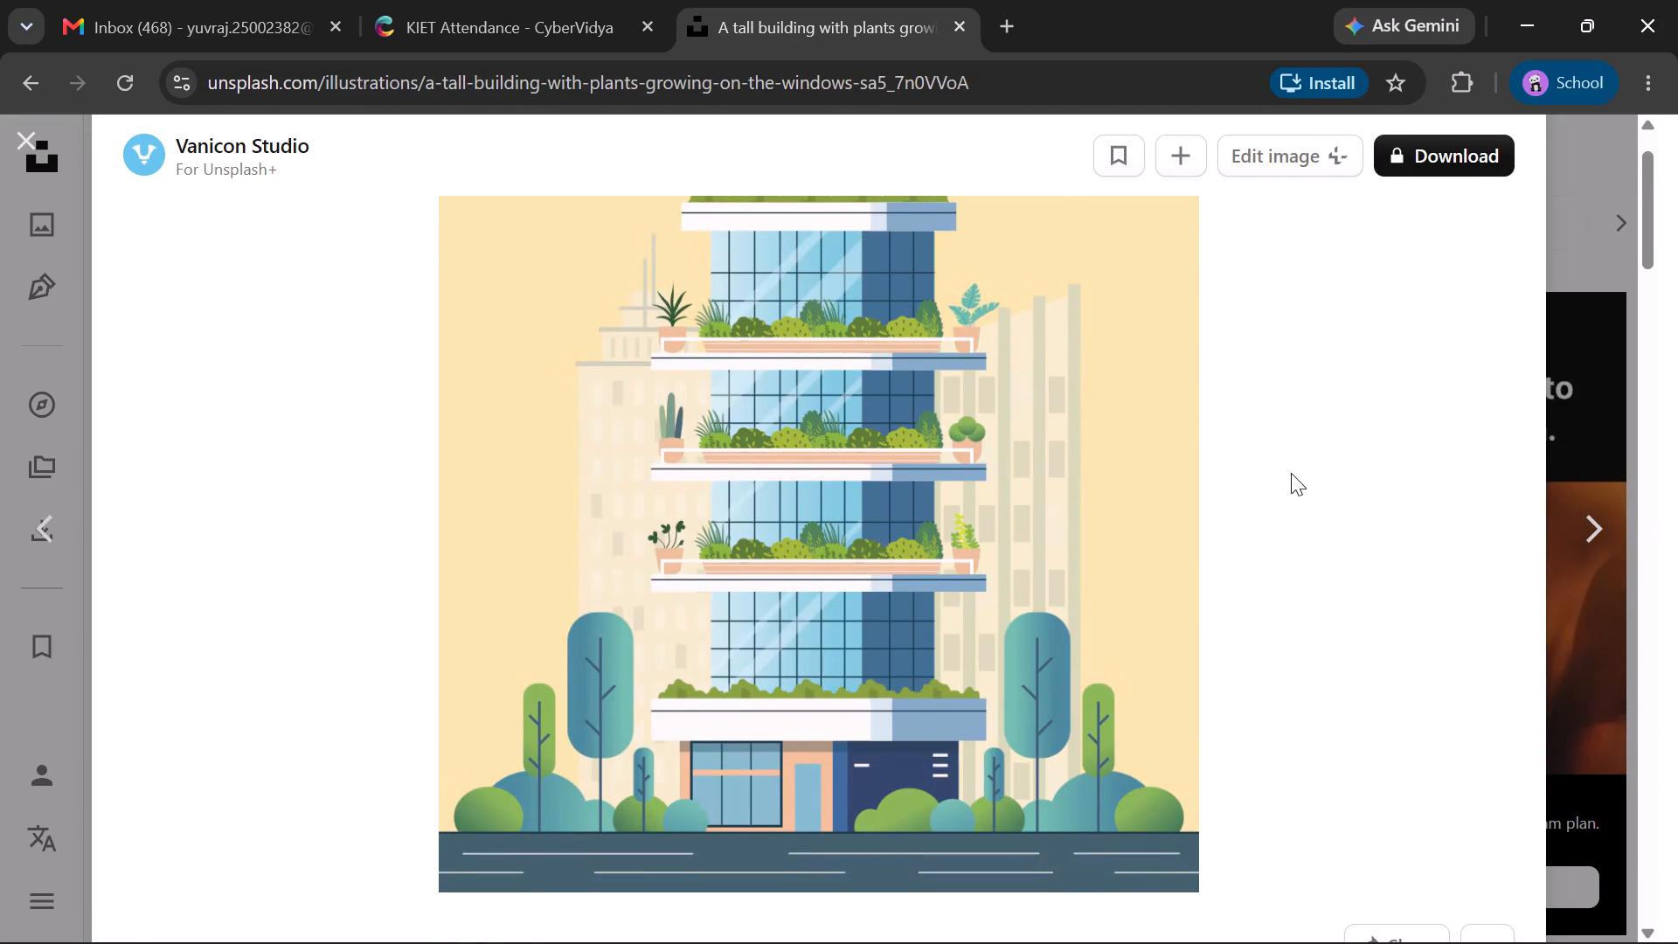
scroll(1291, 473, down, 3)
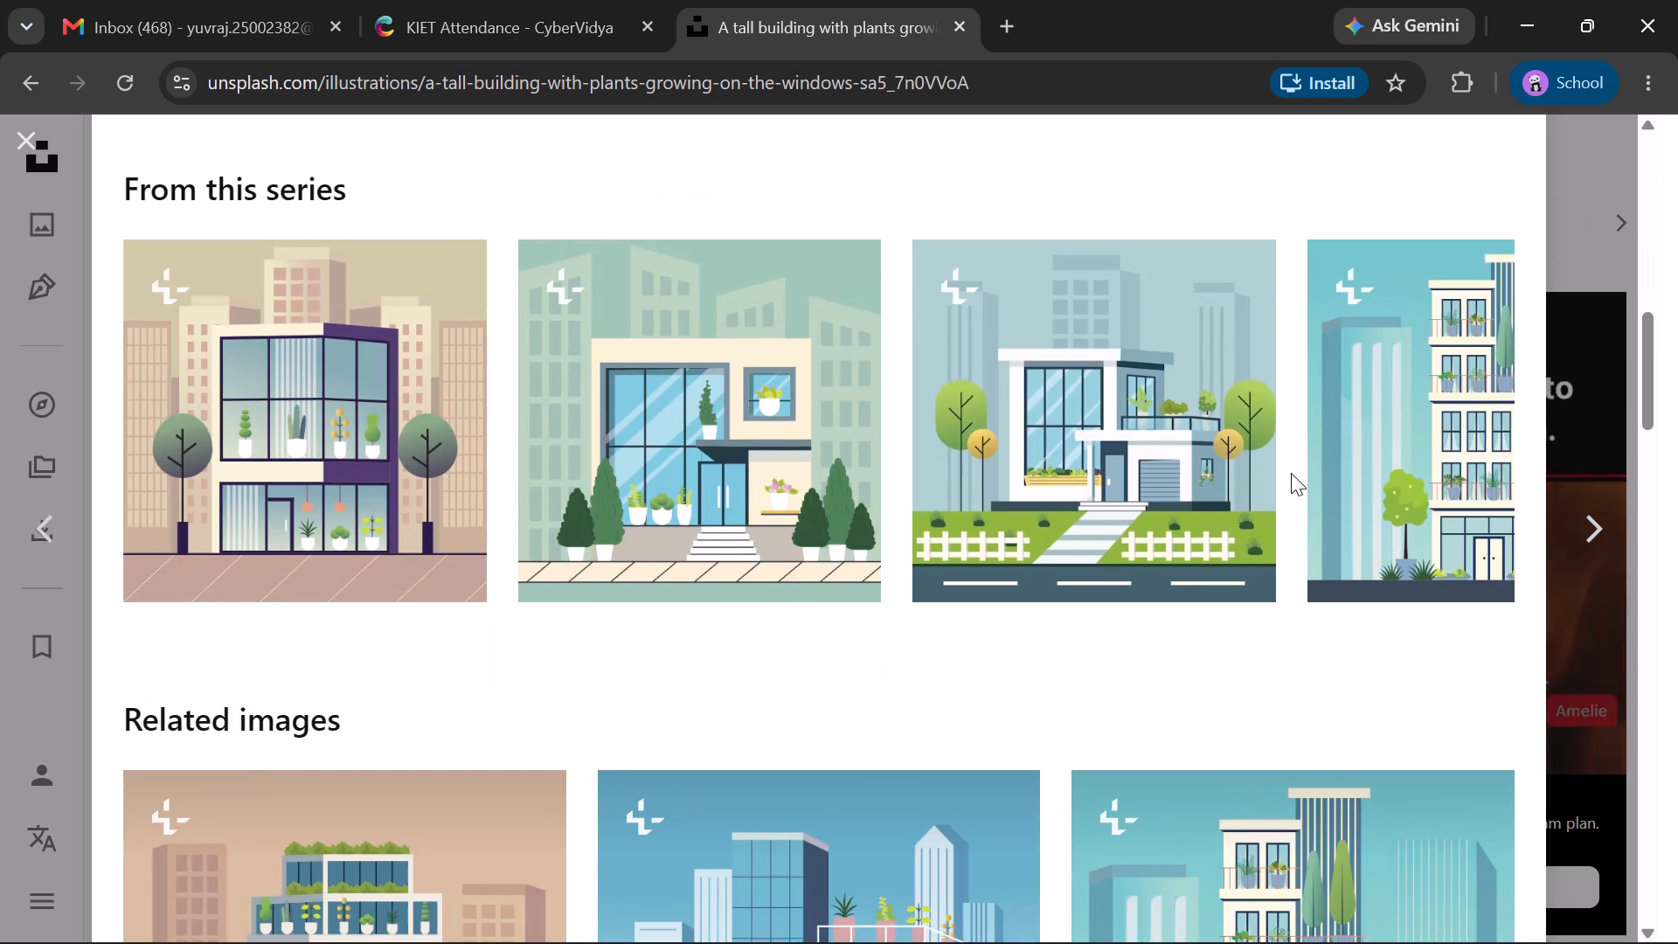
scroll(1291, 473, down, 5)
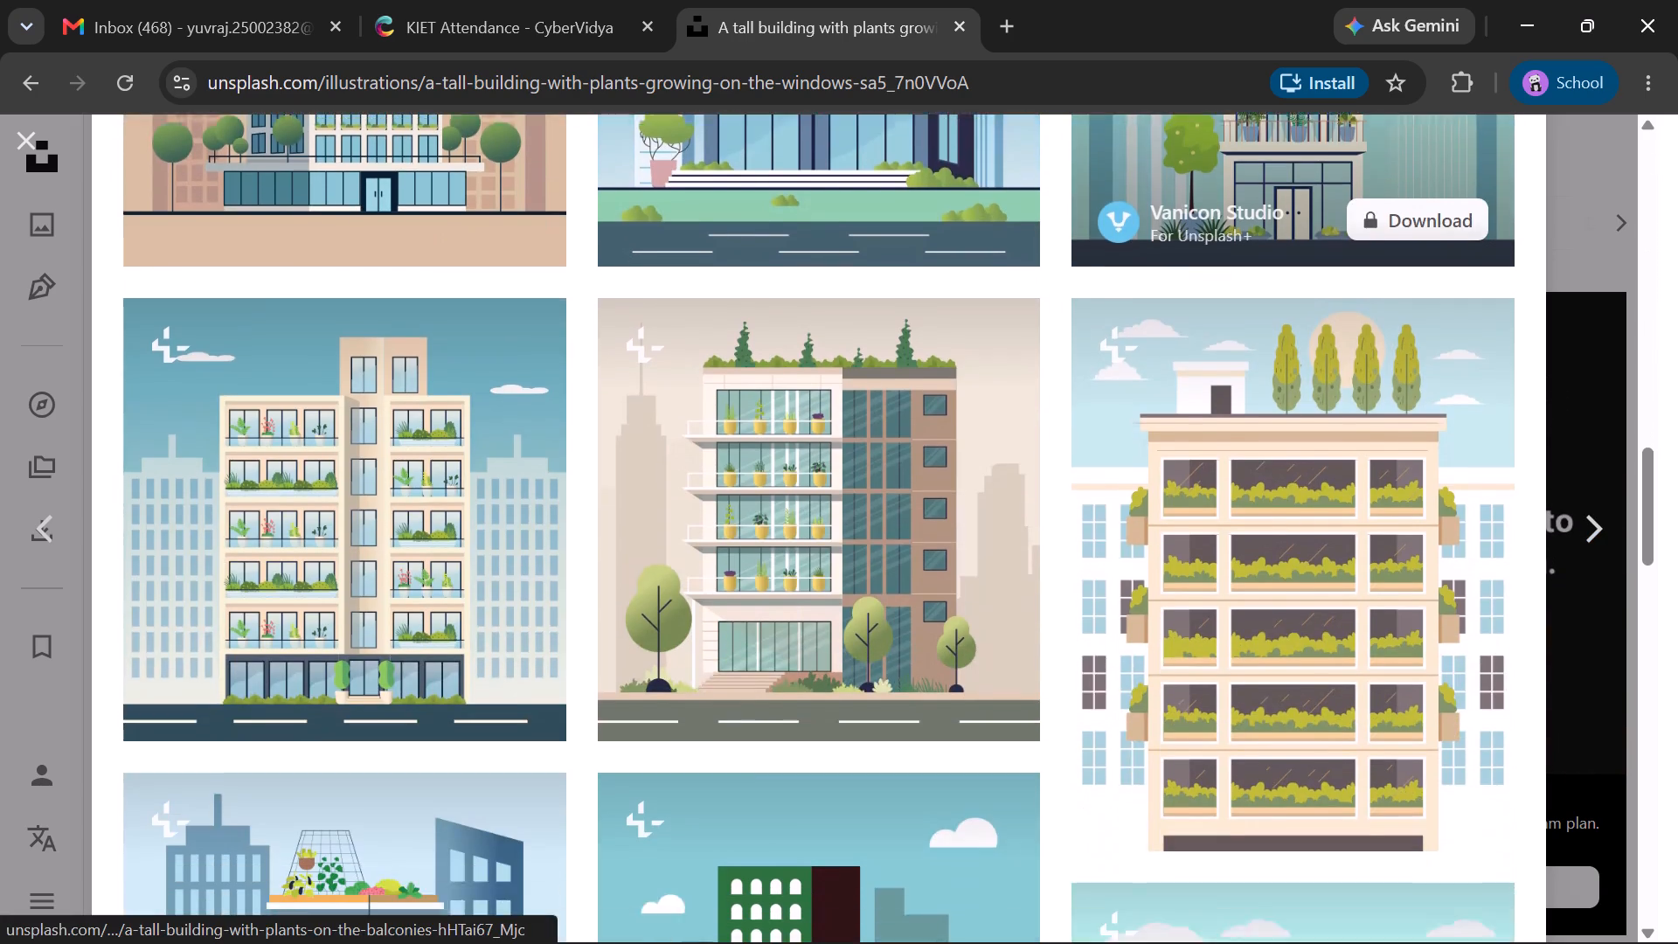
scroll(1291, 473, down, 8)
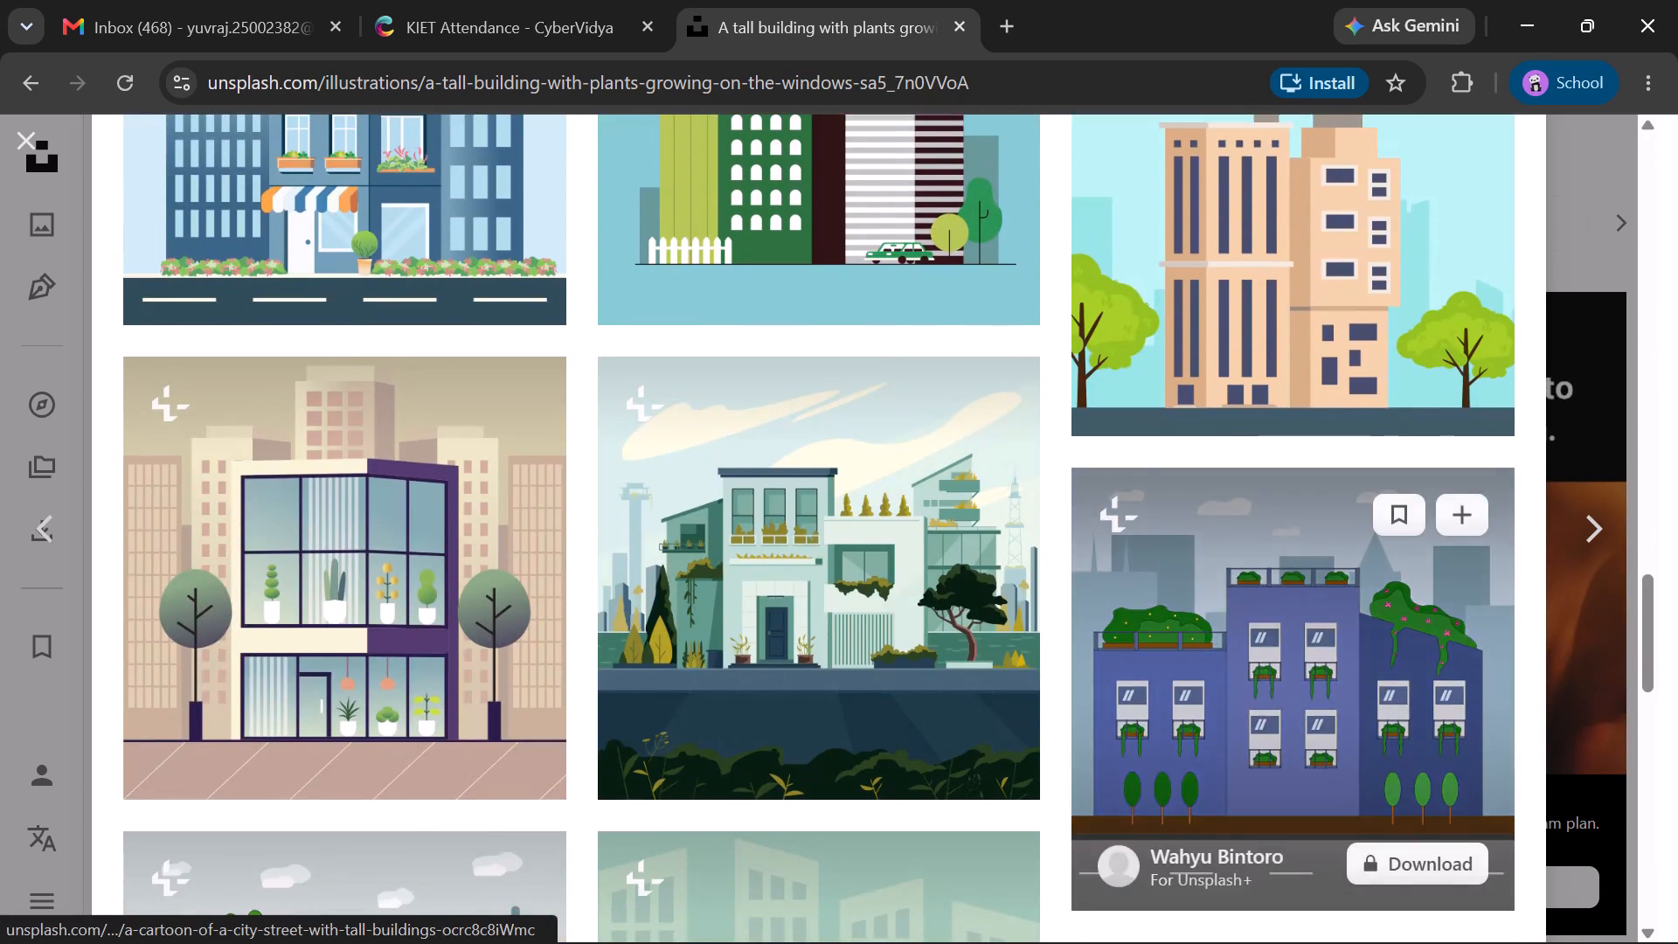
scroll(1291, 473, up, 20)
scroll(1291, 473, up, 8)
Go back through the opened illustrations and the drone view results to the photo results for drone.
click(34, 85)
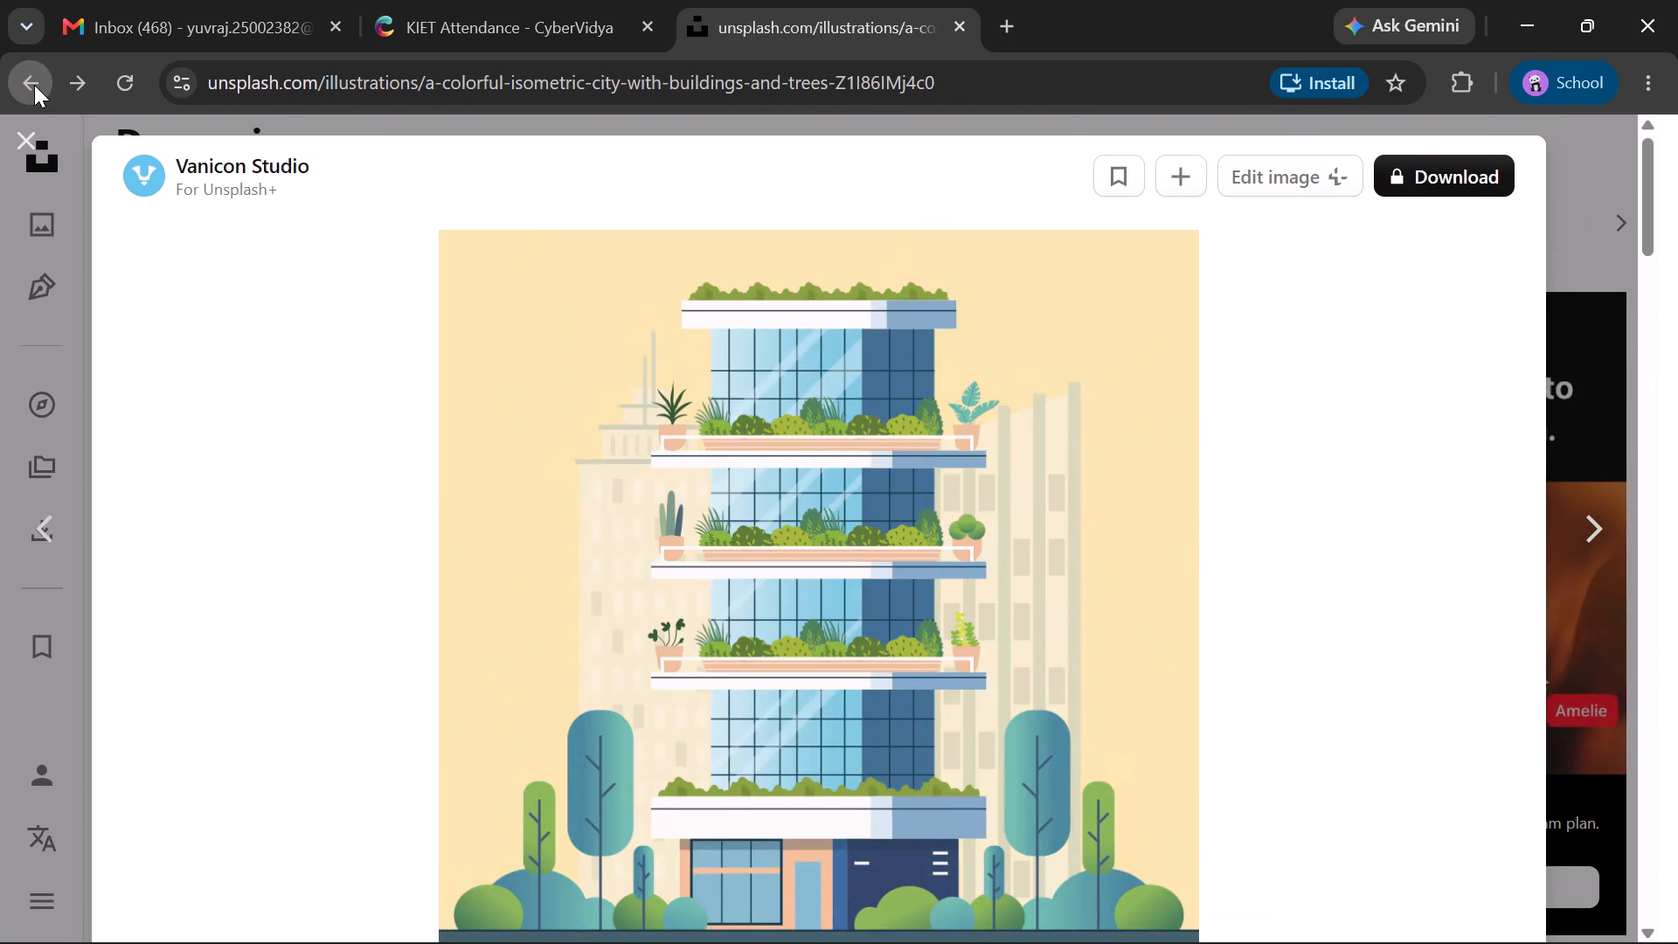
click(34, 85)
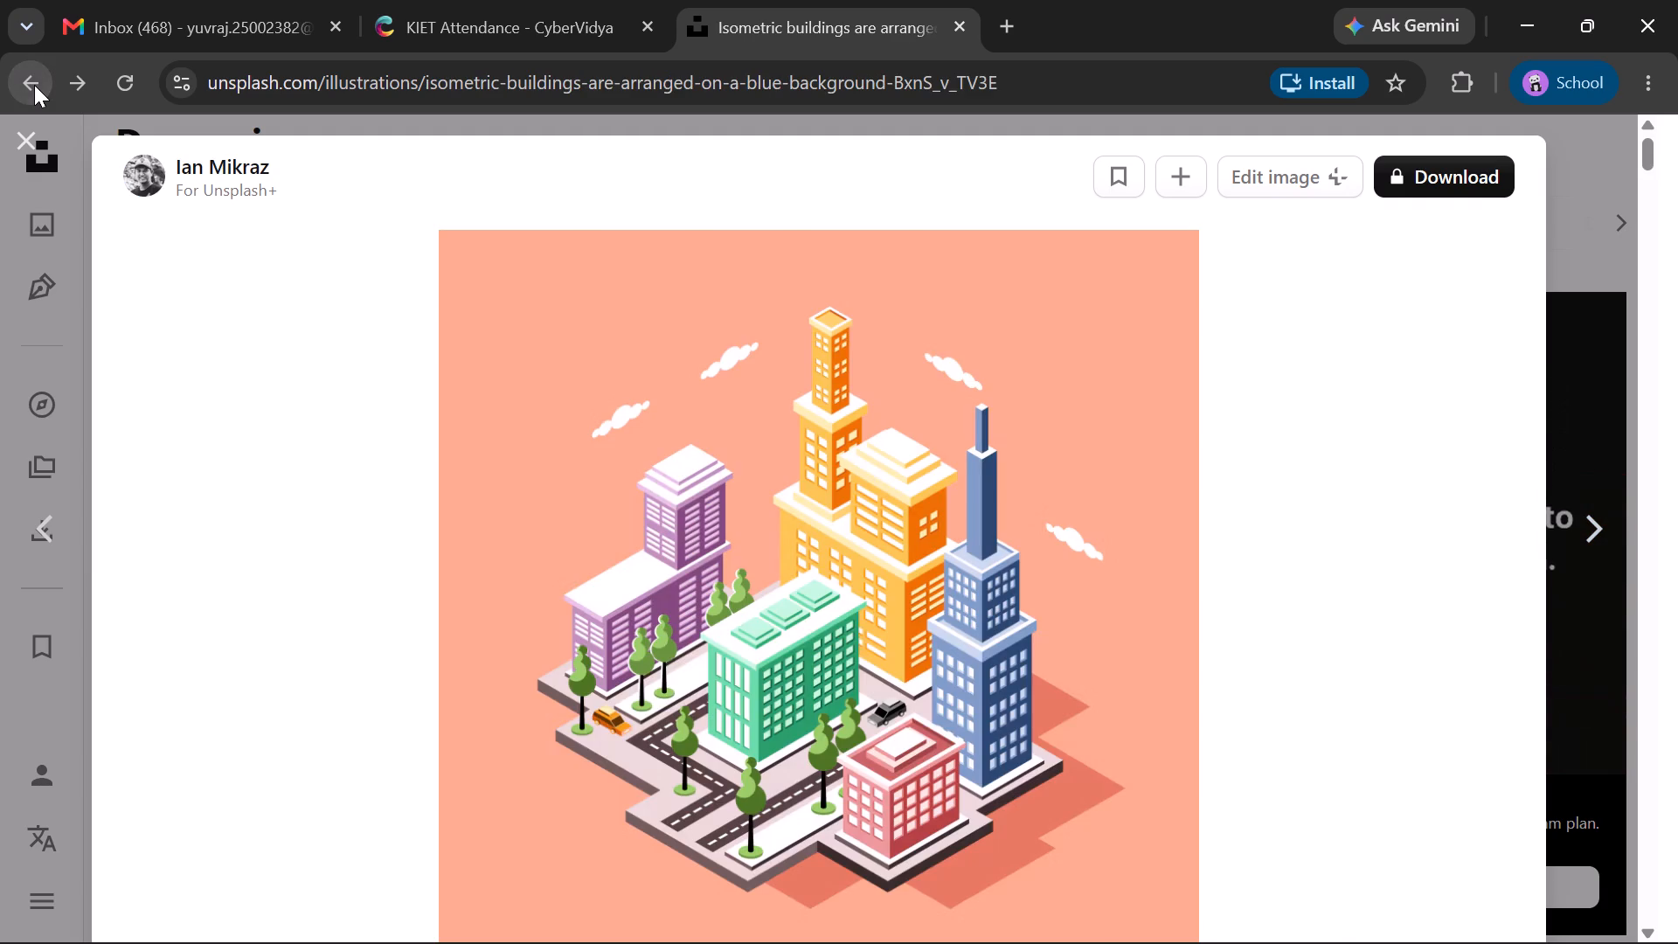
click(34, 85)
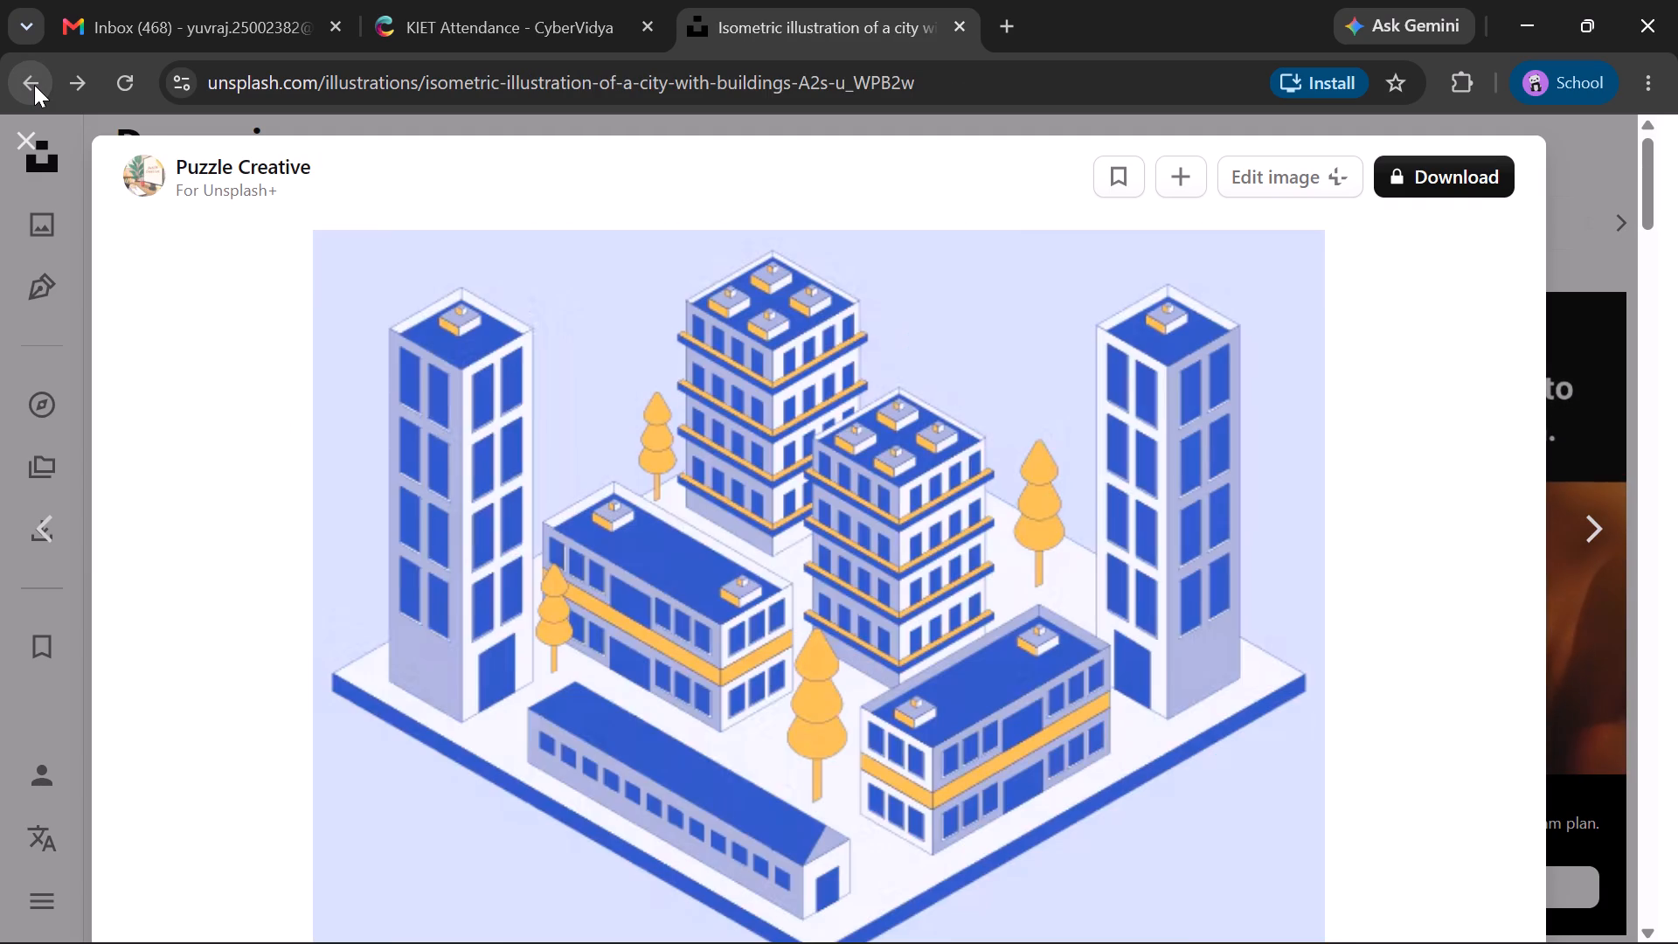
click(34, 85)
click(34, 85)
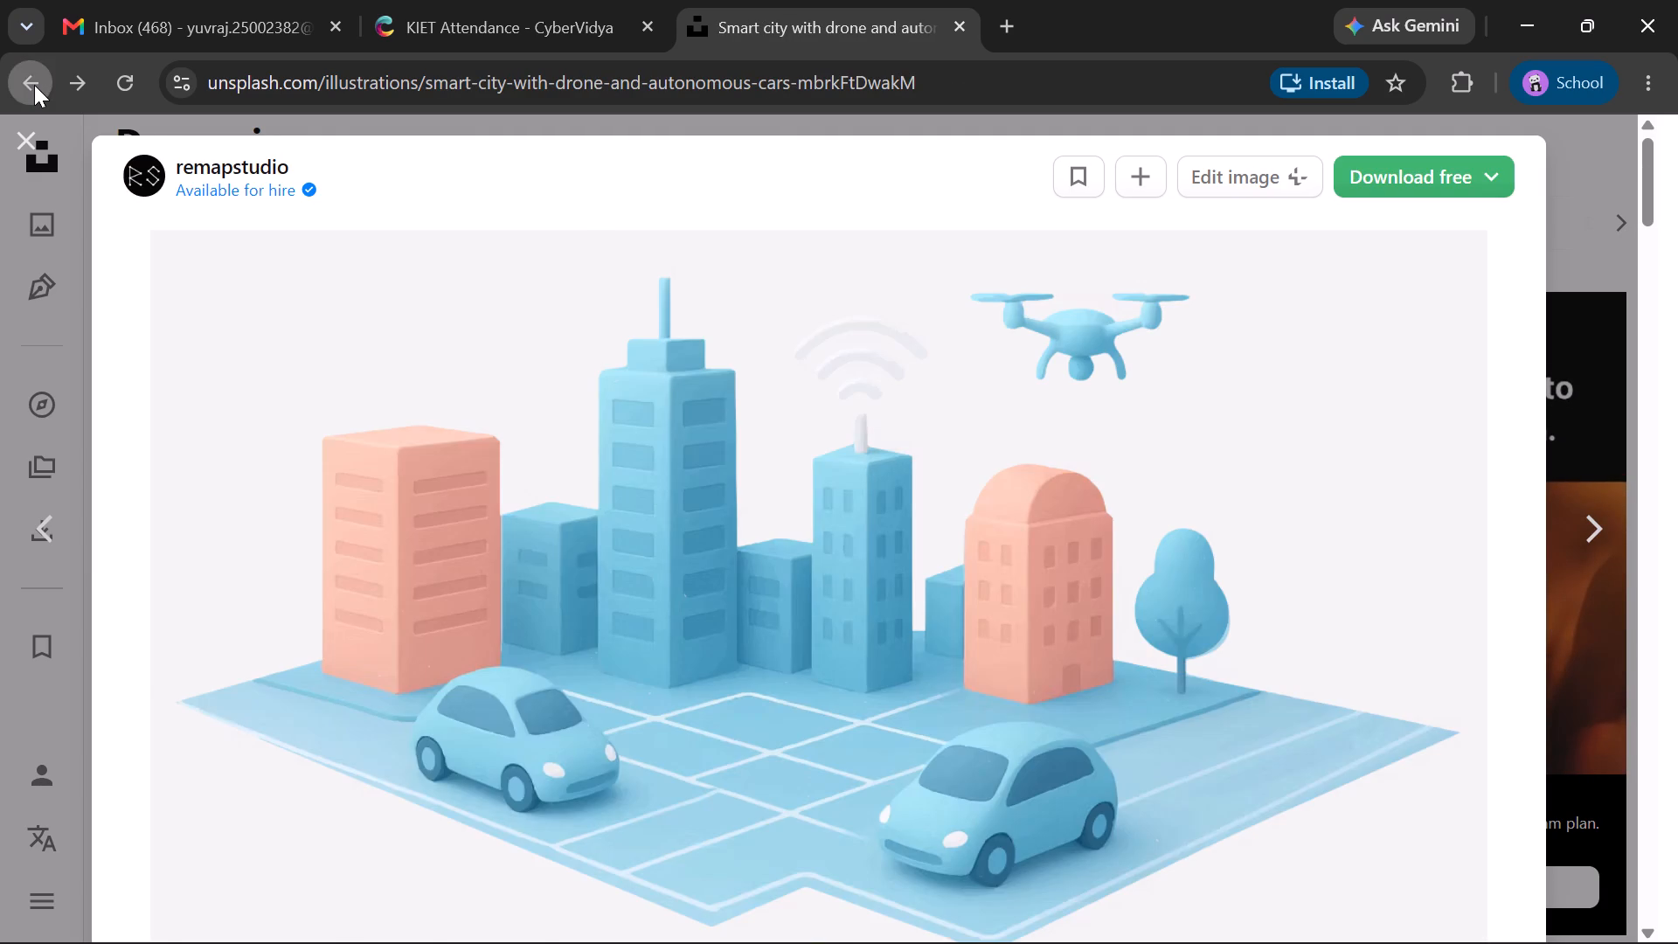
click(34, 85)
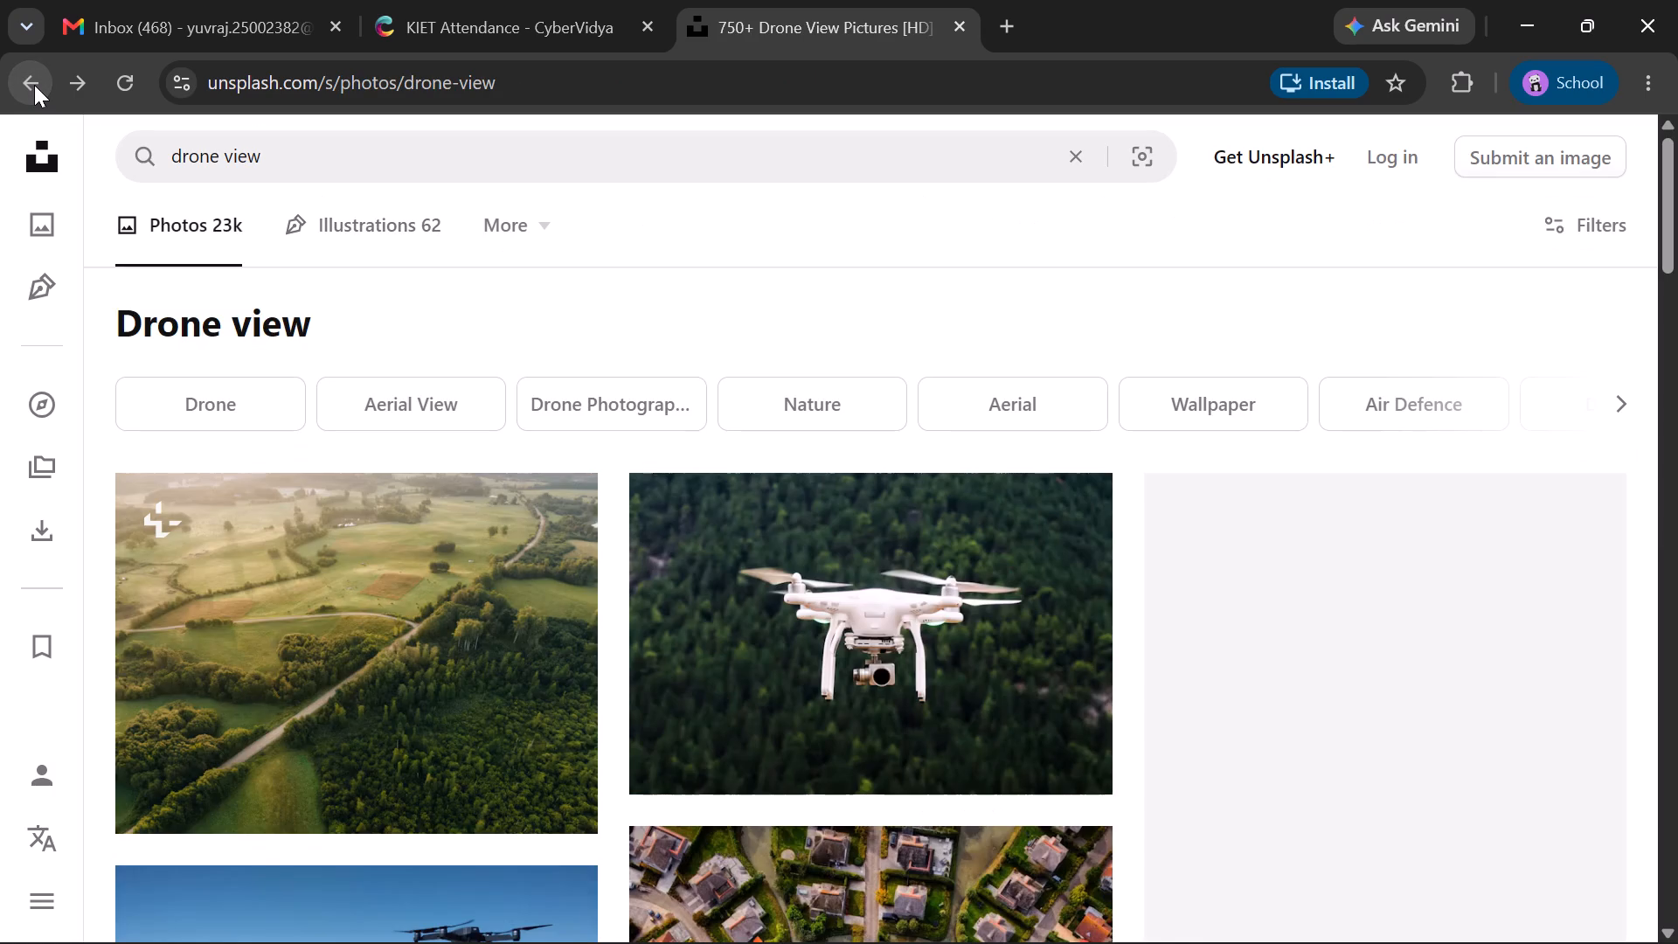
click(34, 85)
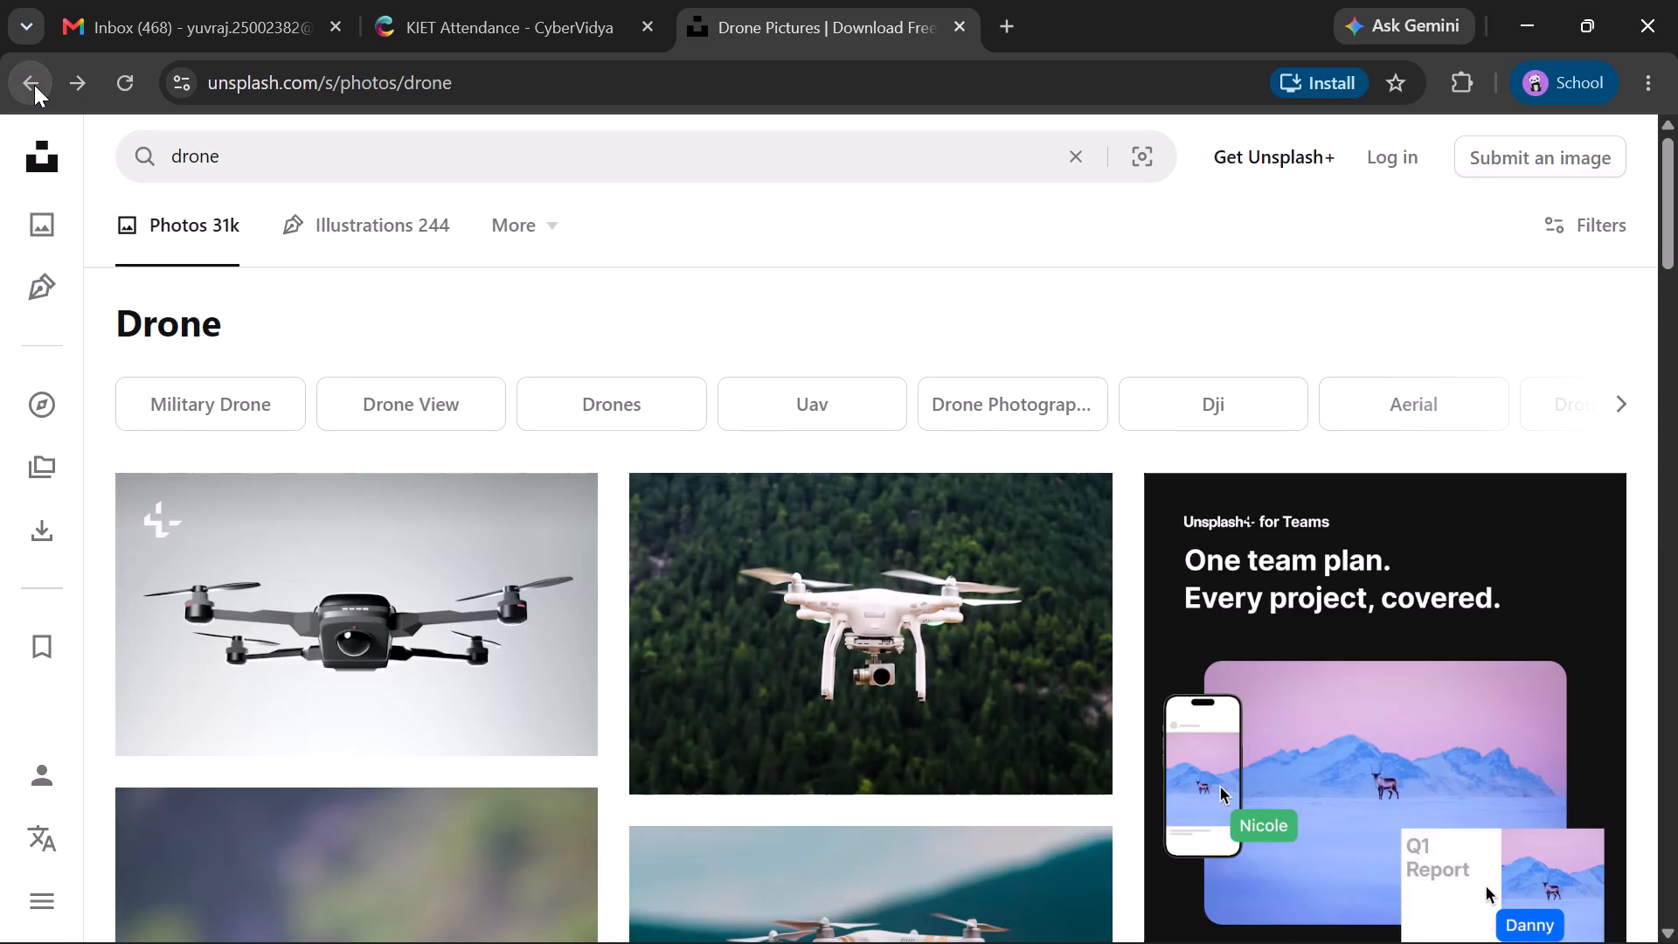
Go back to the photo results for 3D building cutaway isometric and browse them for a suitable building picture.
click(34, 85)
click(34, 85)
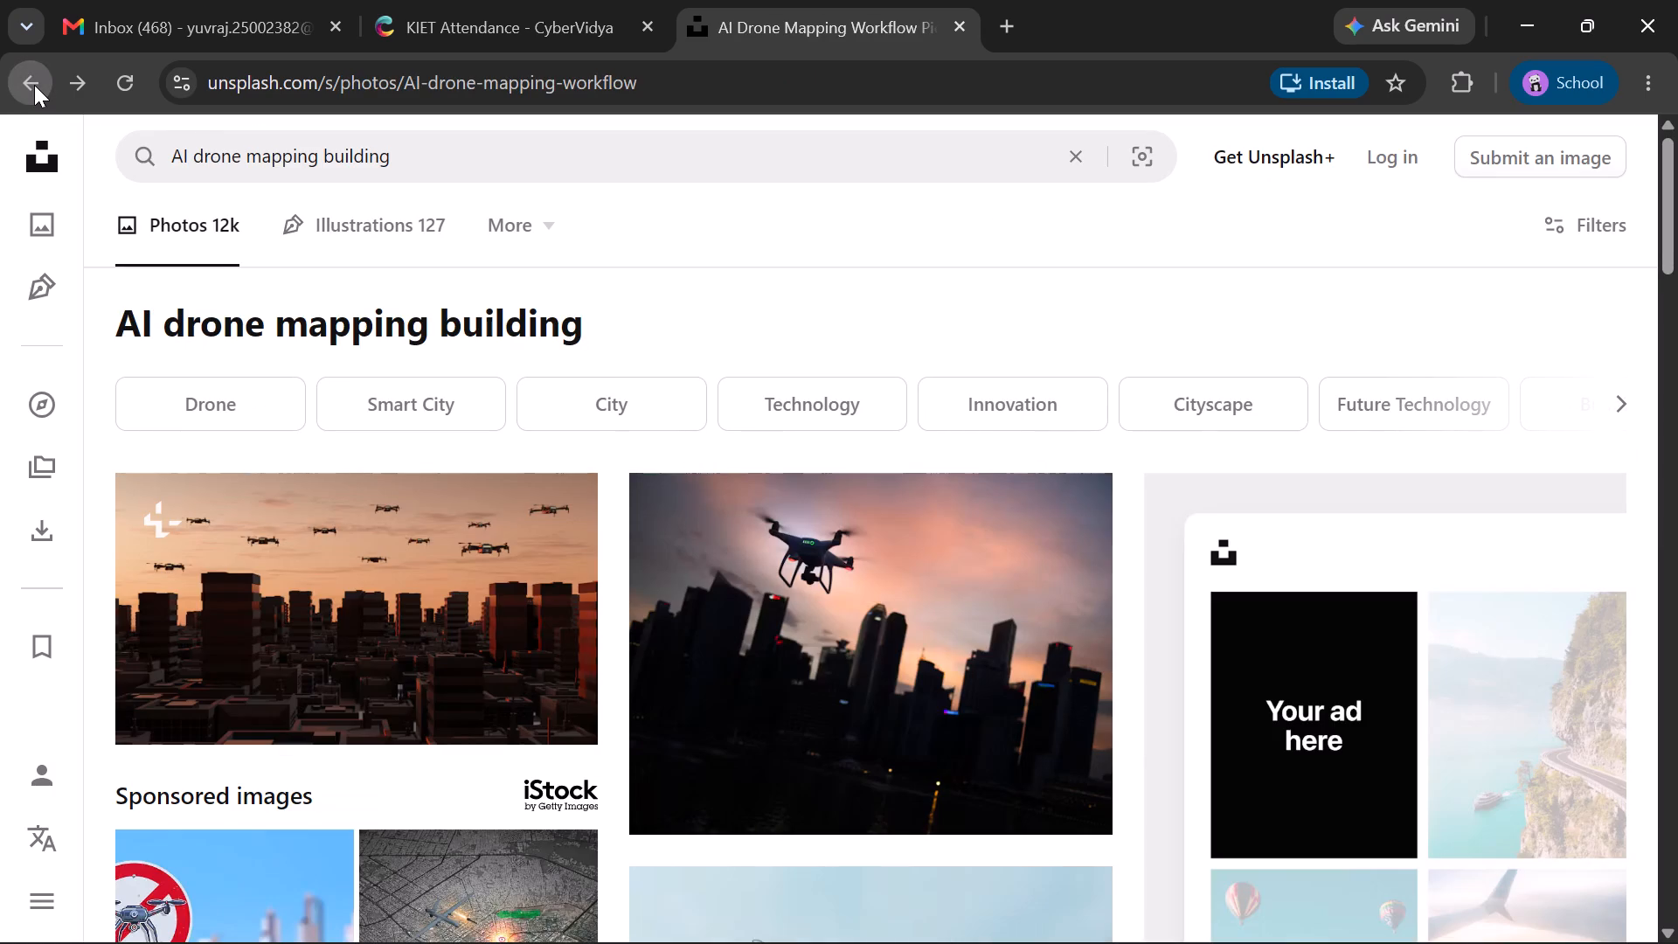
click(34, 85)
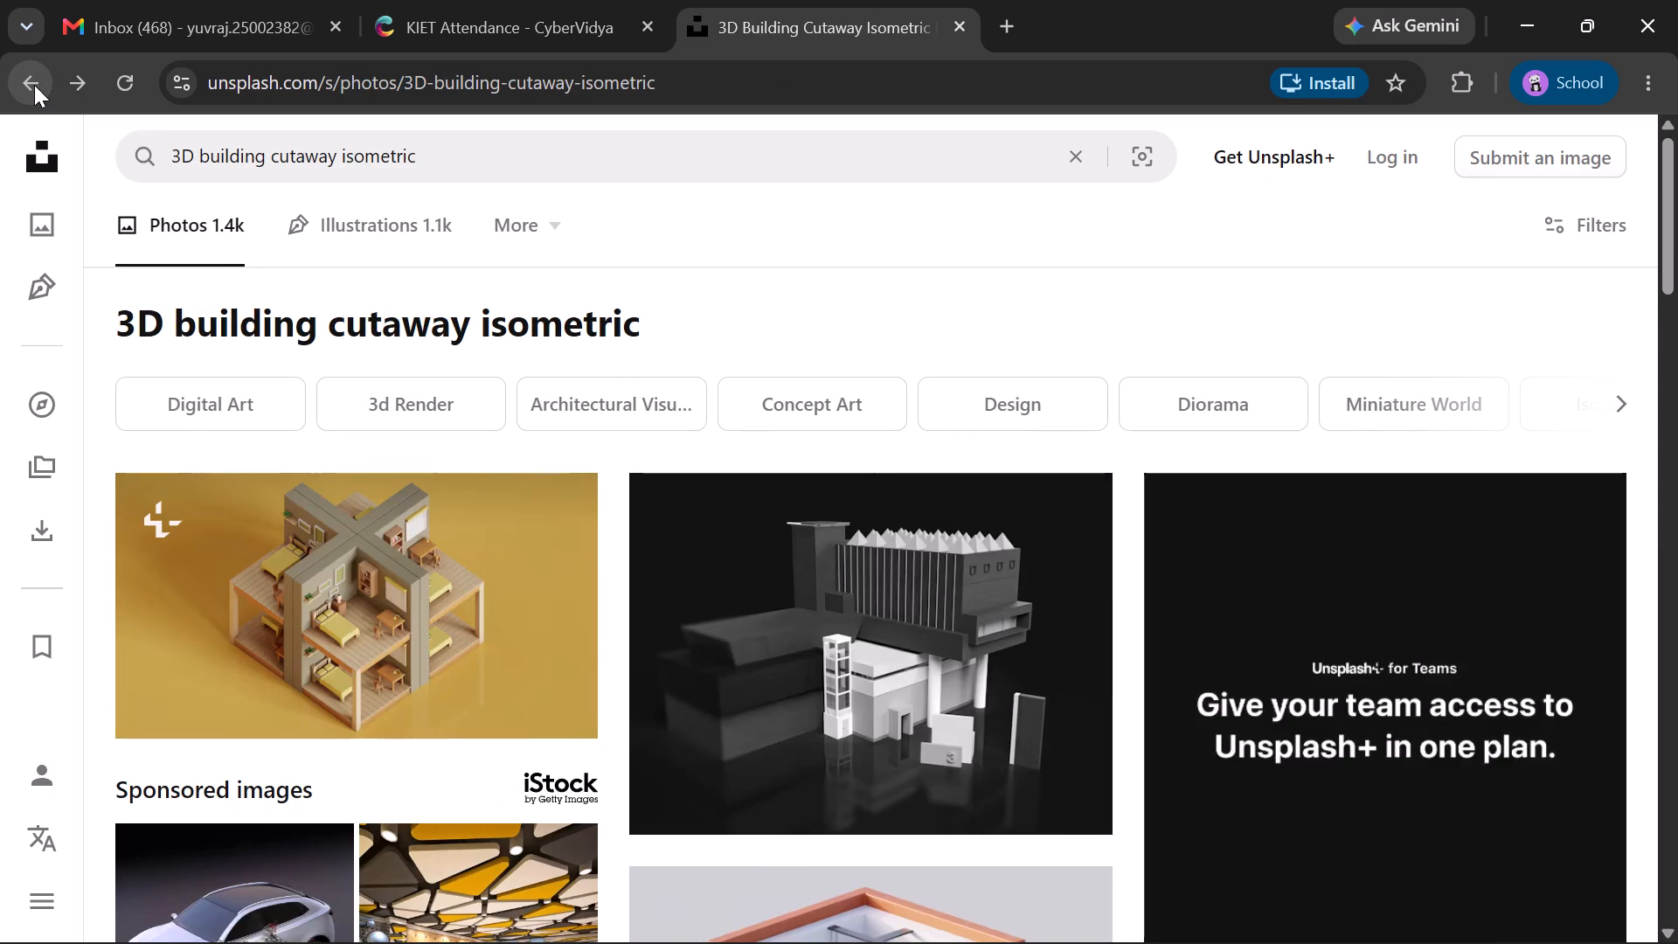
scroll(446, 399, down, 1)
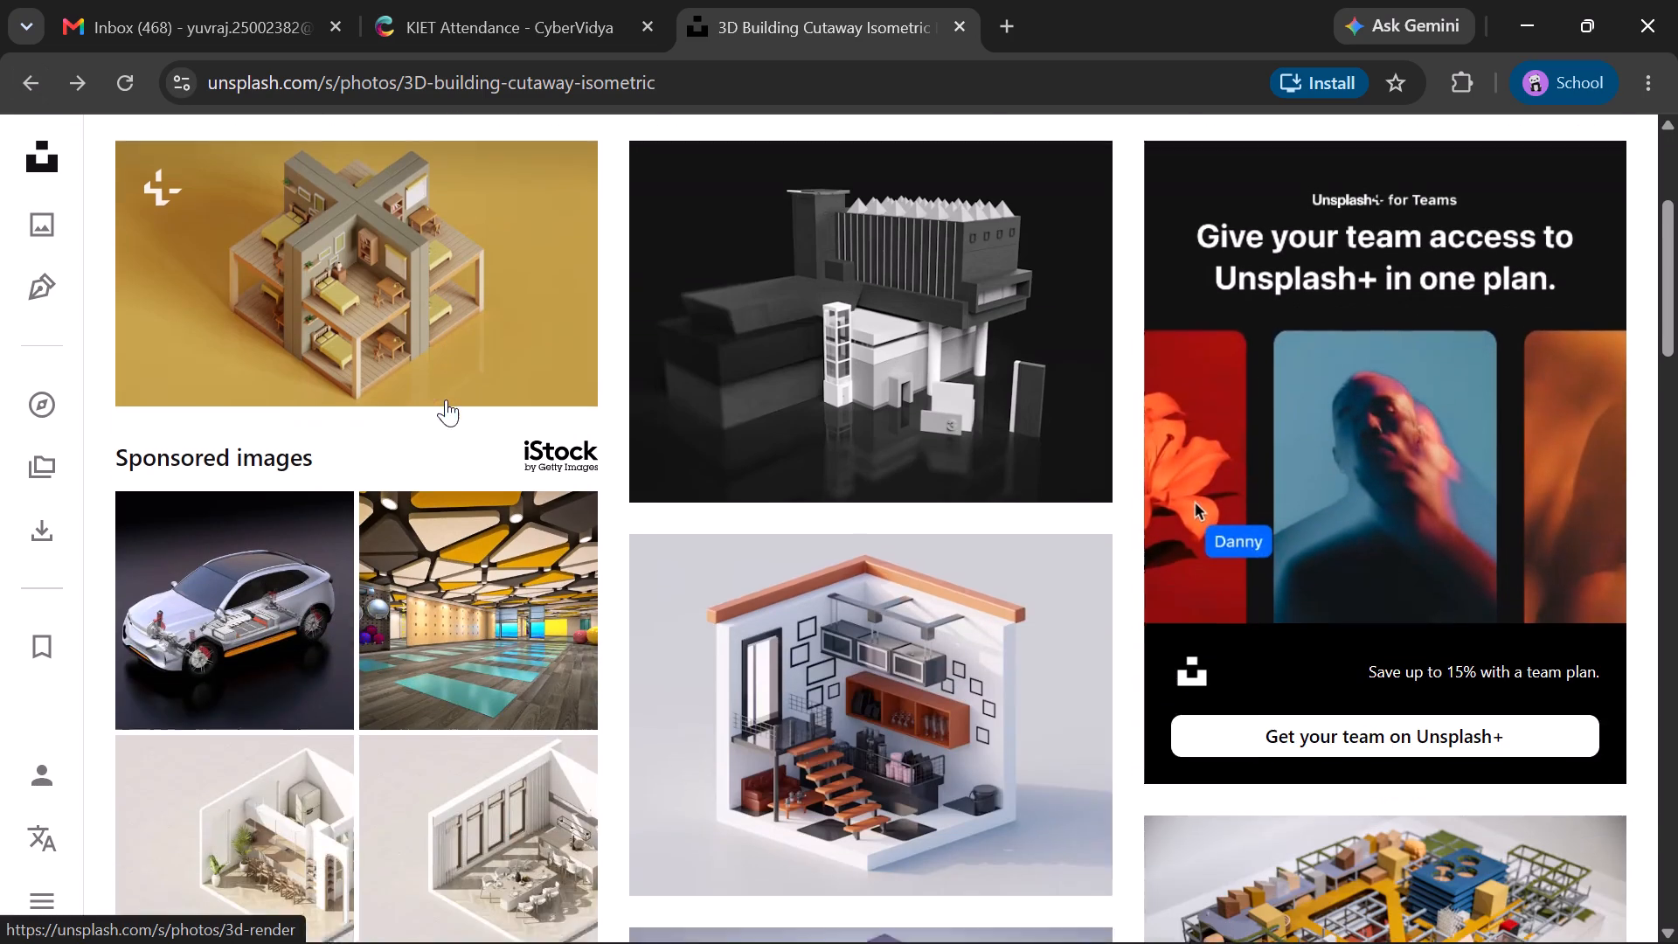
scroll(446, 399, down, 5)
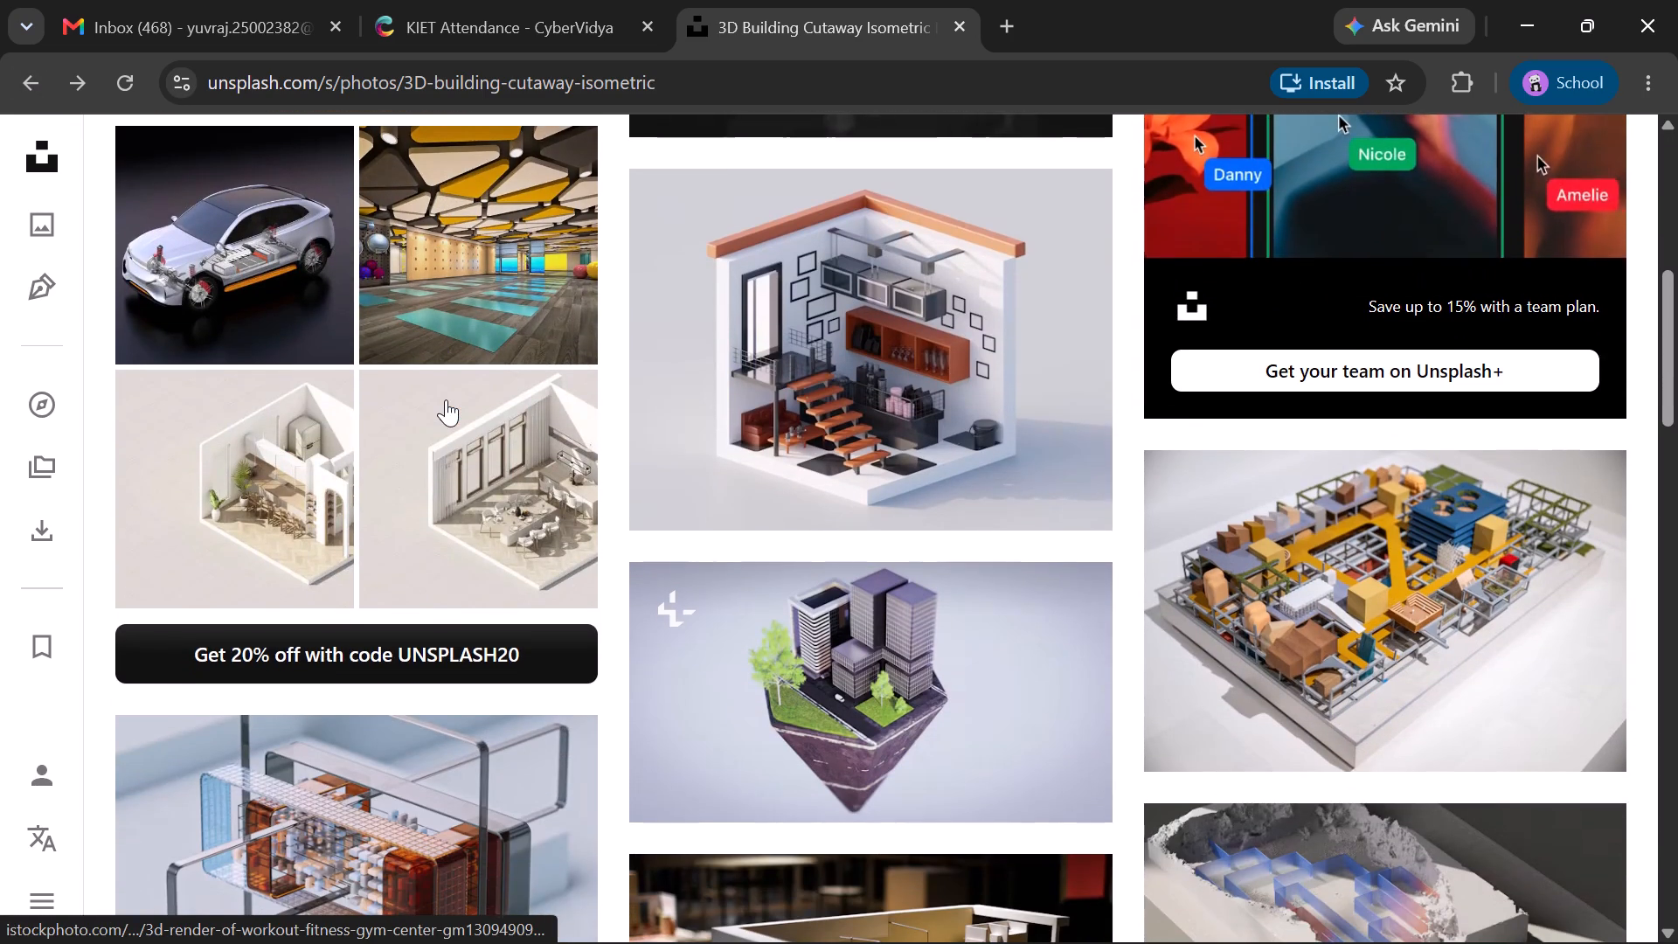
scroll(446, 399, down, 6)
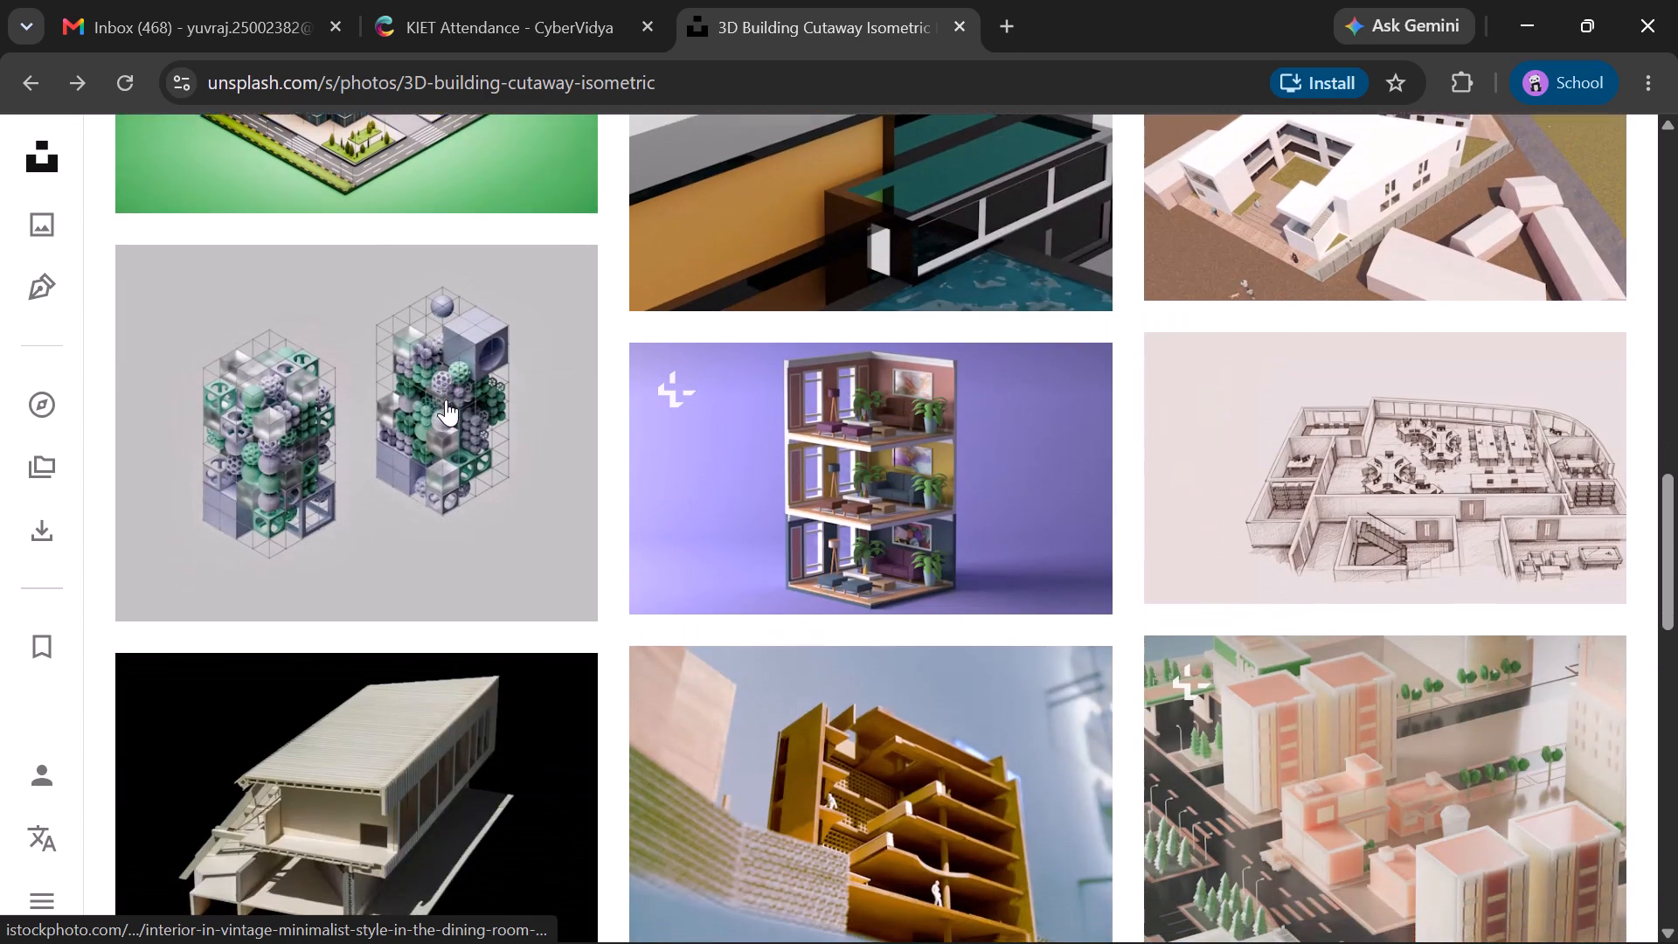
scroll(446, 399, down, 1)
Open the image of rooms stacked in a building on a purple background and browse its related images for building or city pictures.
click(838, 148)
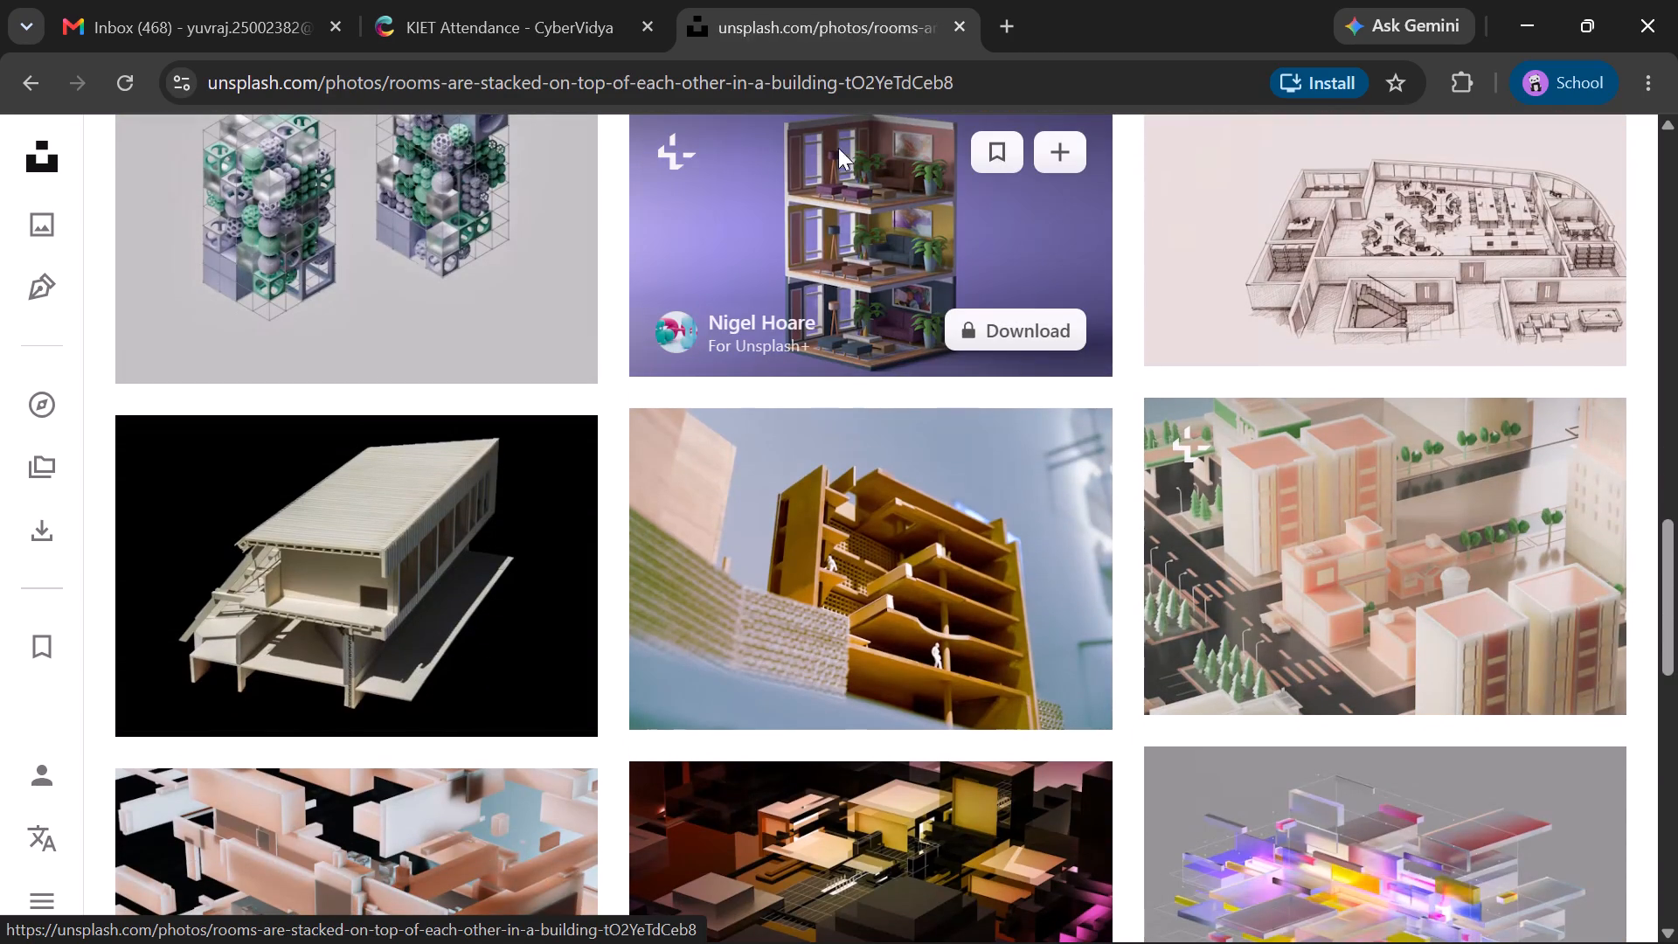
scroll(1011, 705, down, 6)
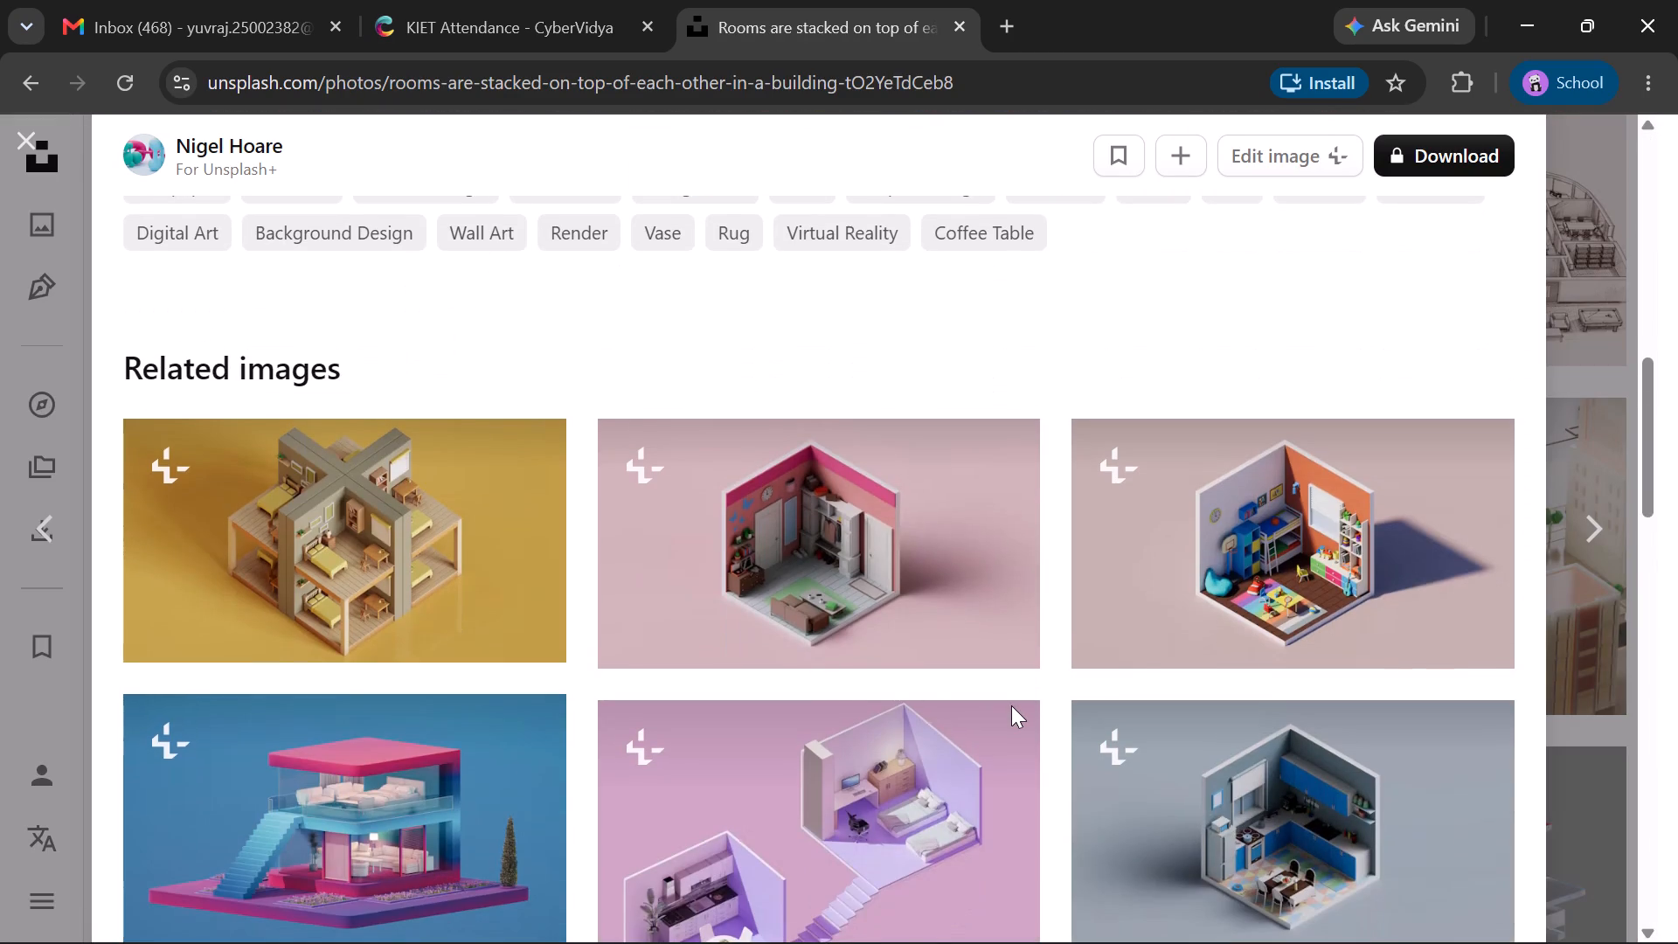
scroll(1011, 705, down, 8)
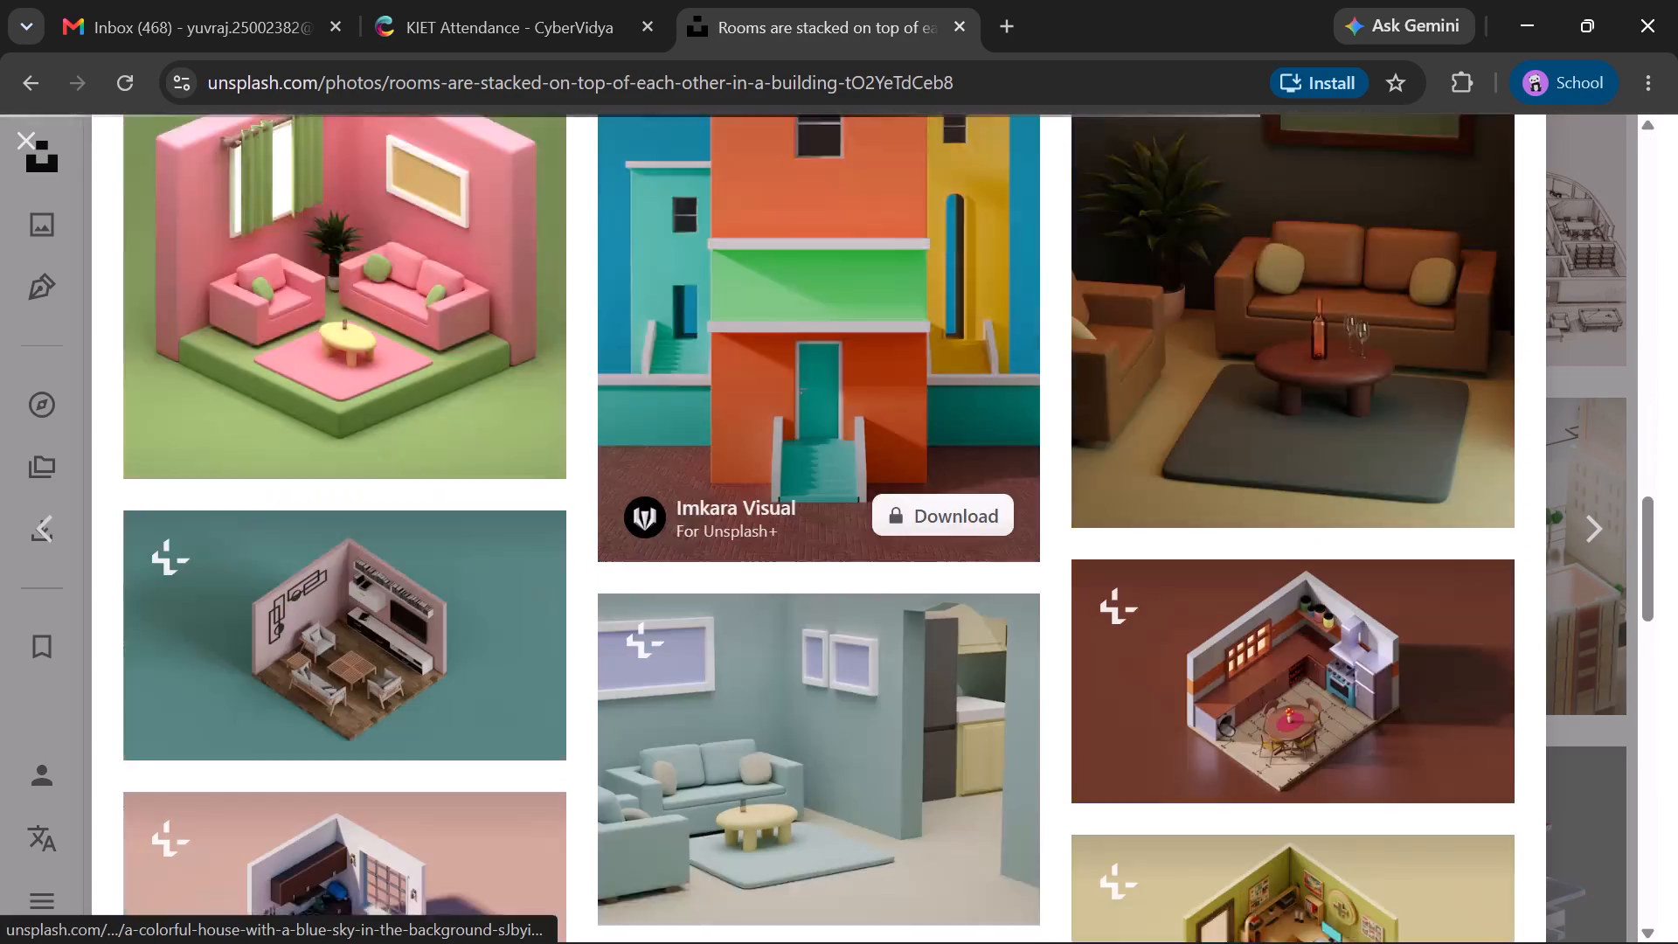
scroll(1011, 705, down, 6)
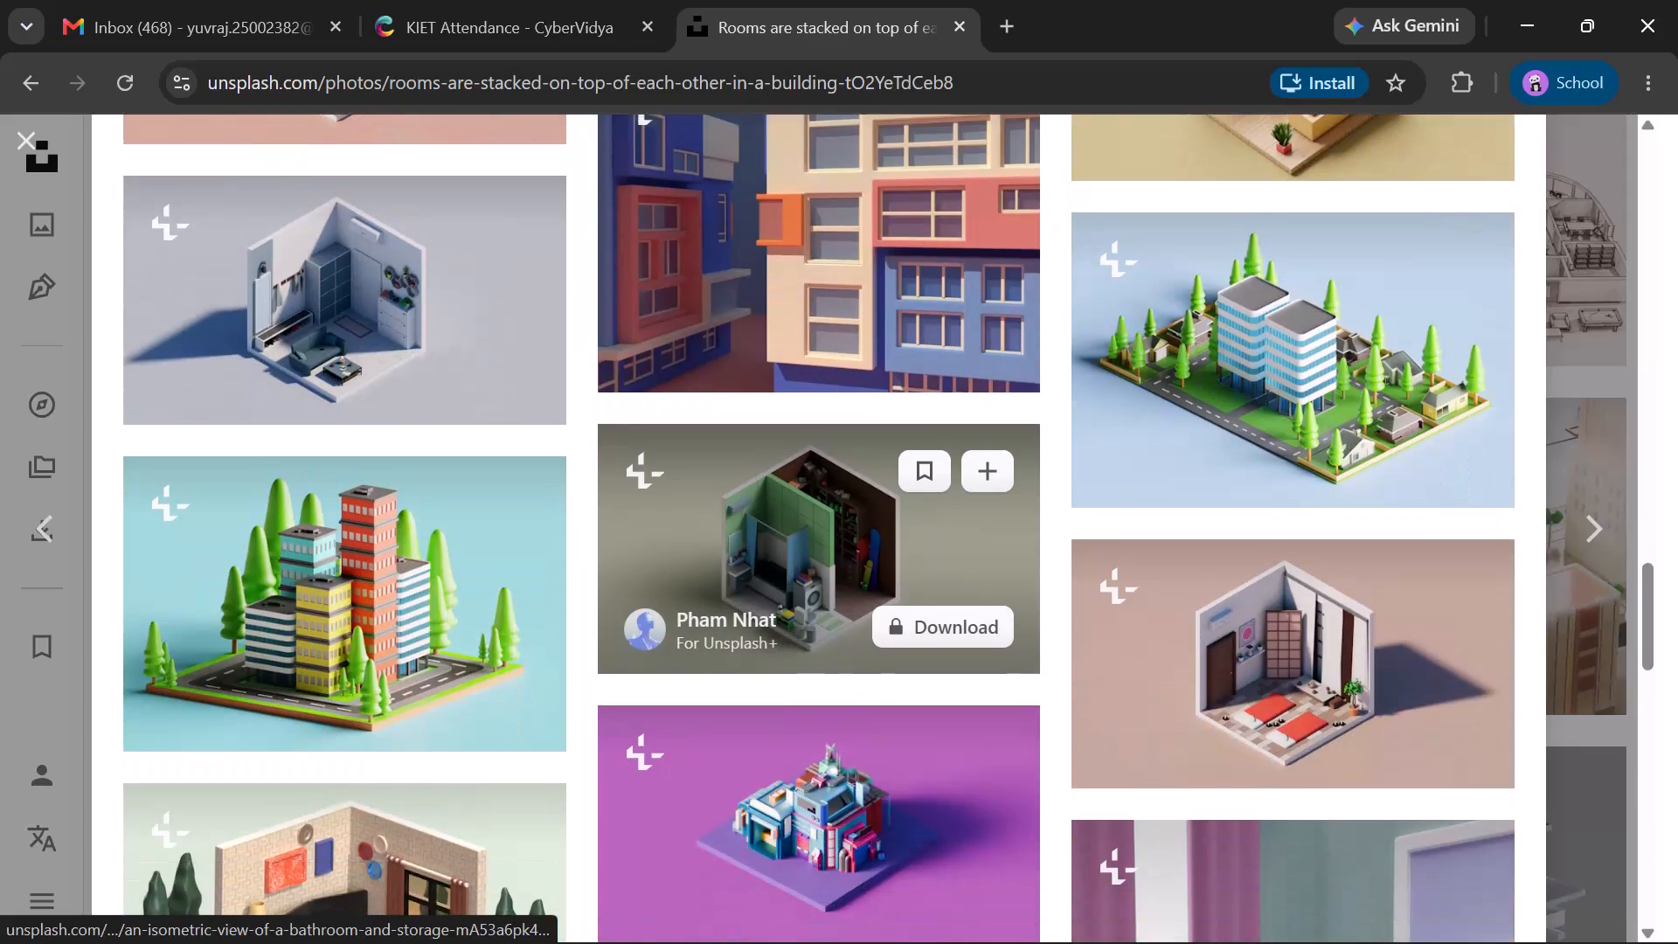
scroll(1011, 705, down, 2)
scroll(437, 414, down, 1)
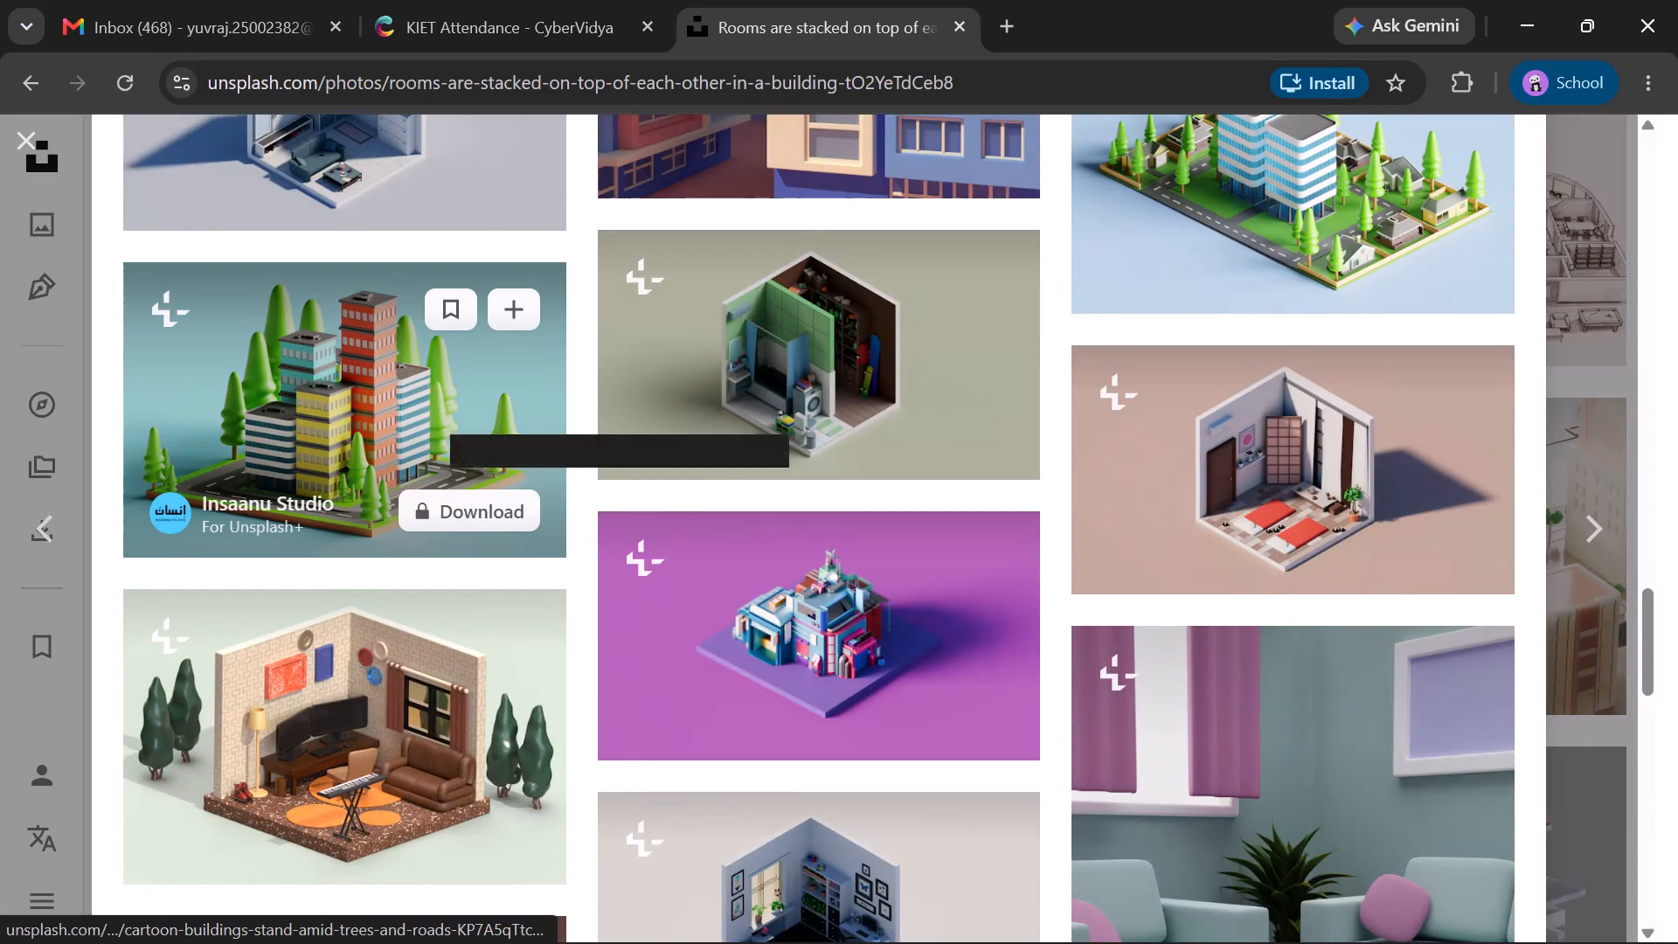
scroll(437, 414, down, 1)
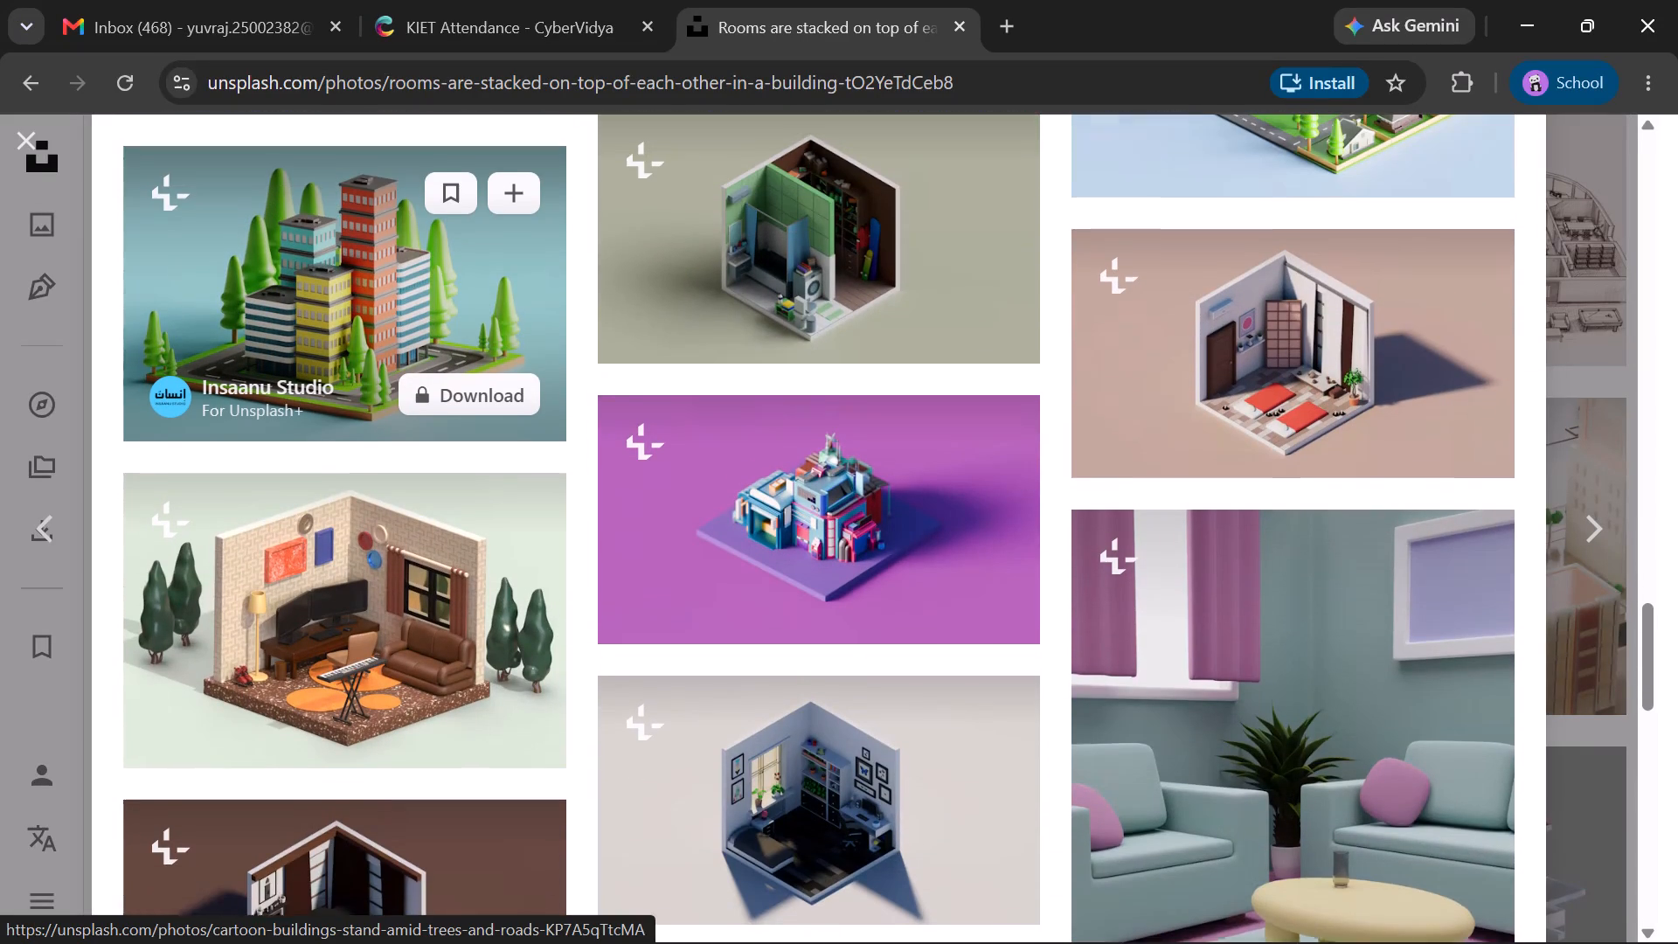
scroll(437, 414, down, 1)
Open the image of cartoon buildings amid trees and roads, and browse its series and related images for a suitable 3D city picture.
click(336, 316)
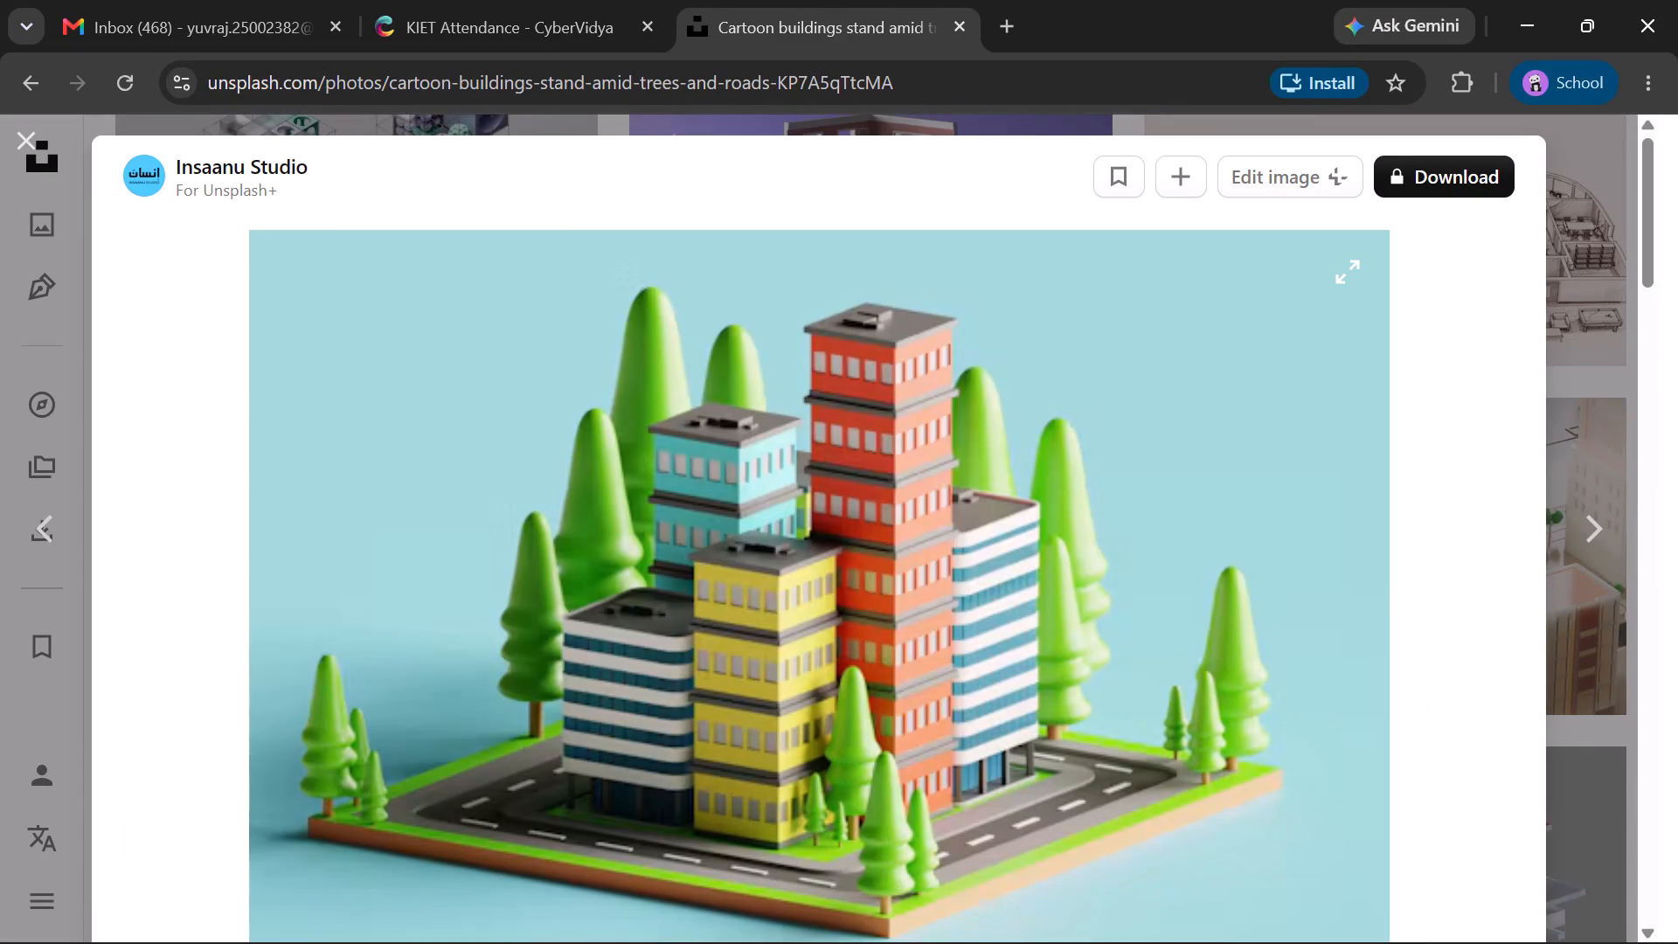
scroll(1075, 619, down, 8)
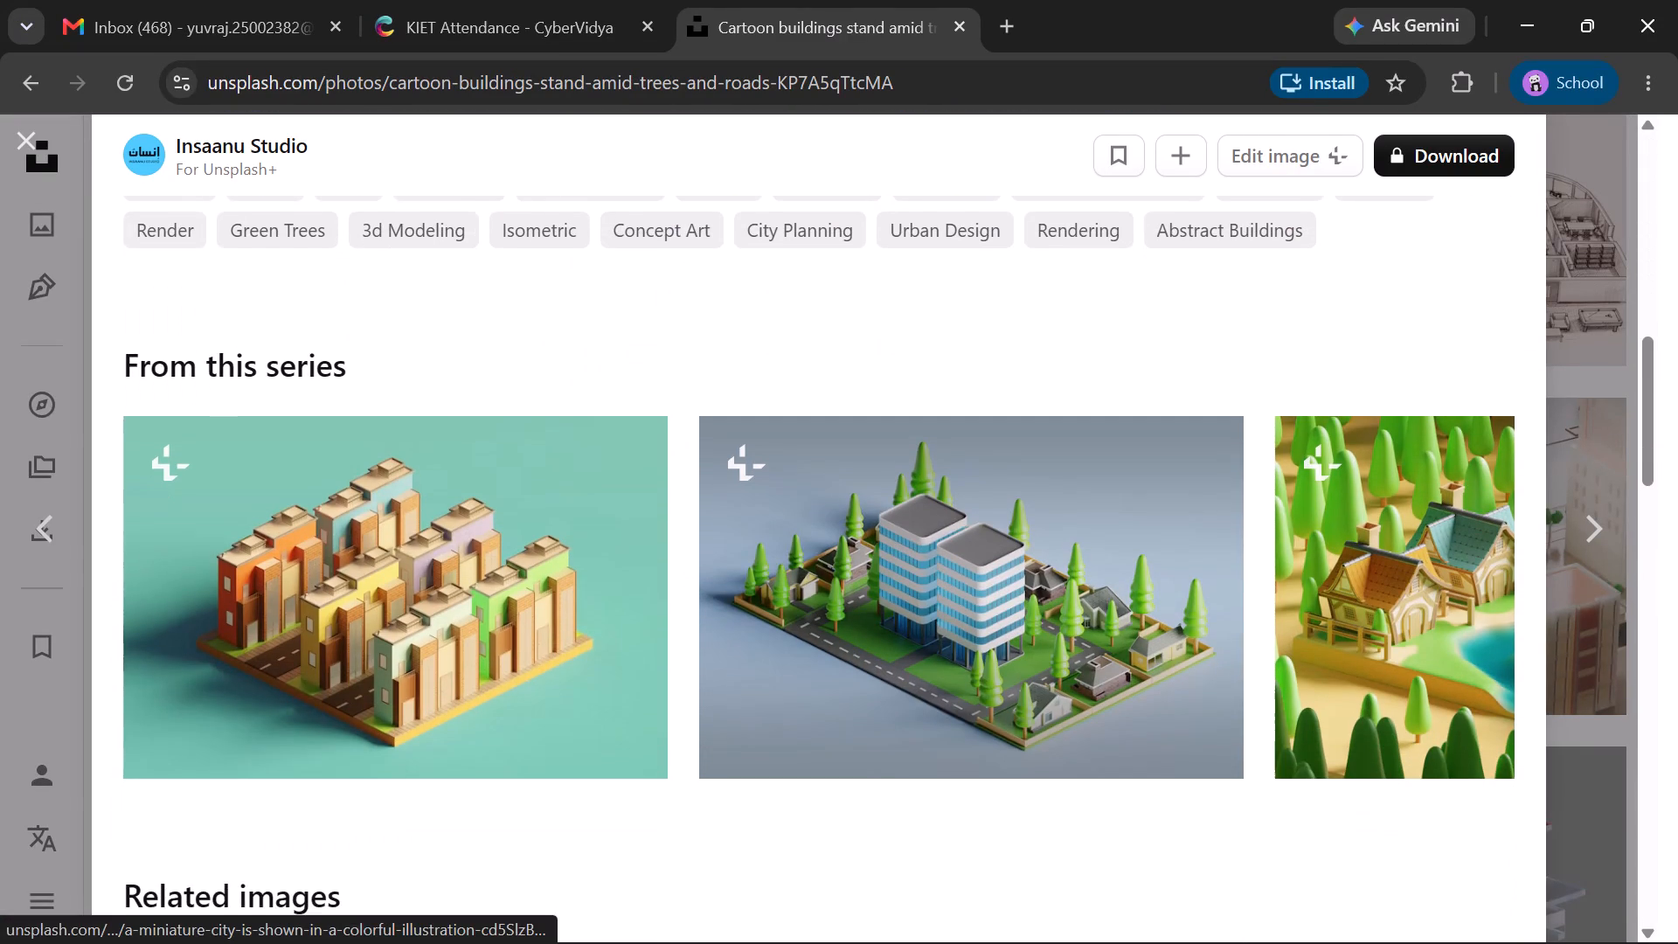
scroll(1075, 619, down, 4)
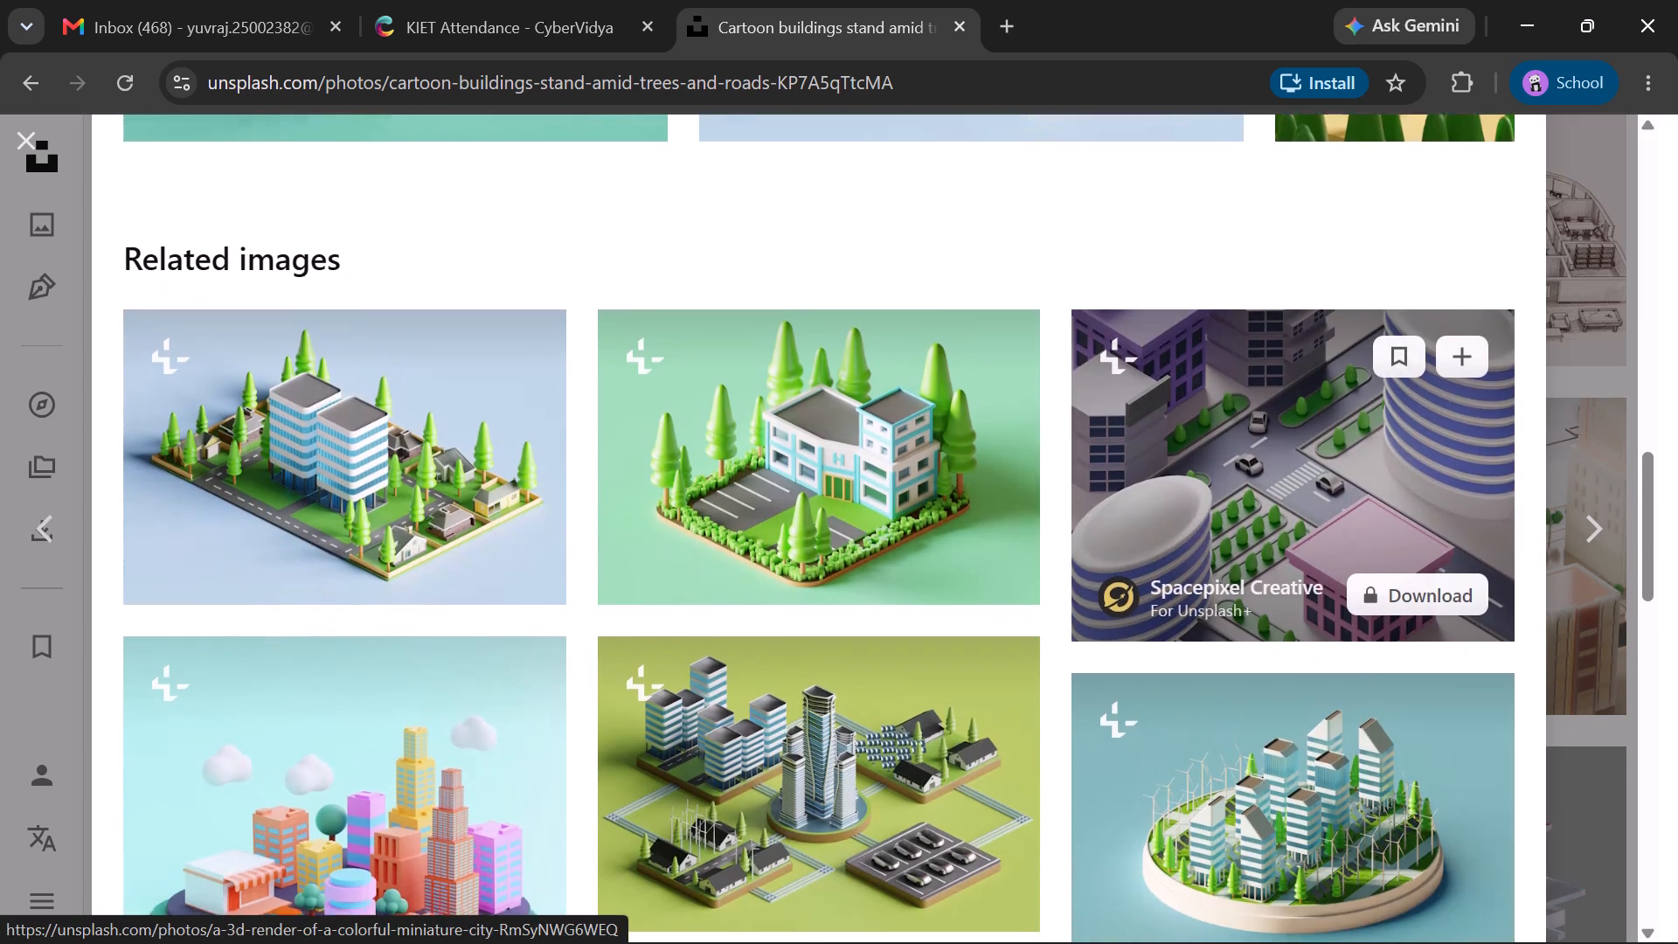
scroll(1075, 619, down, 5)
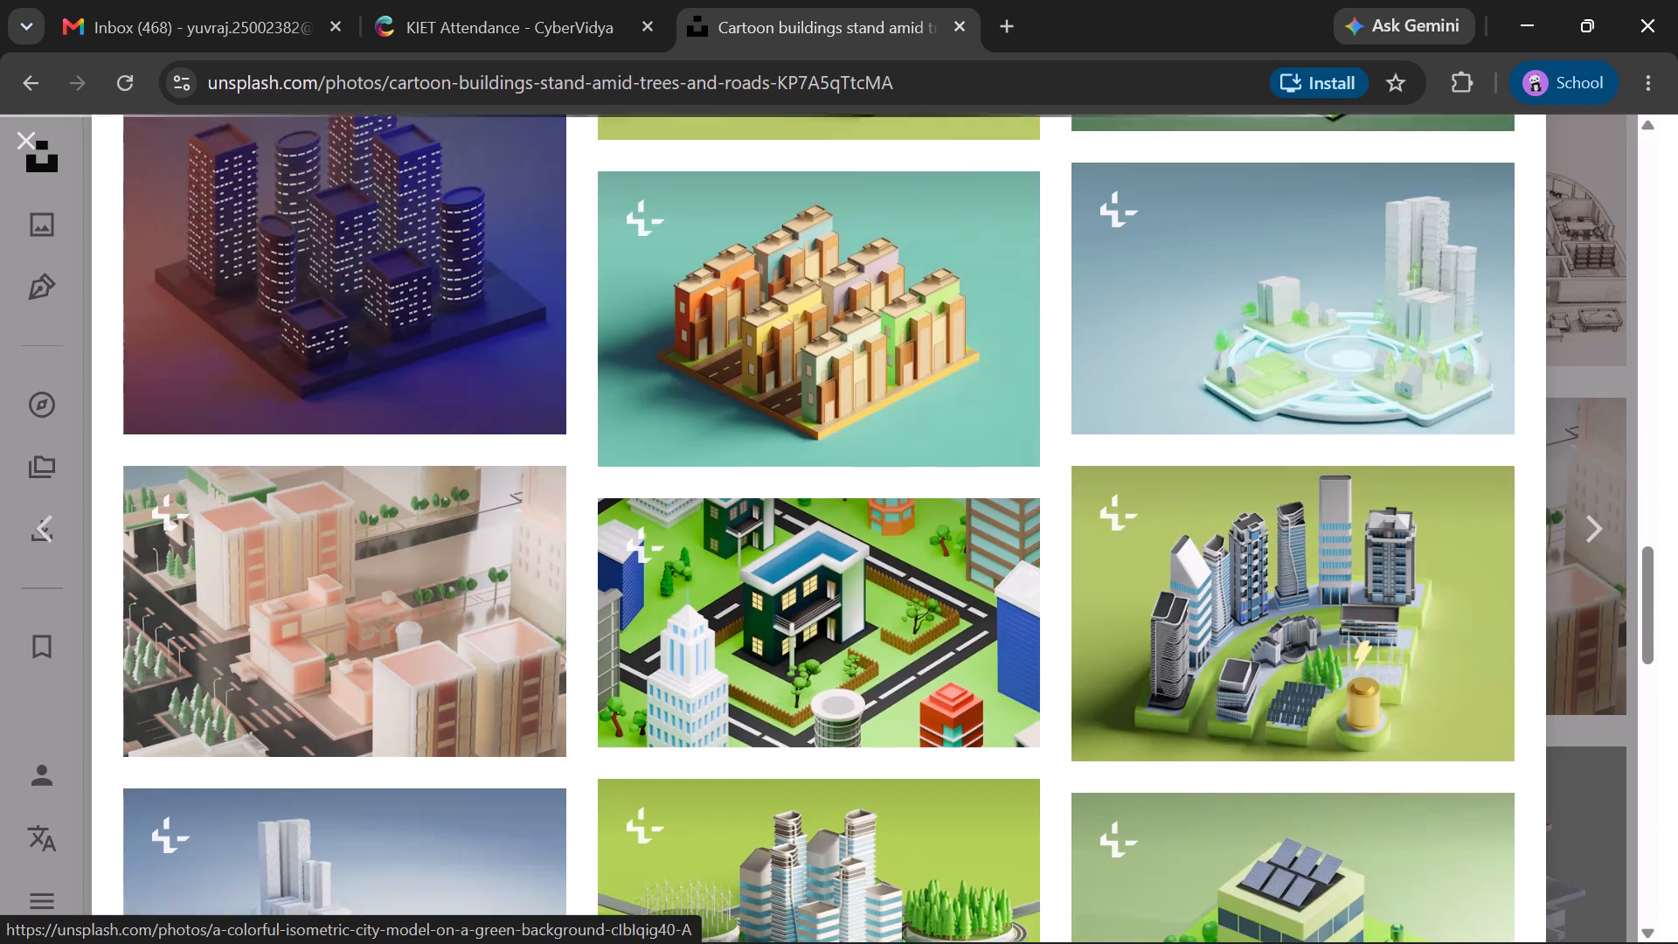
scroll(1075, 619, down, 1)
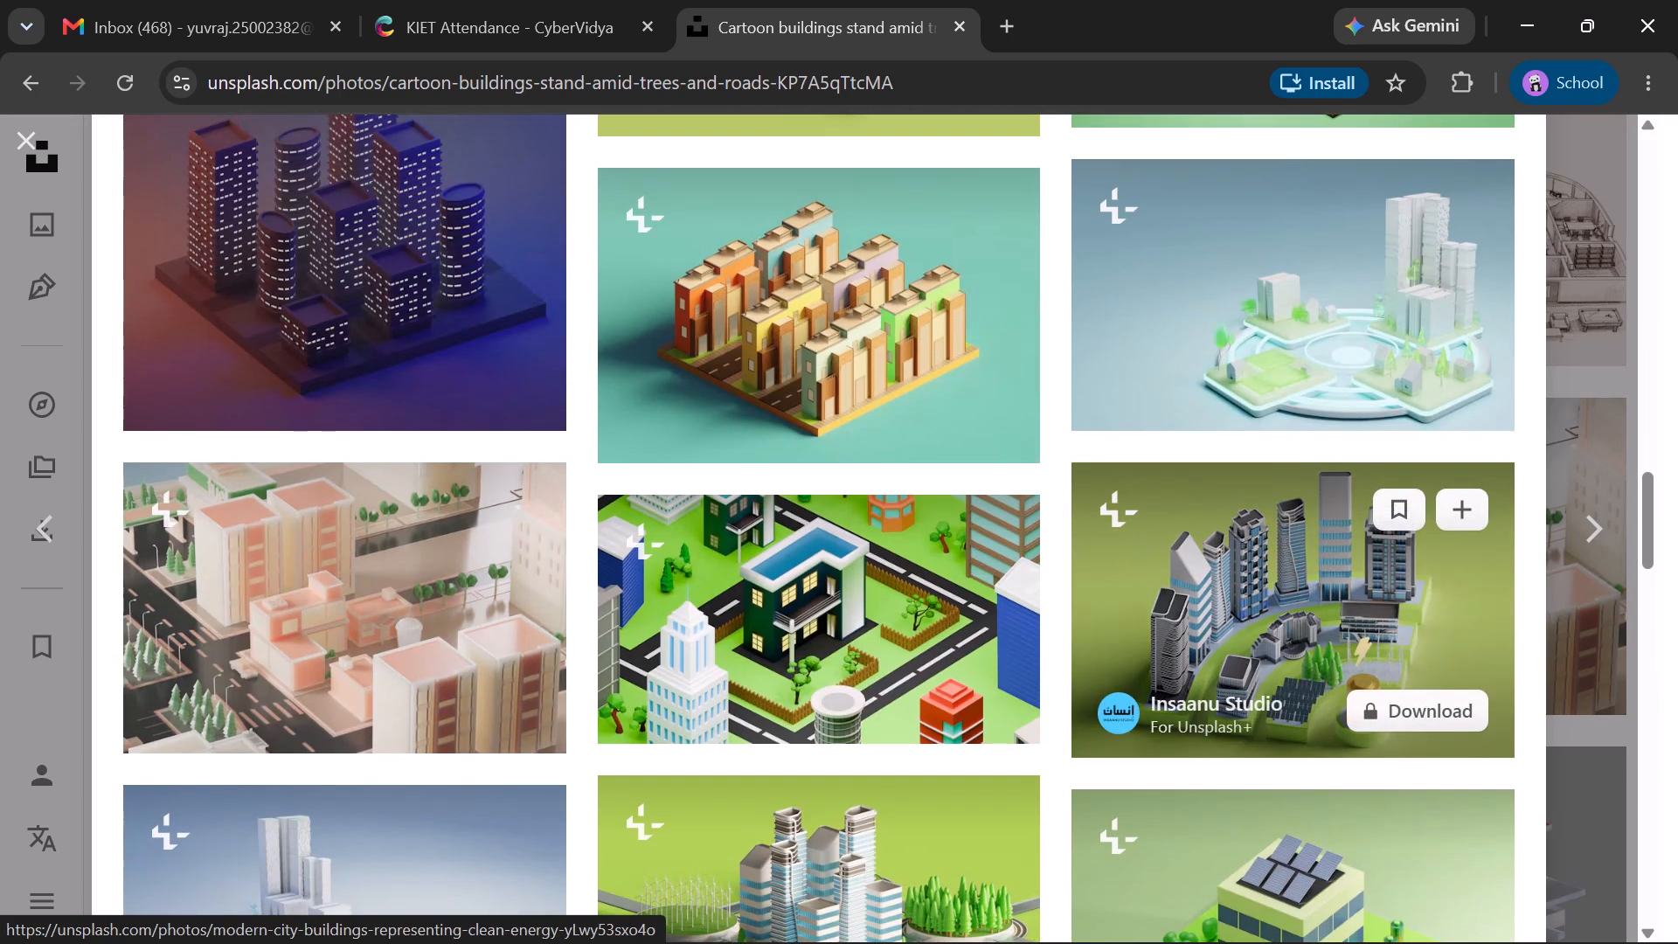
scroll(1075, 619, down, 6)
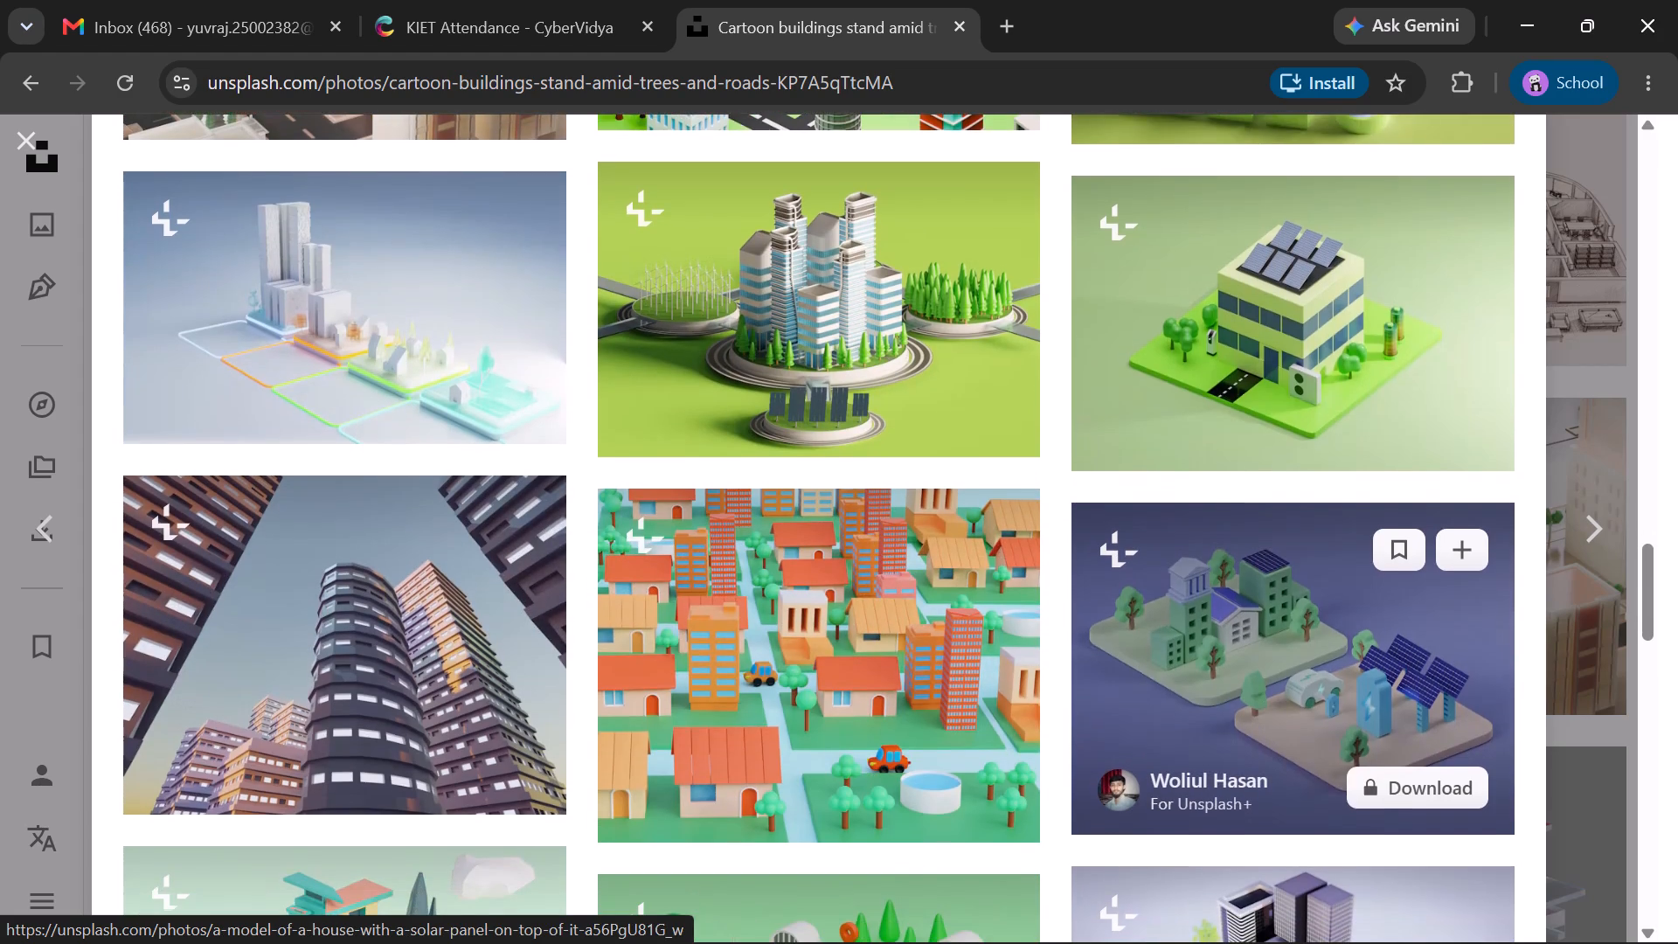
scroll(1075, 619, down, 2)
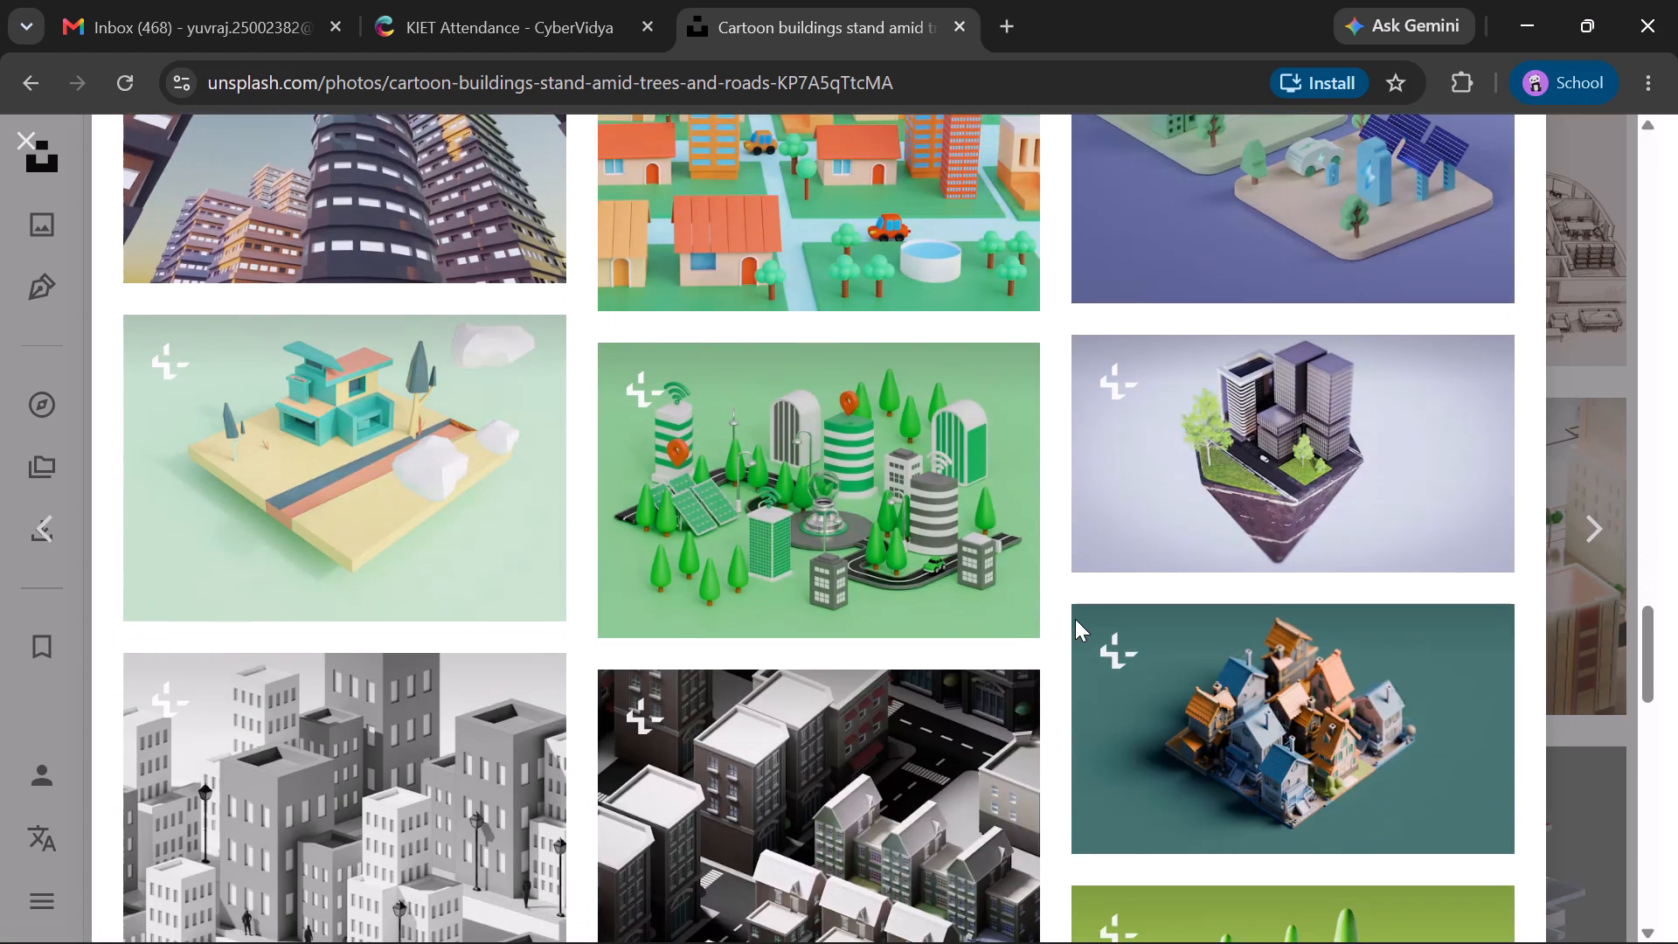
scroll(1075, 619, down, 5)
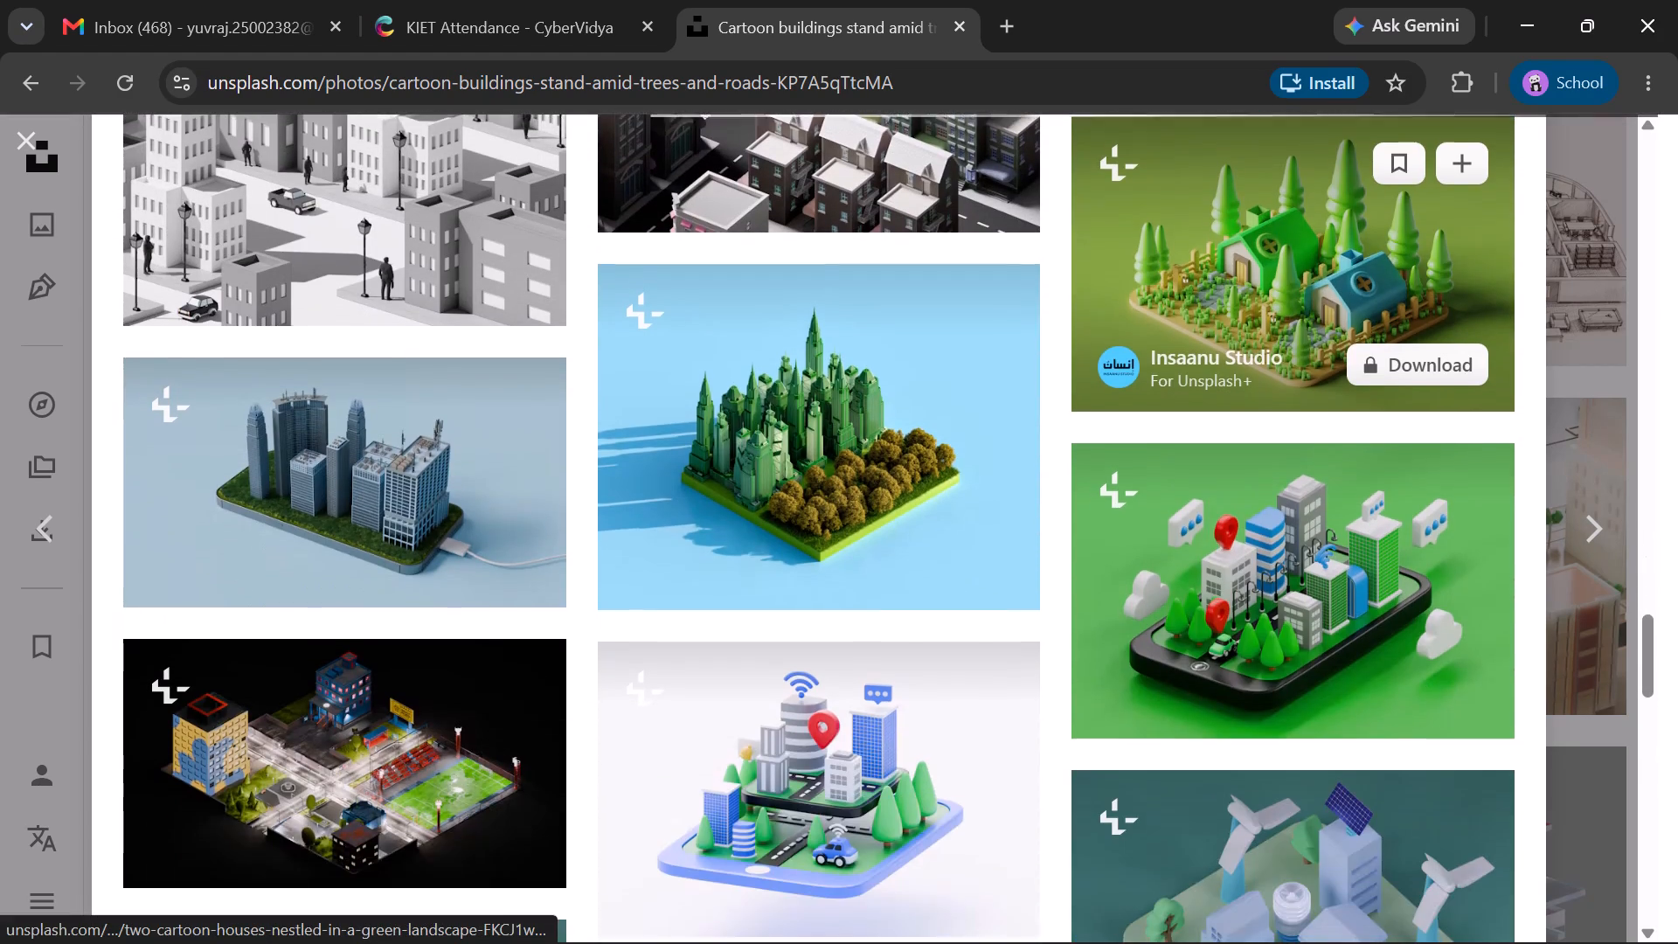
scroll(1075, 619, down, 6)
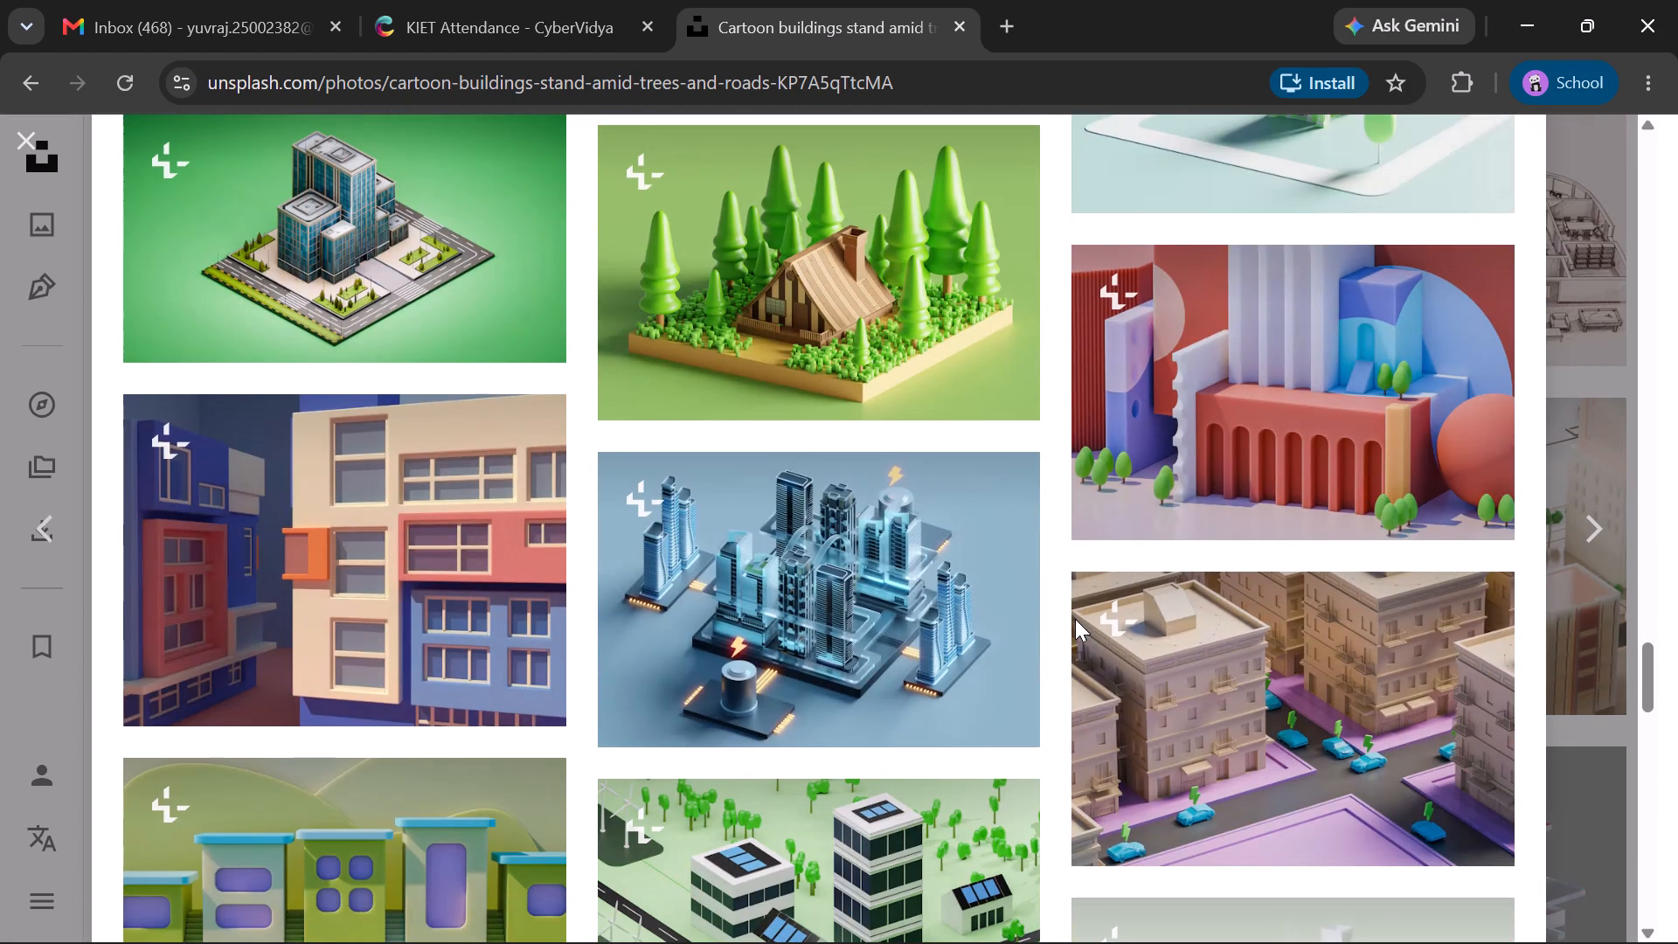
scroll(1075, 619, down, 3)
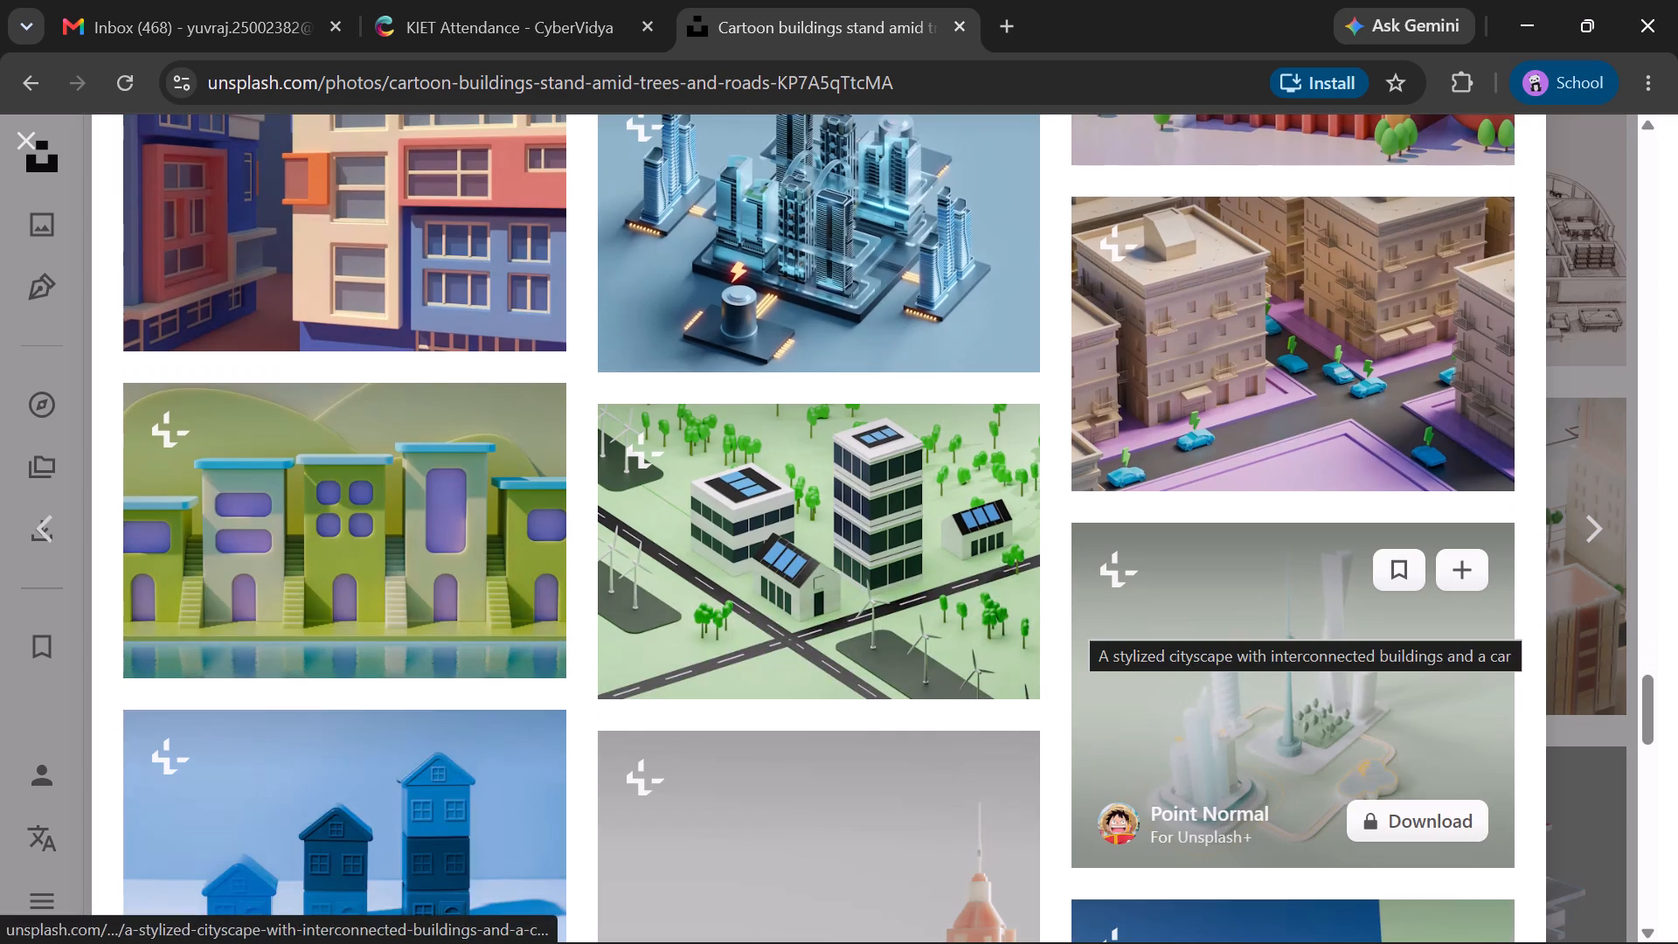
scroll(1075, 619, down, 2)
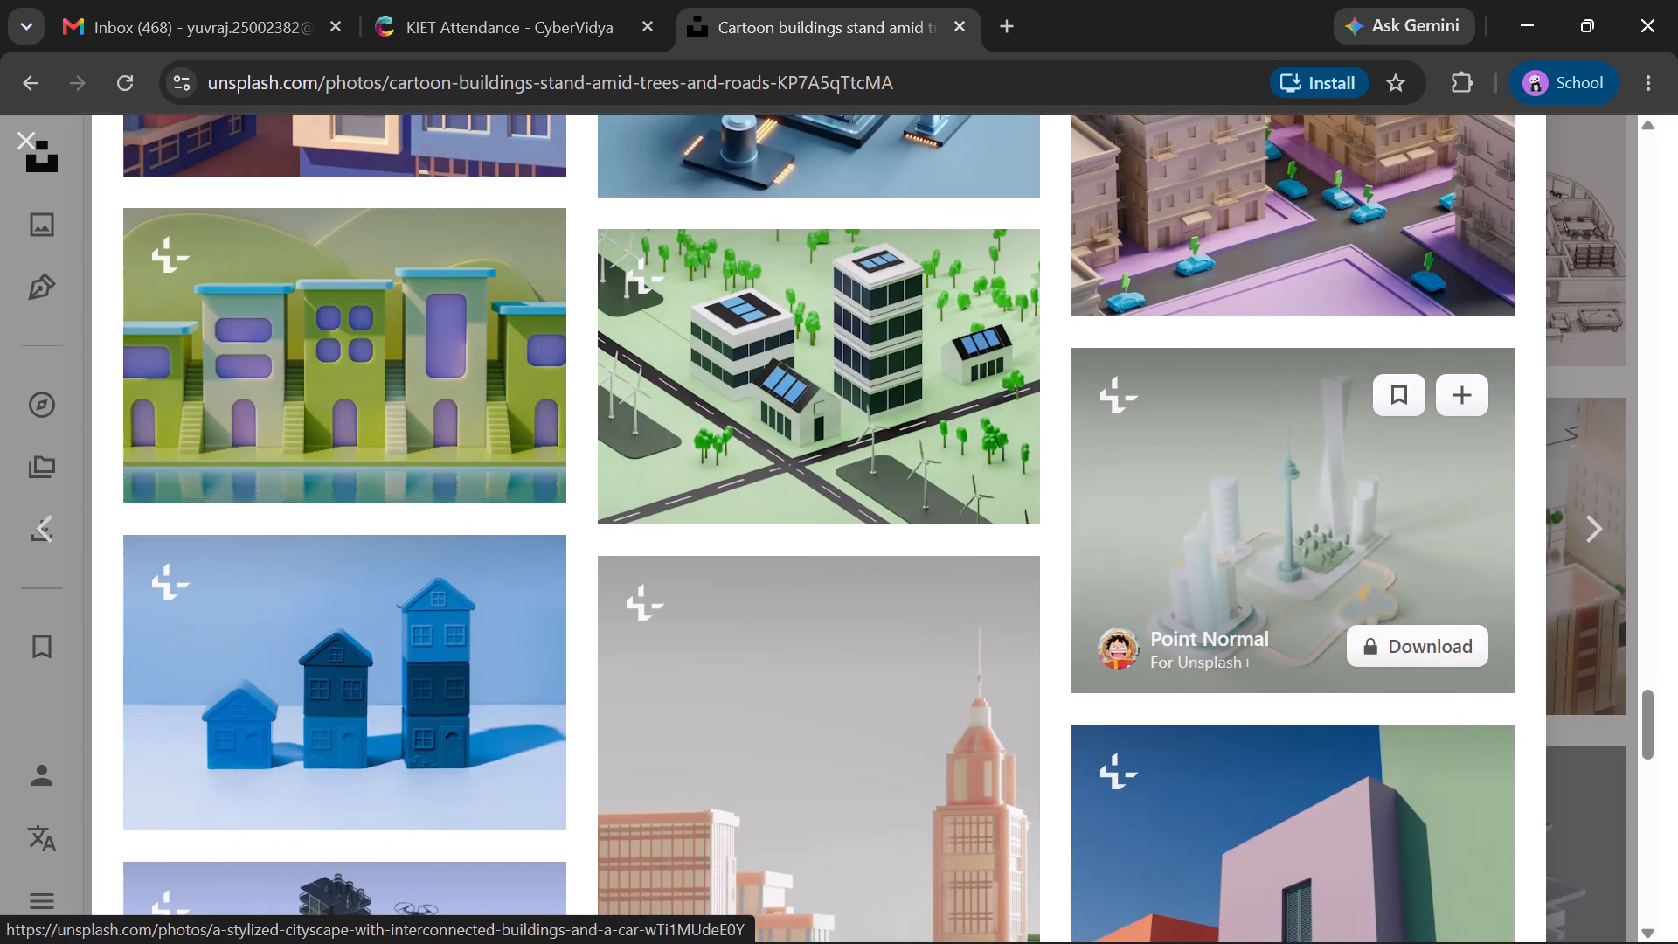
scroll(1075, 619, down, 4)
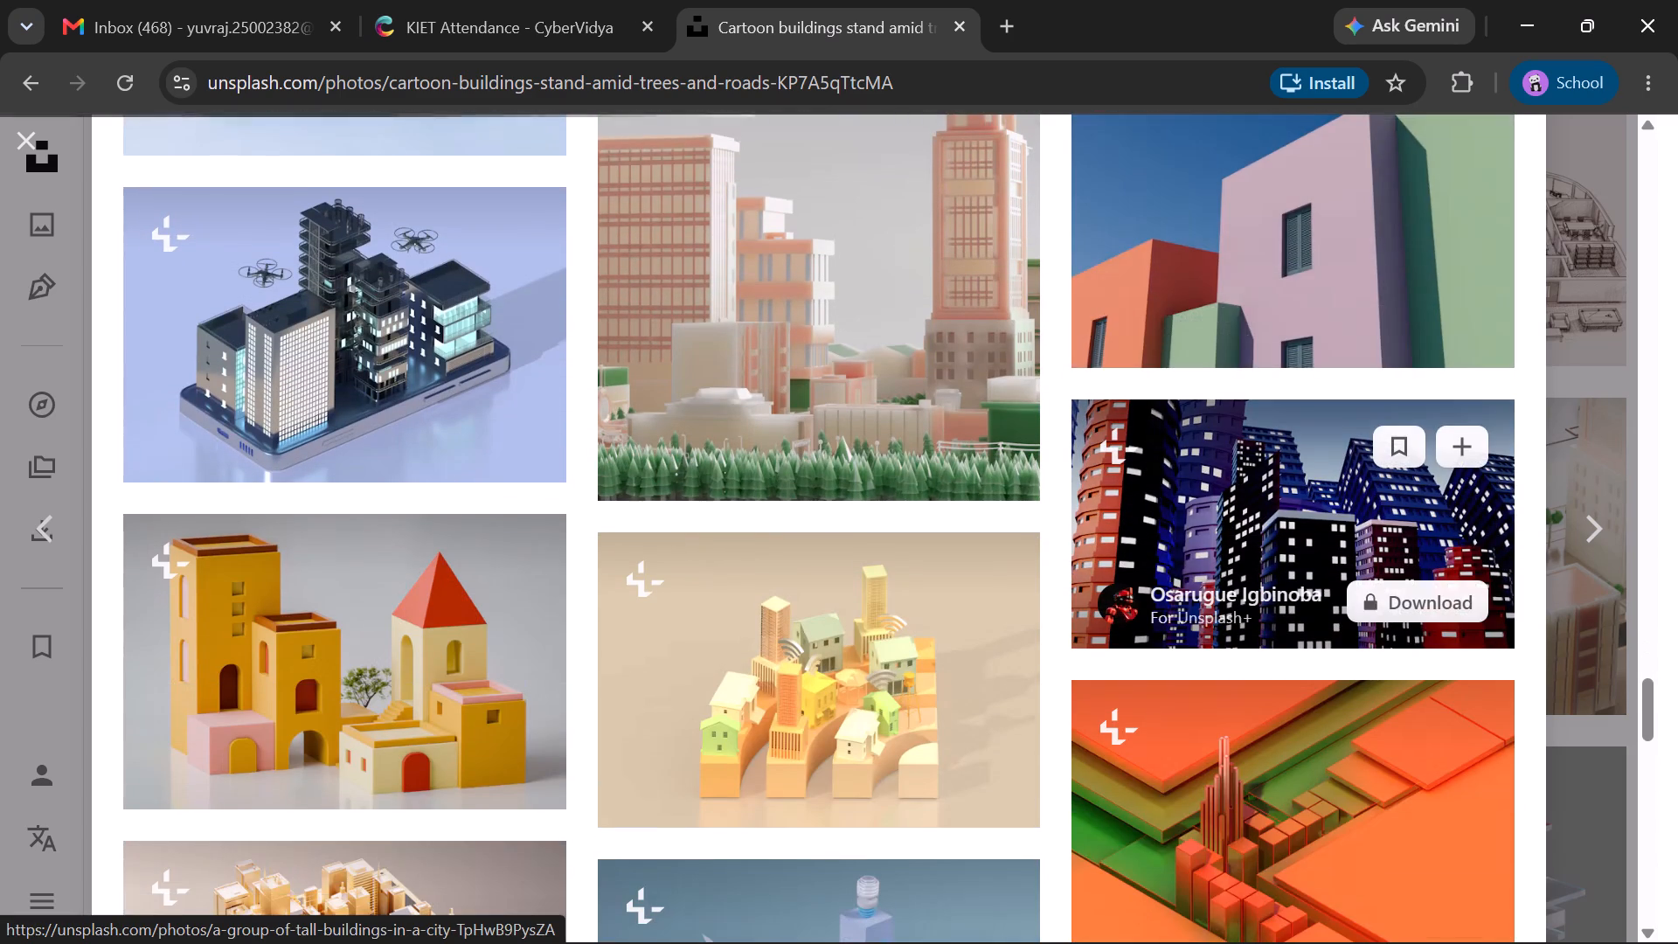
scroll(1075, 619, down, 7)
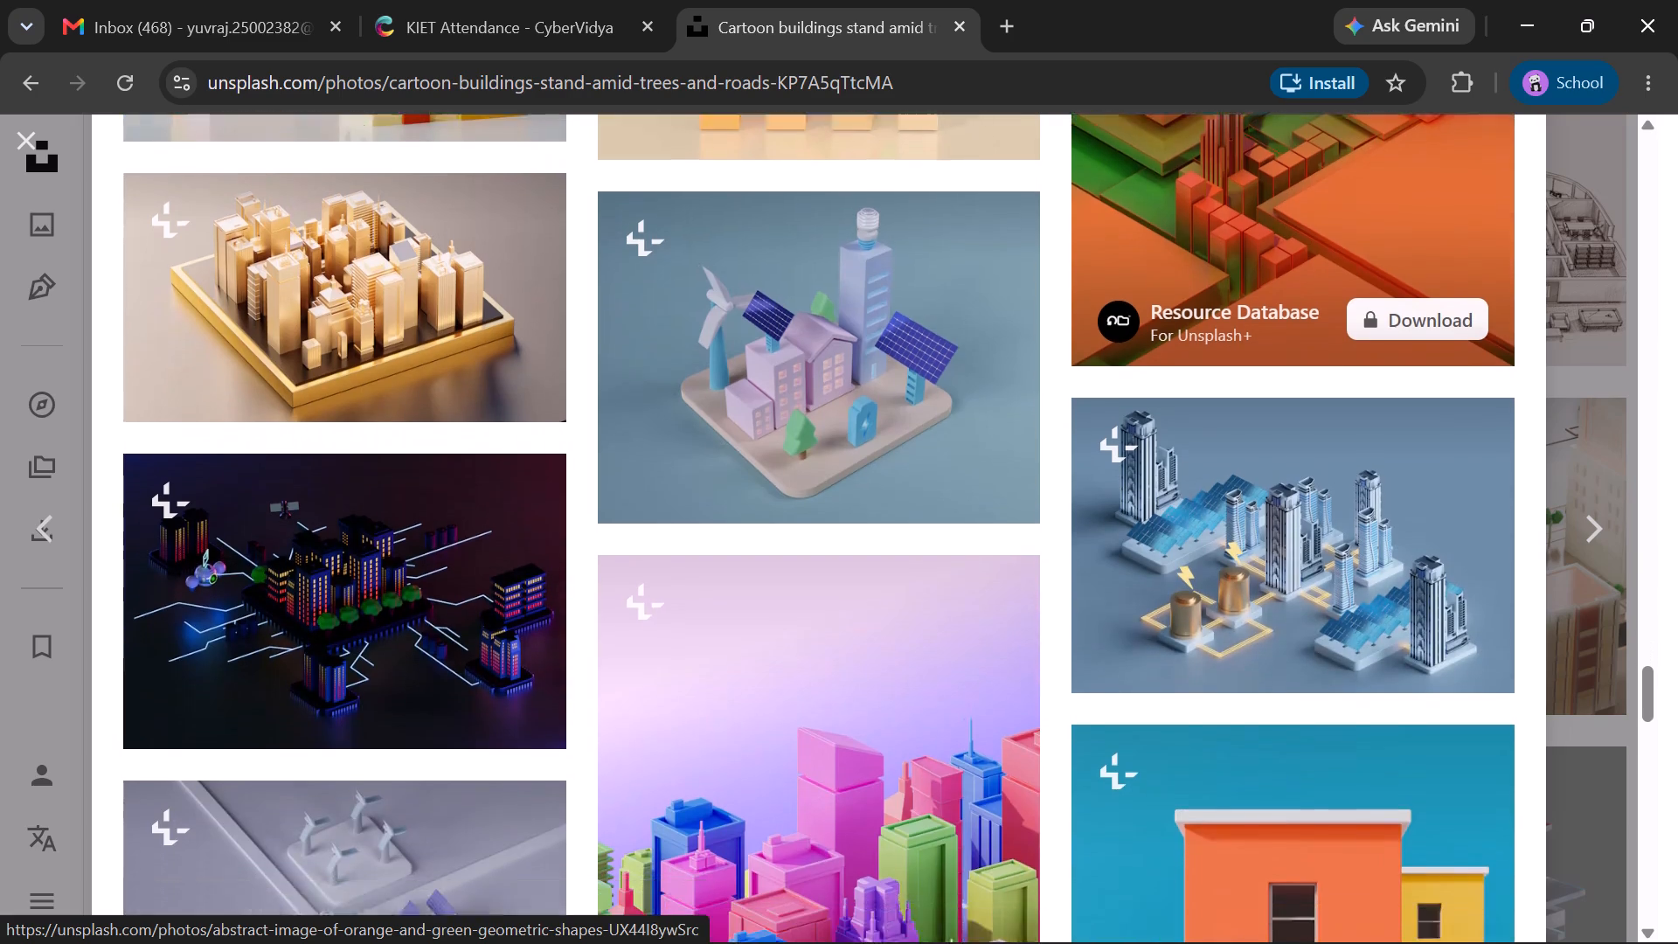
scroll(1075, 619, down, 2)
scroll(1075, 619, up, 2)
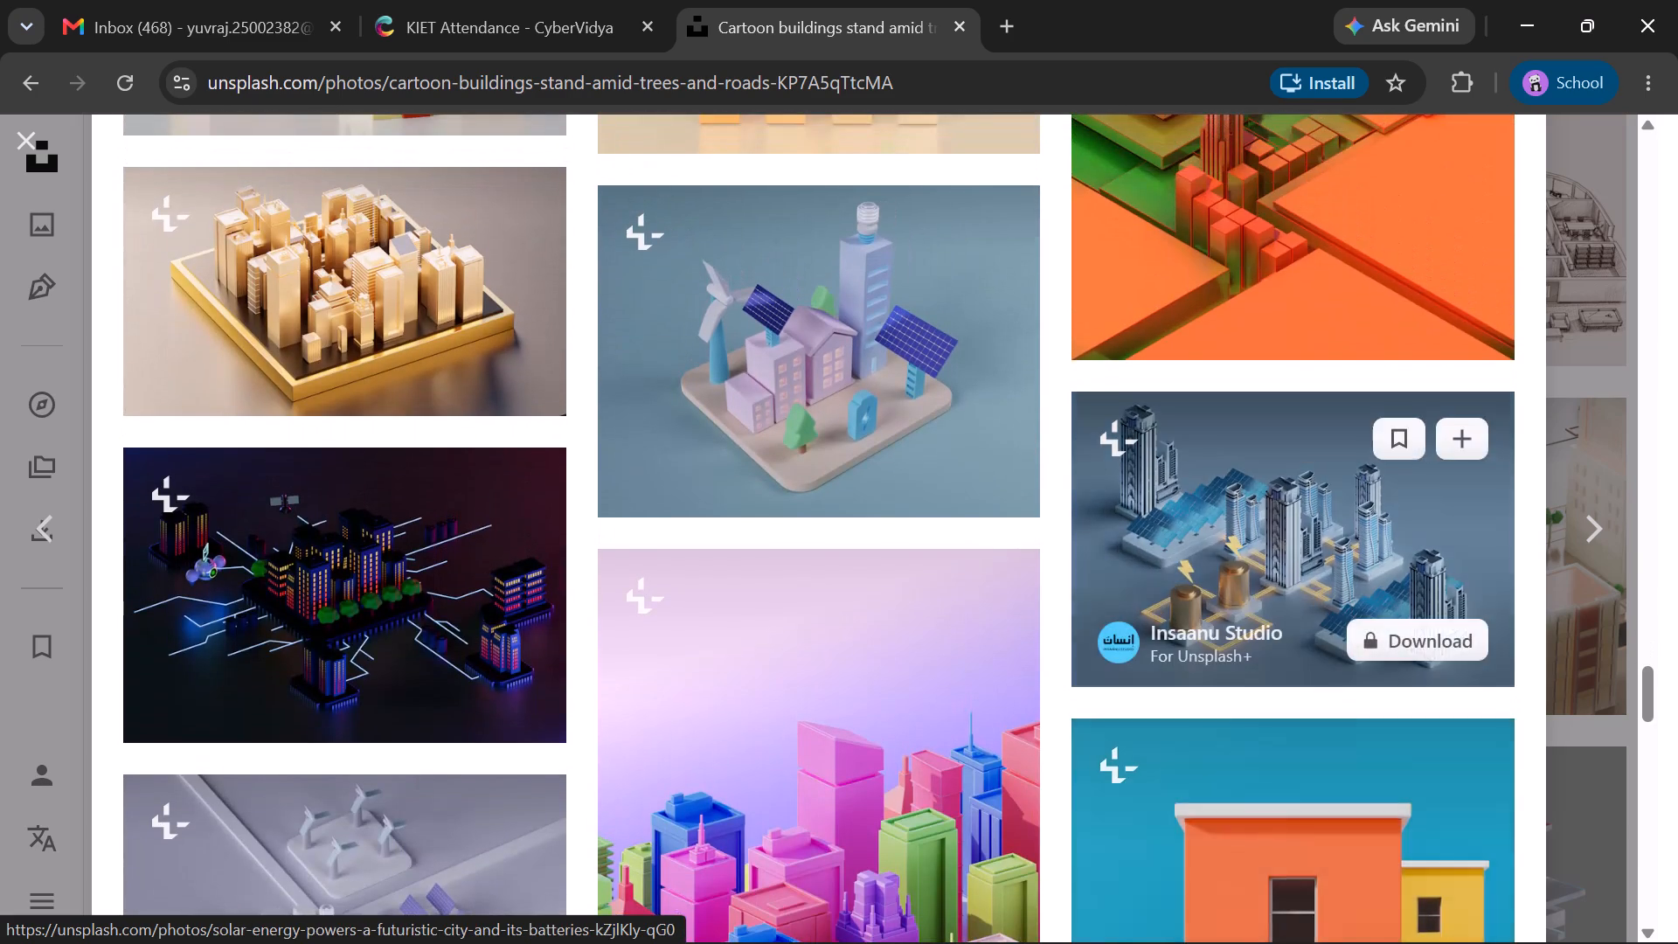
scroll(1075, 619, up, 1)
Open the 3D rendering of a golden city with skyscrapers and capture a rectangular screenshot covering the city model.
click(371, 415)
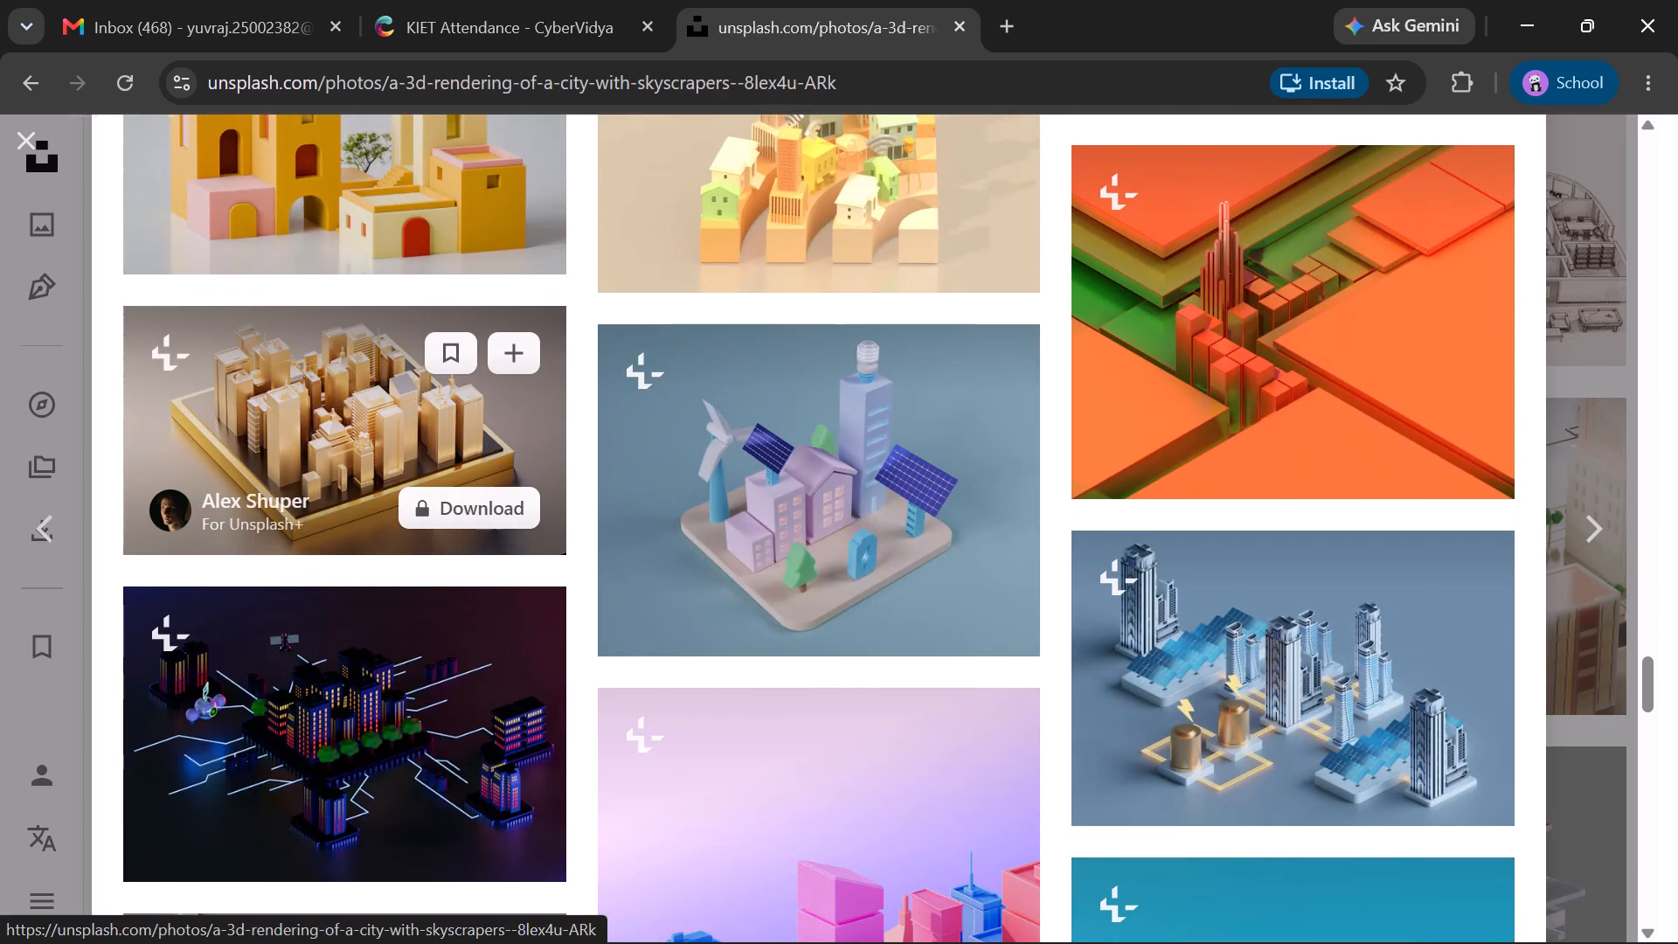
scroll(929, 605, down, 6)
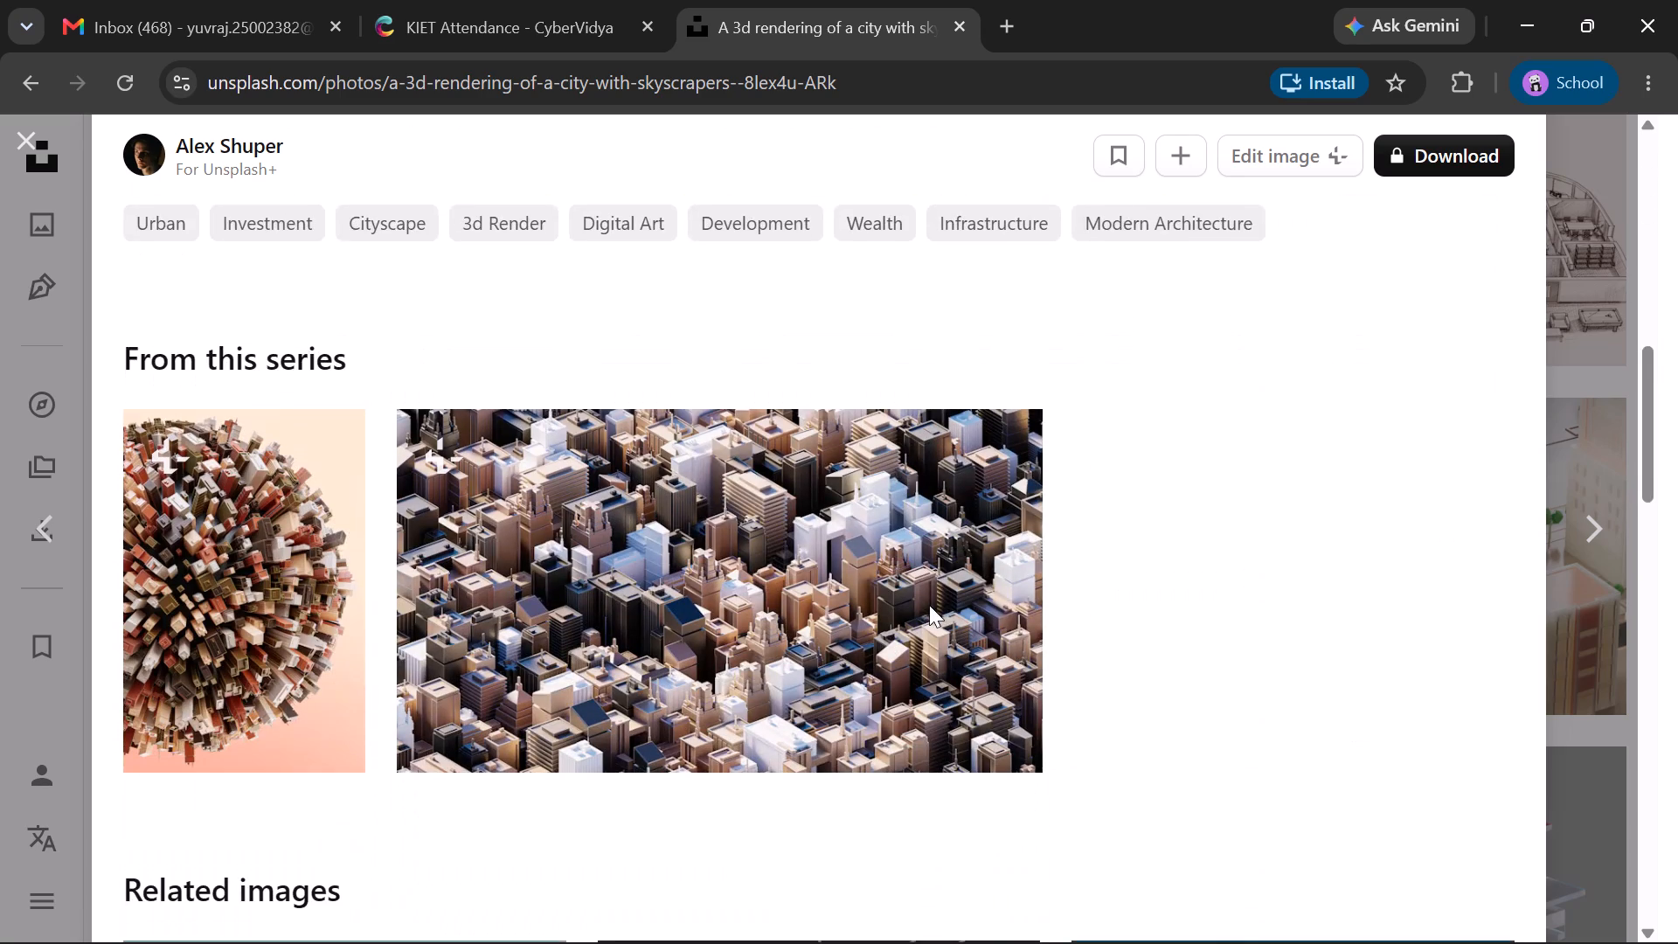
scroll(929, 605, down, 4)
scroll(929, 605, up, 1)
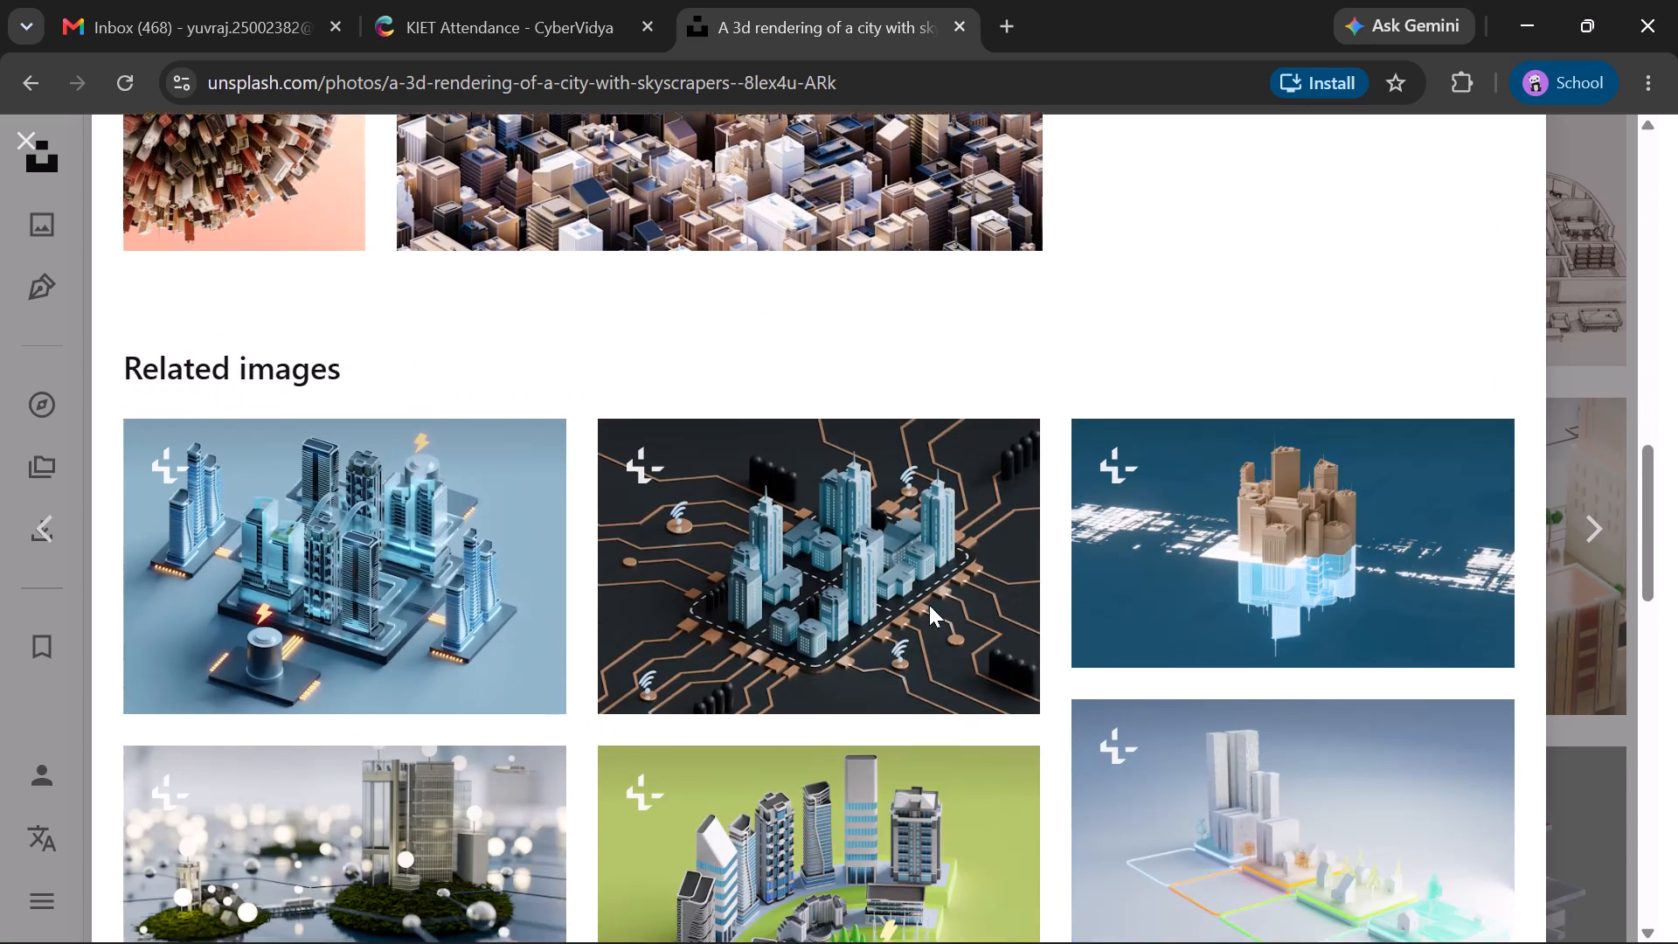
scroll(929, 605, up, 3)
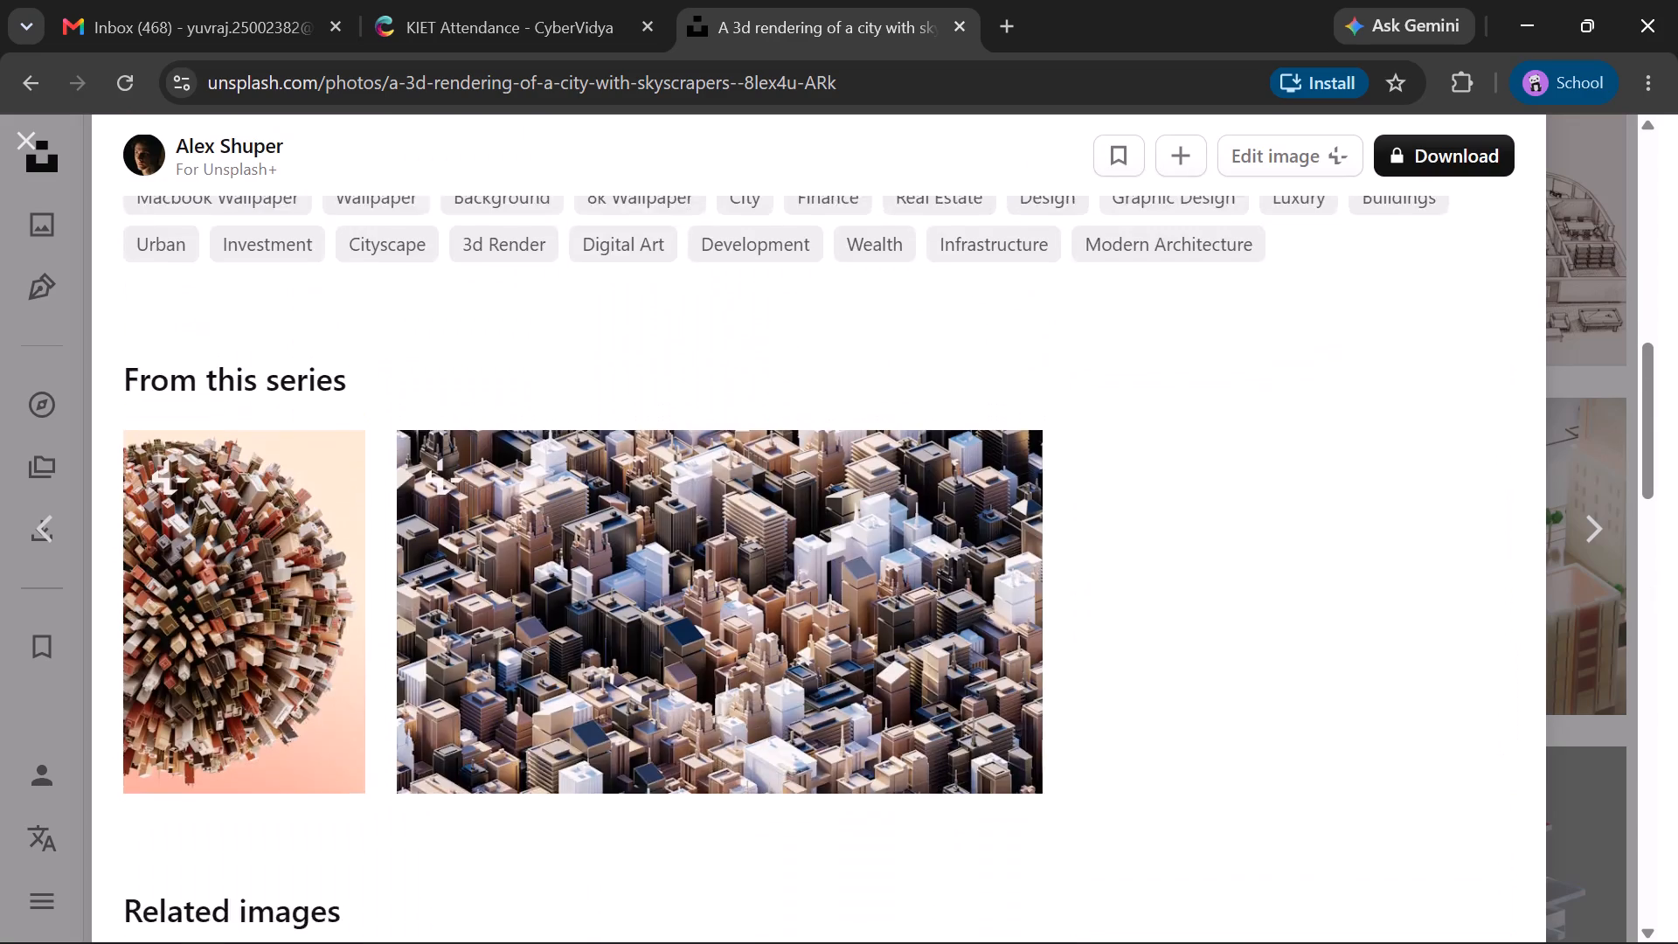
scroll(929, 605, up, 3)
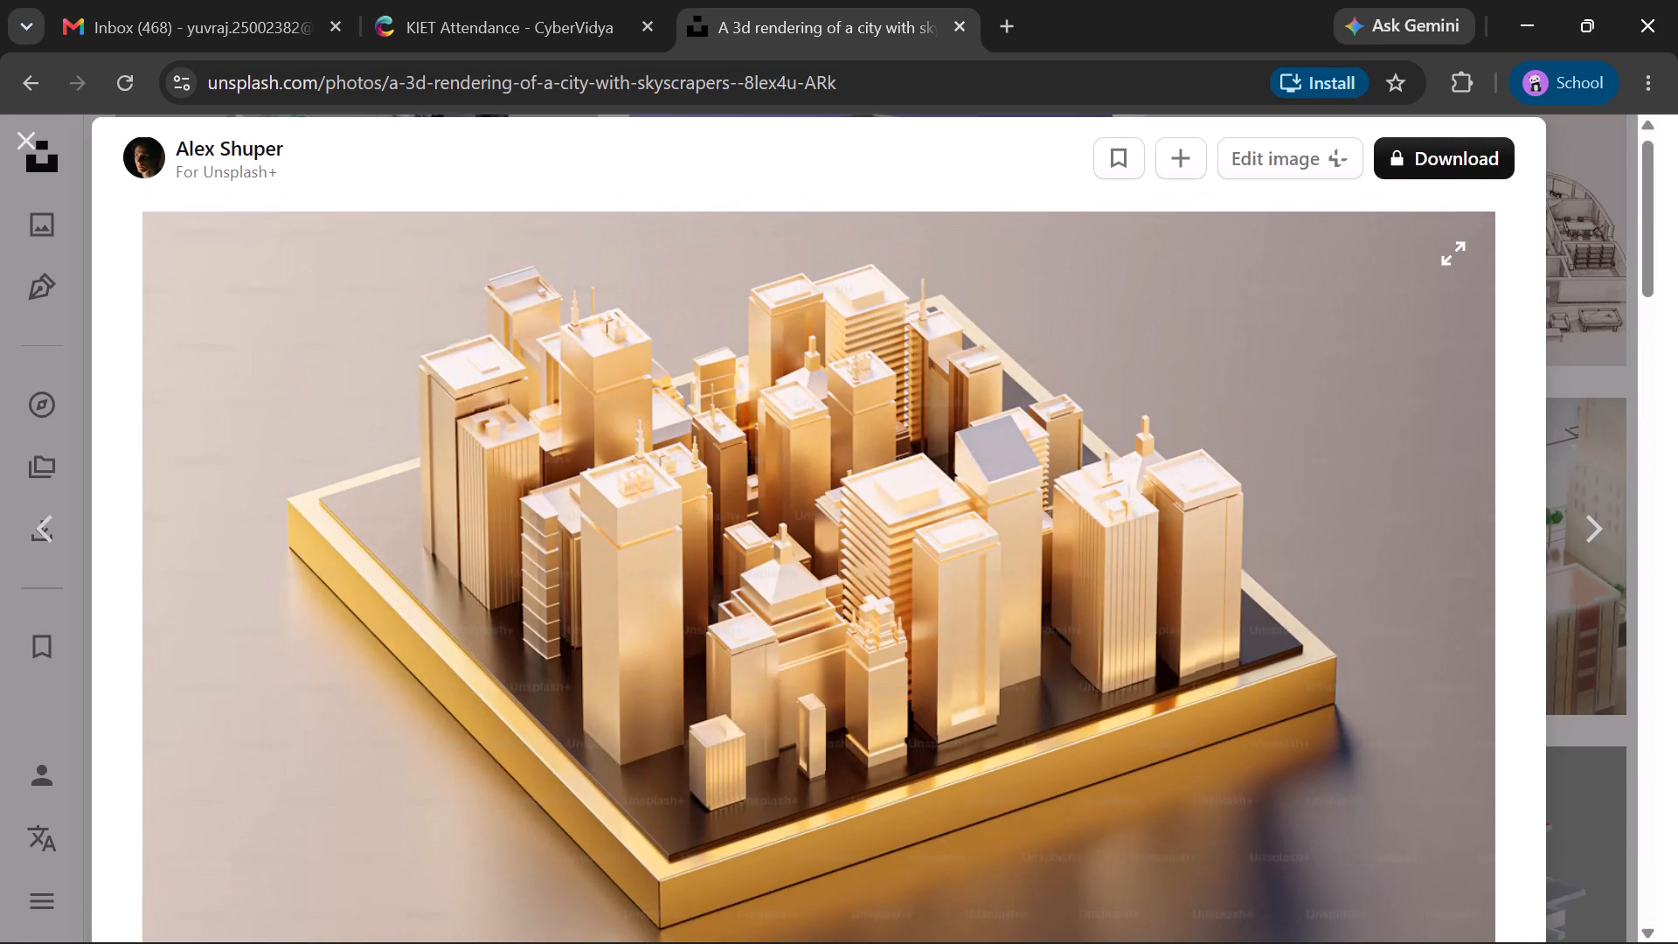
key(Print)
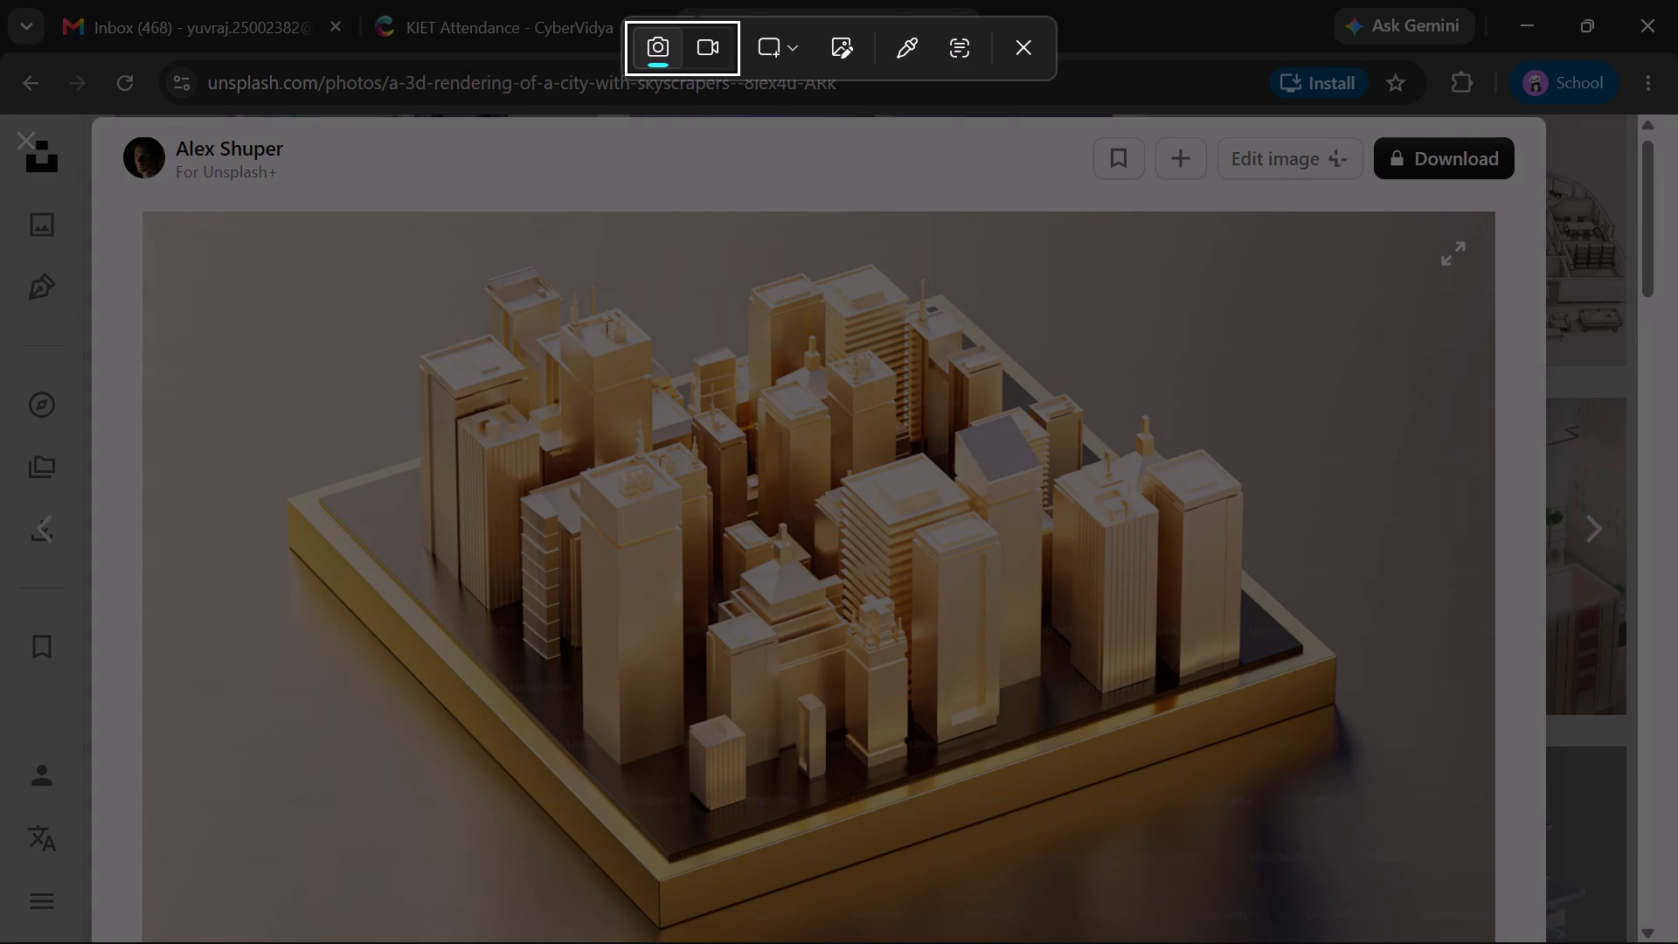
drag(199, 214, 1408, 926)
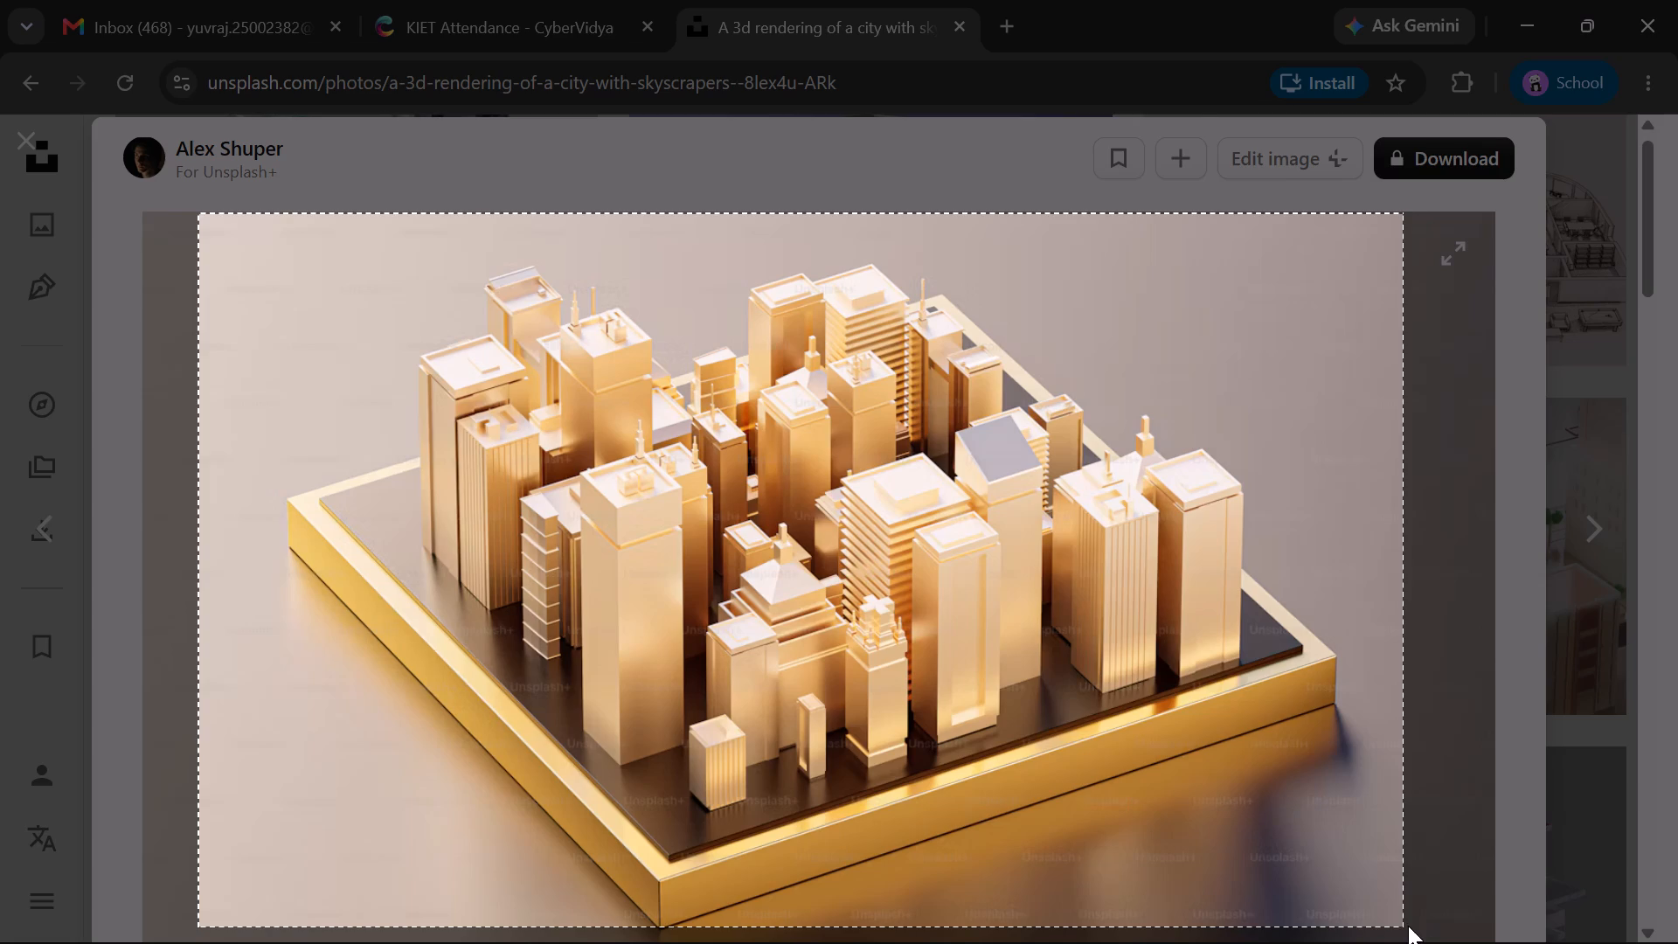
drag(1408, 926, 1420, 926)
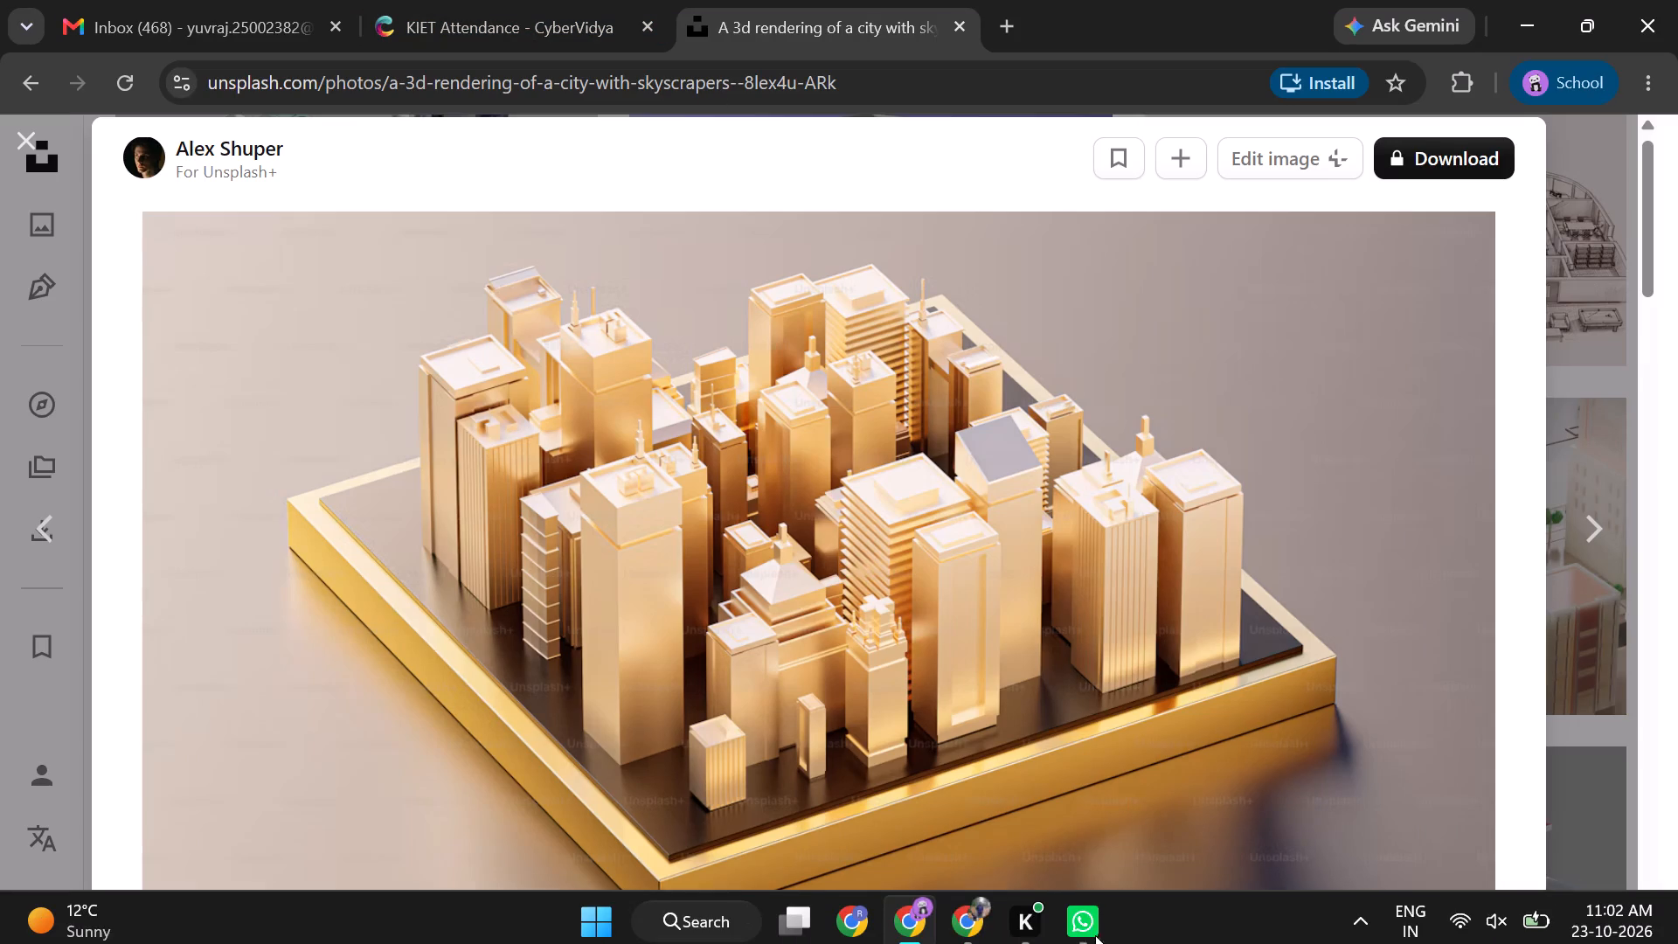
Switch to the Canva presentation and paste the captured golden city picture over the building illustration on page 4, Our solution: 3D ULPIN.
click(962, 903)
click(1243, 0)
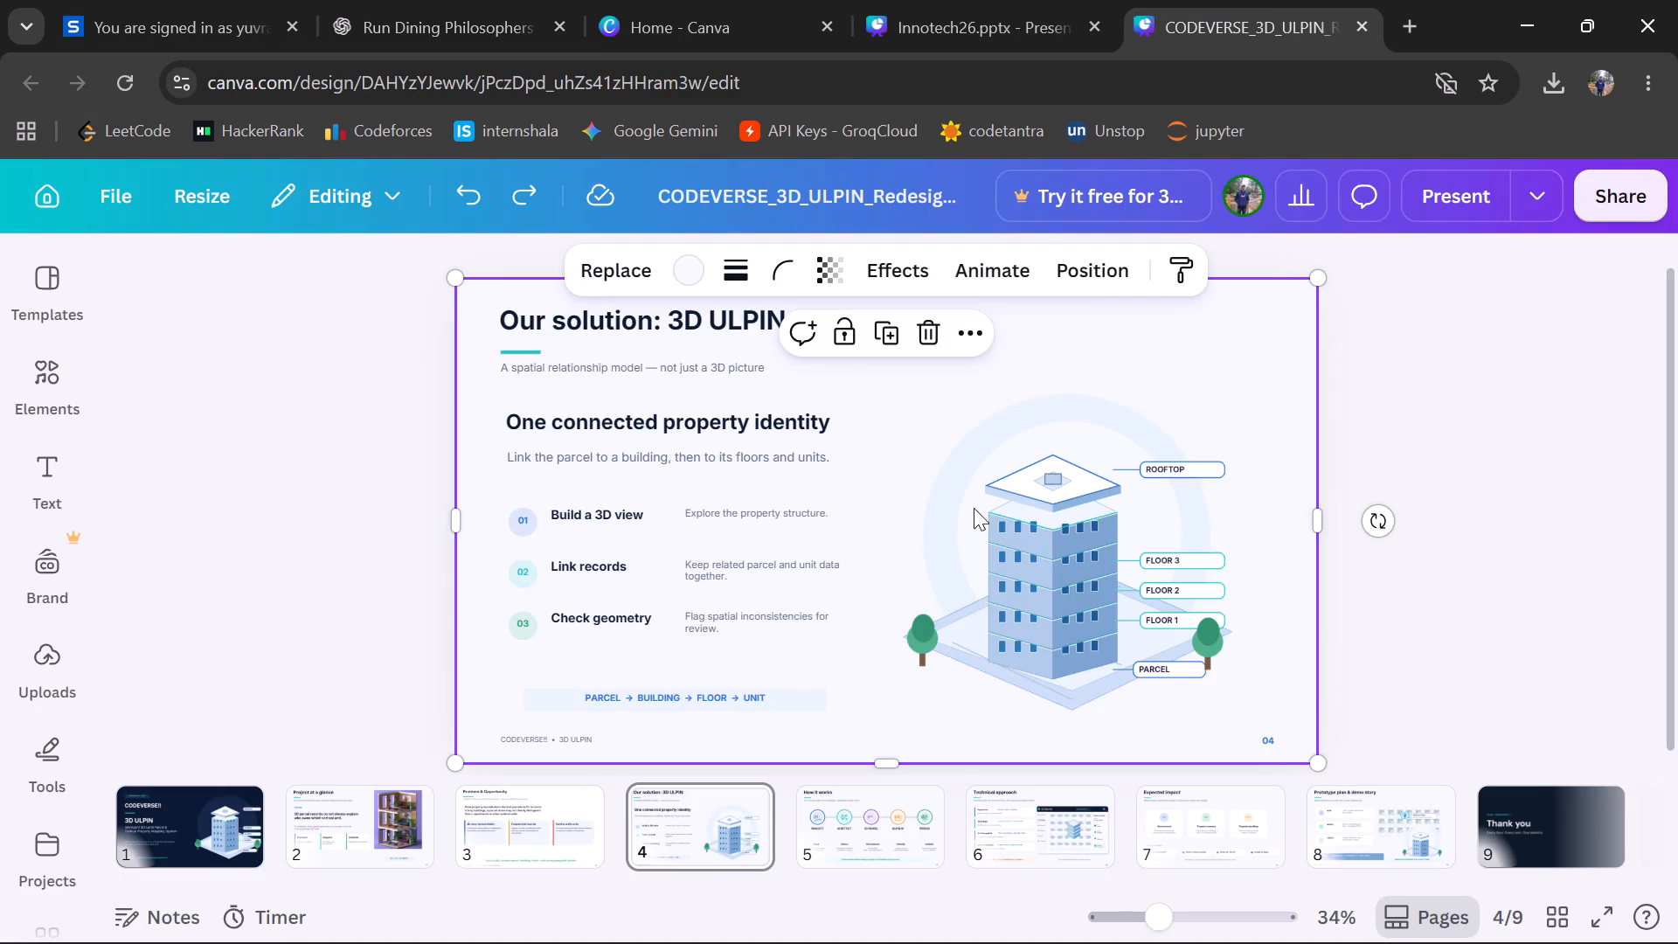
click(1092, 554)
key(ctrl+v)
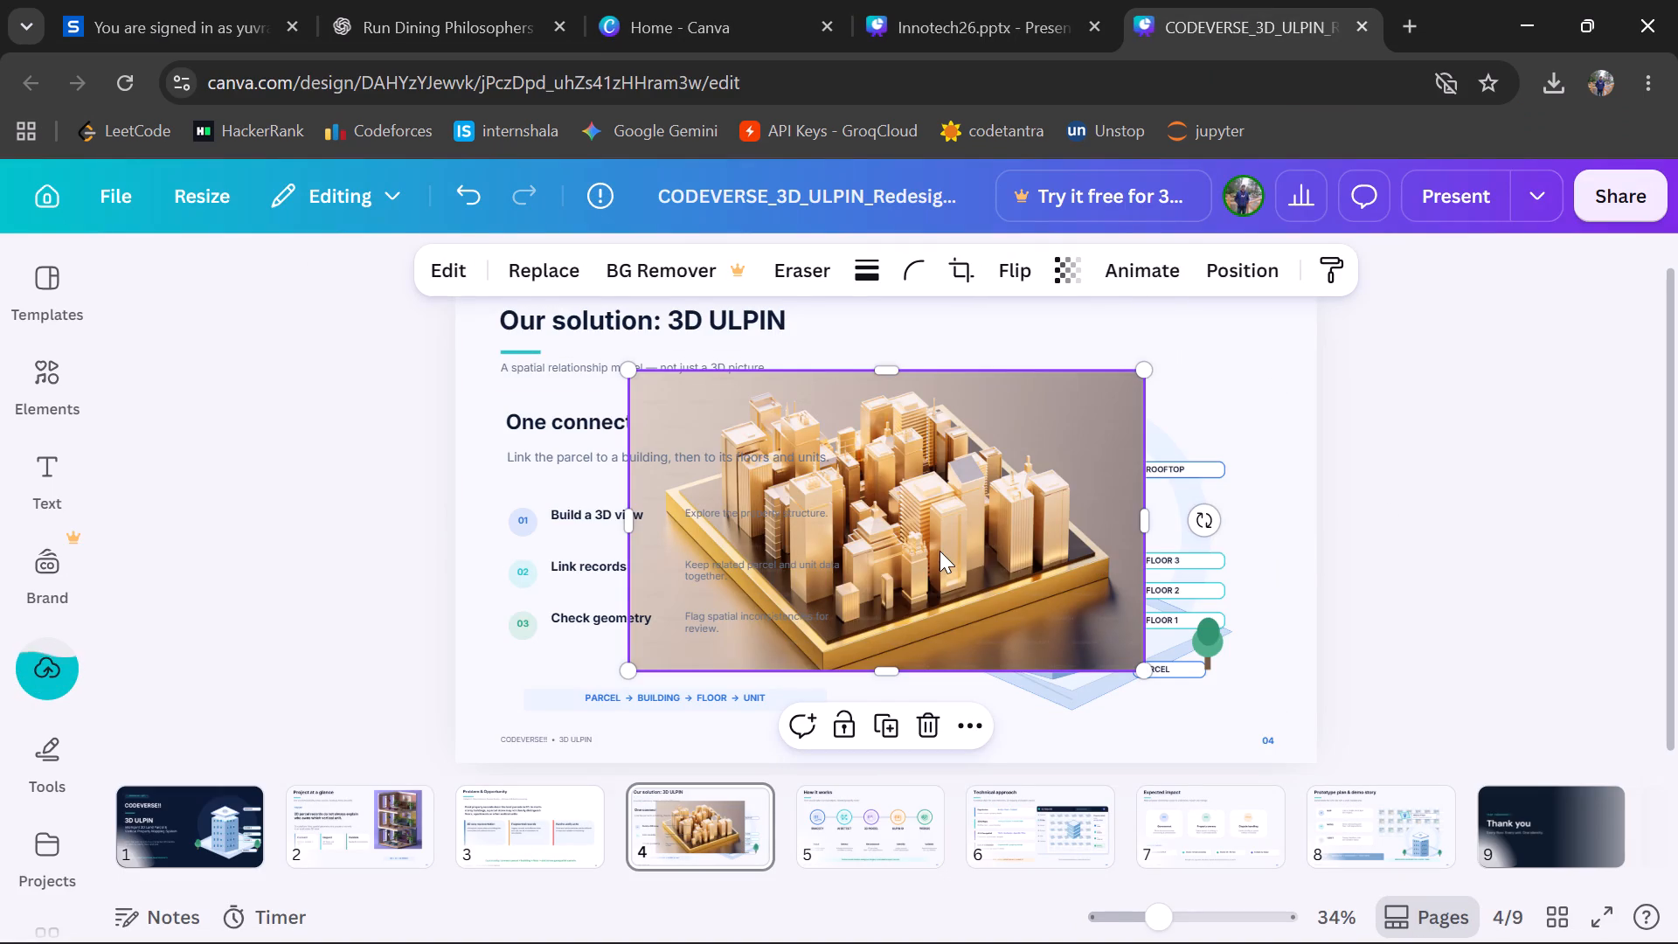
drag(940, 551, 1120, 596)
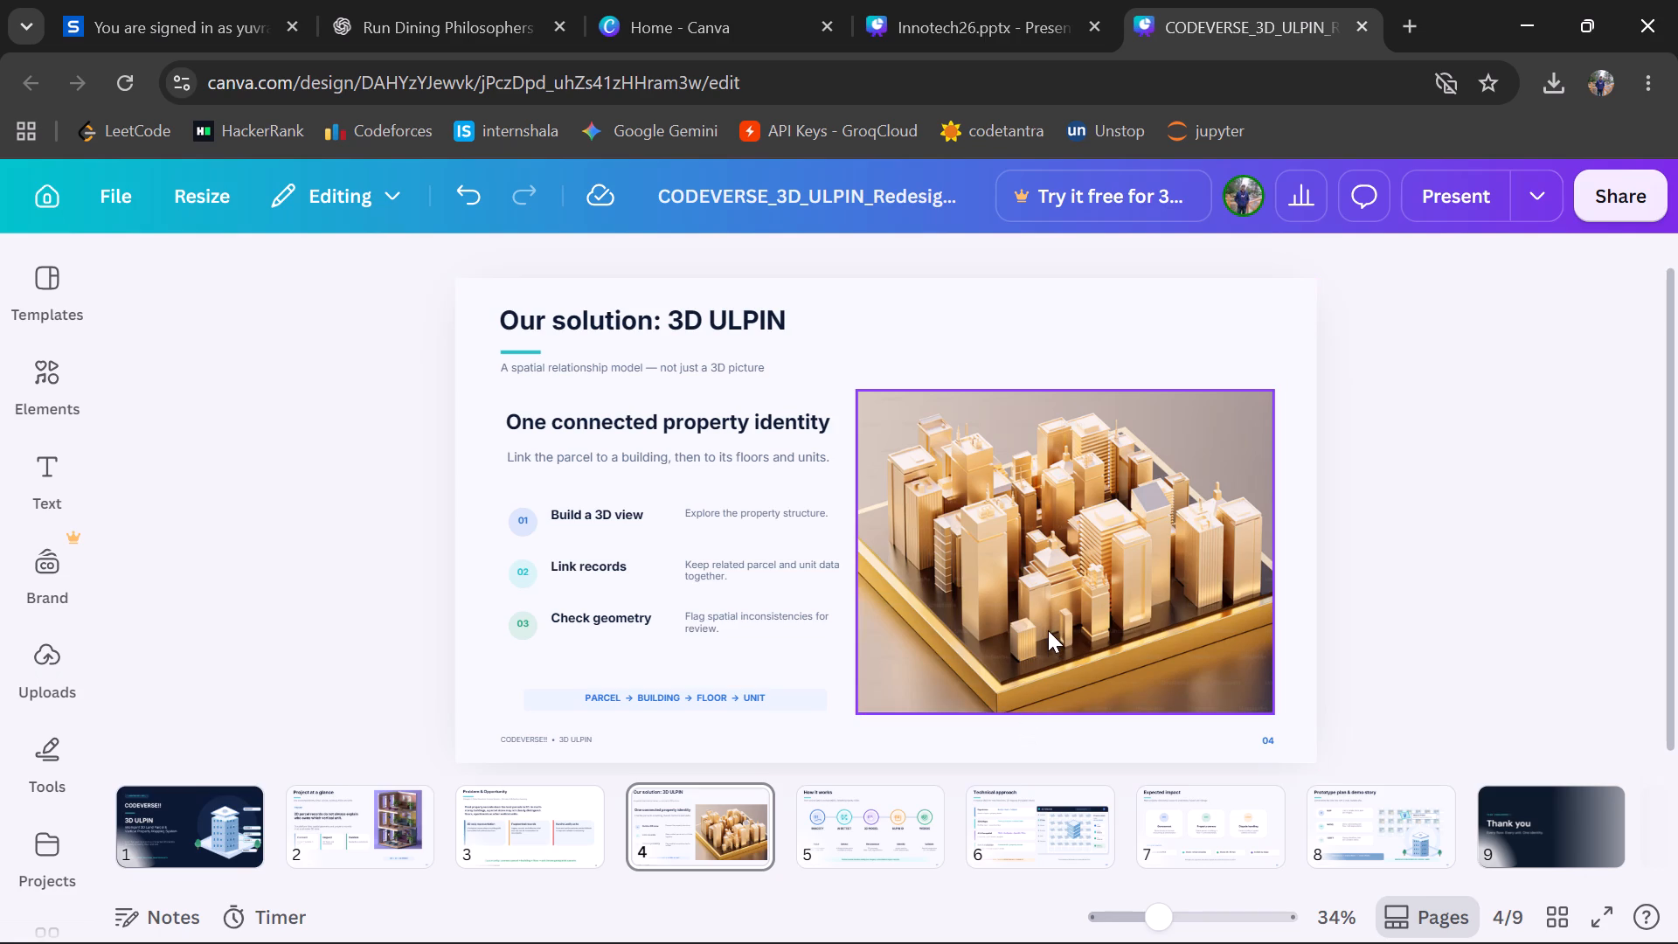
Narrow the golden city picture from its left edge to about 889 wide by 721 high, clear of the text.
click(882, 614)
drag(858, 554, 877, 554)
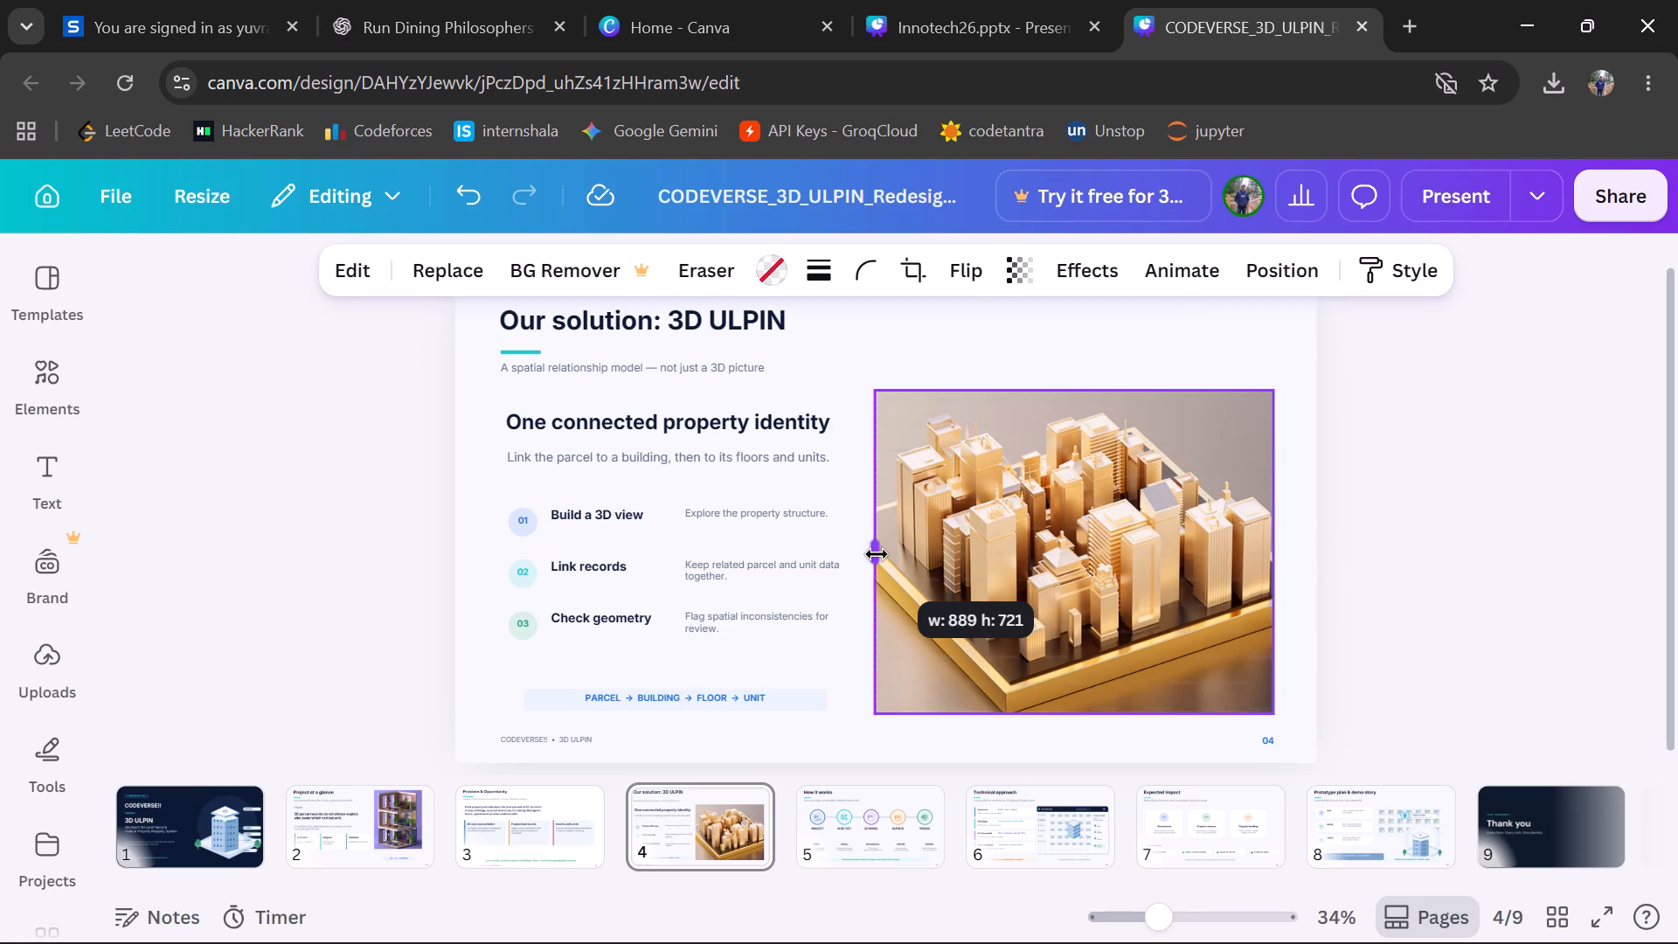
drag(877, 554, 876, 559)
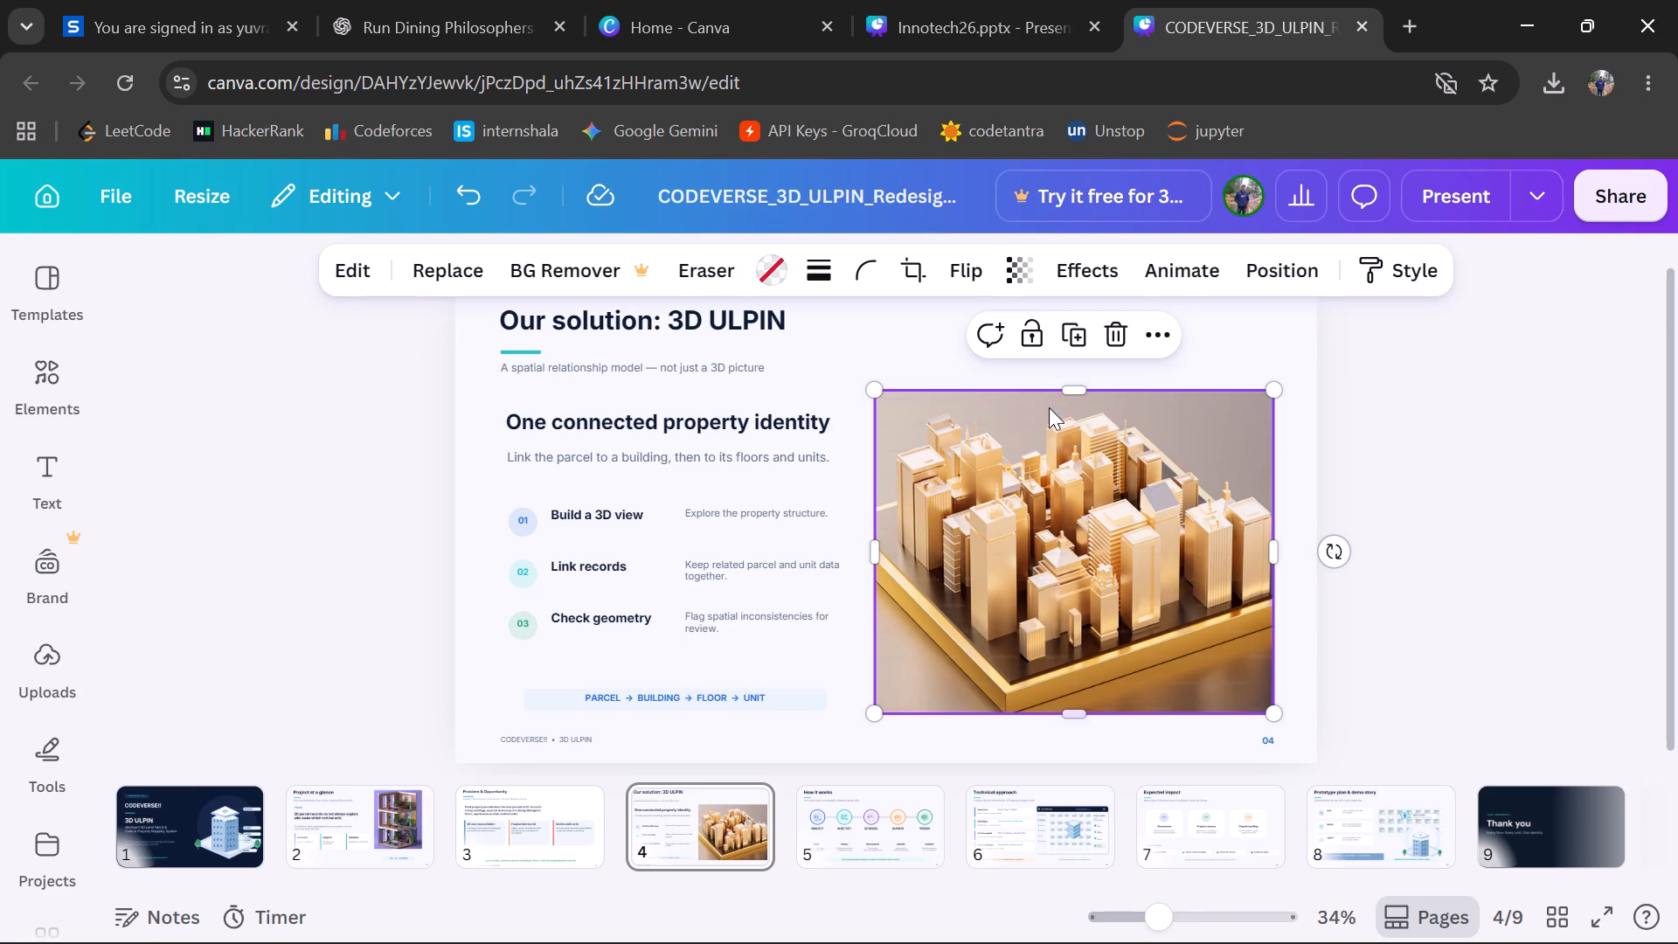
click(1119, 586)
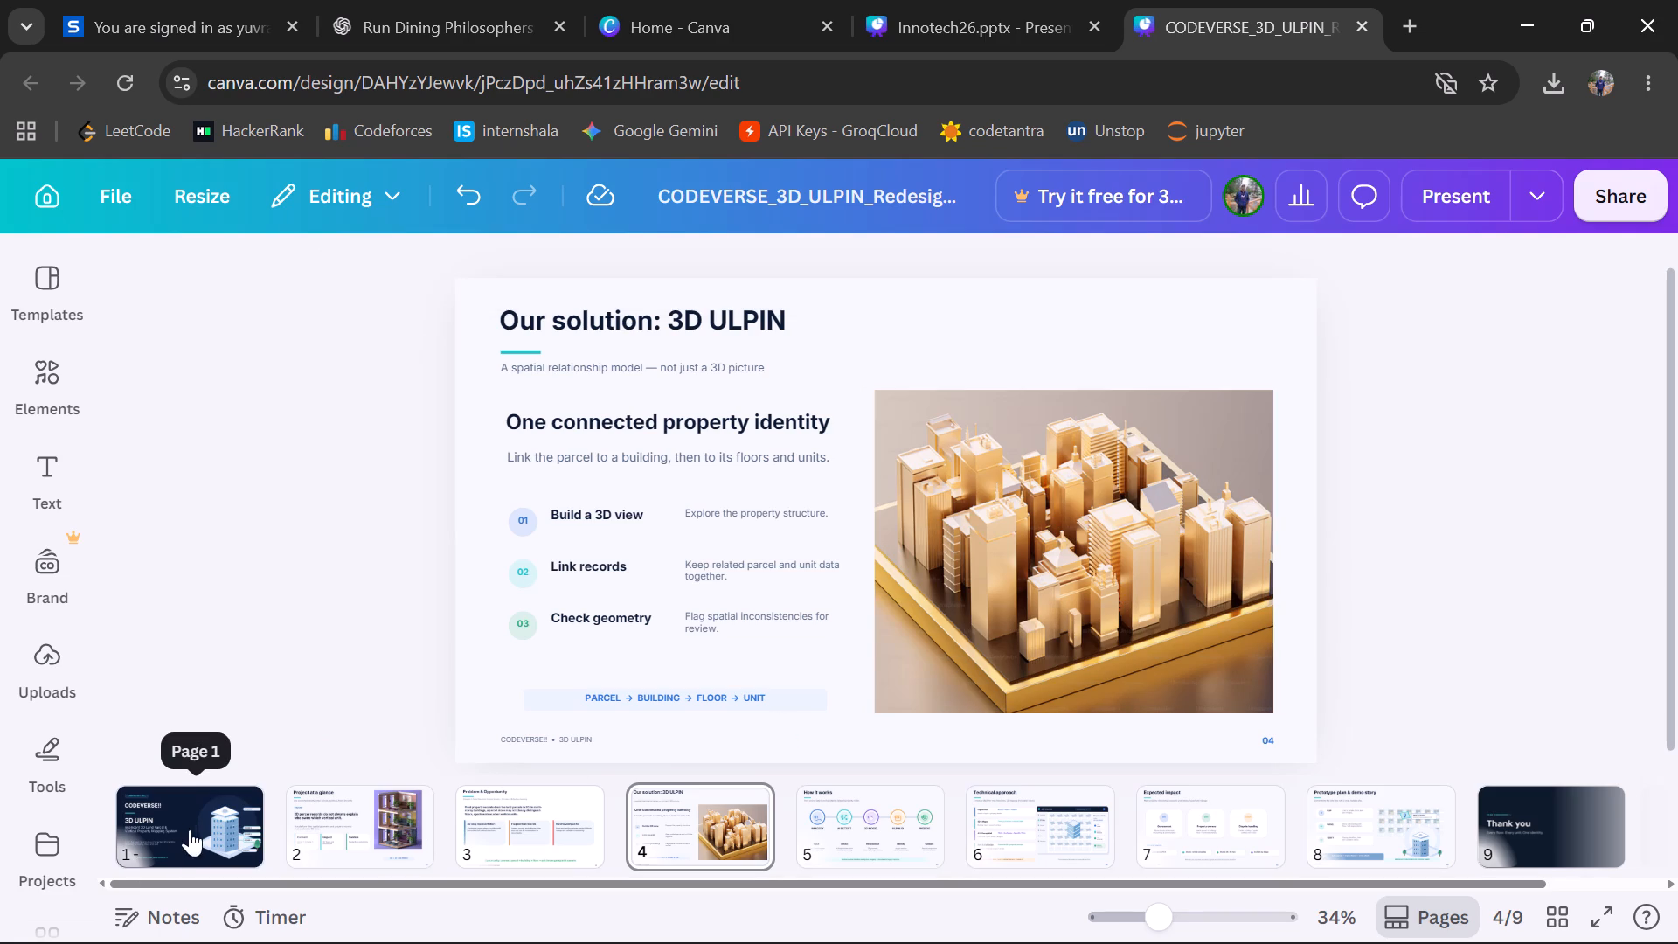
Review the presentation page by page, from Project at a glance on page 2 through the Thank you page 9.
click(412, 810)
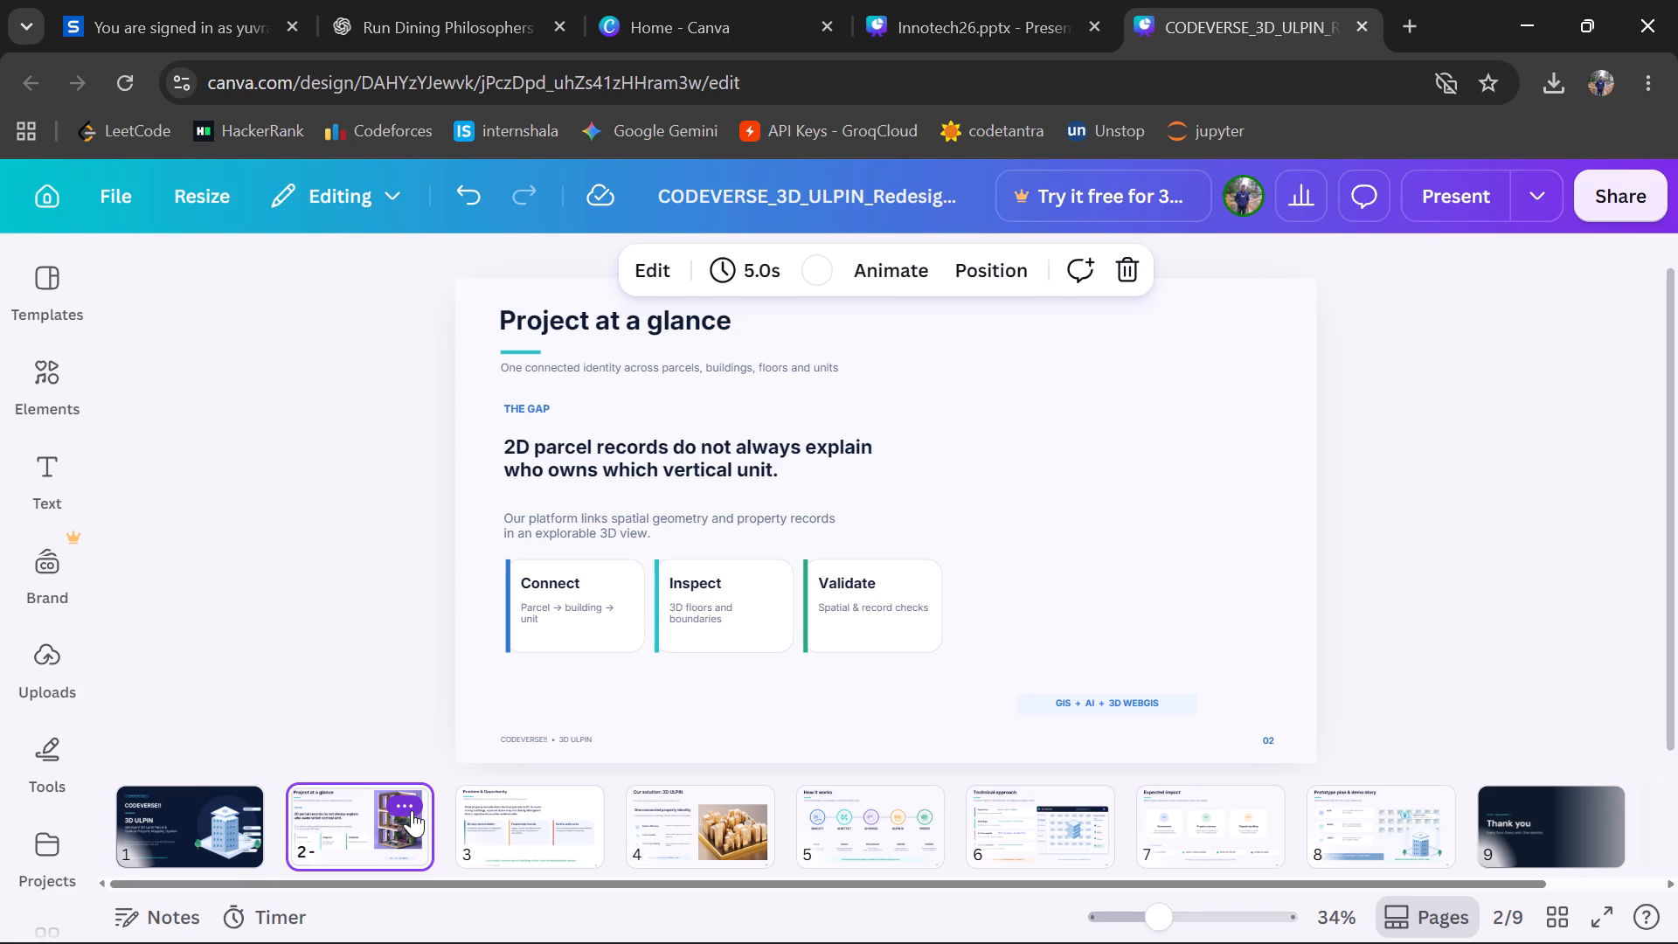
click(563, 800)
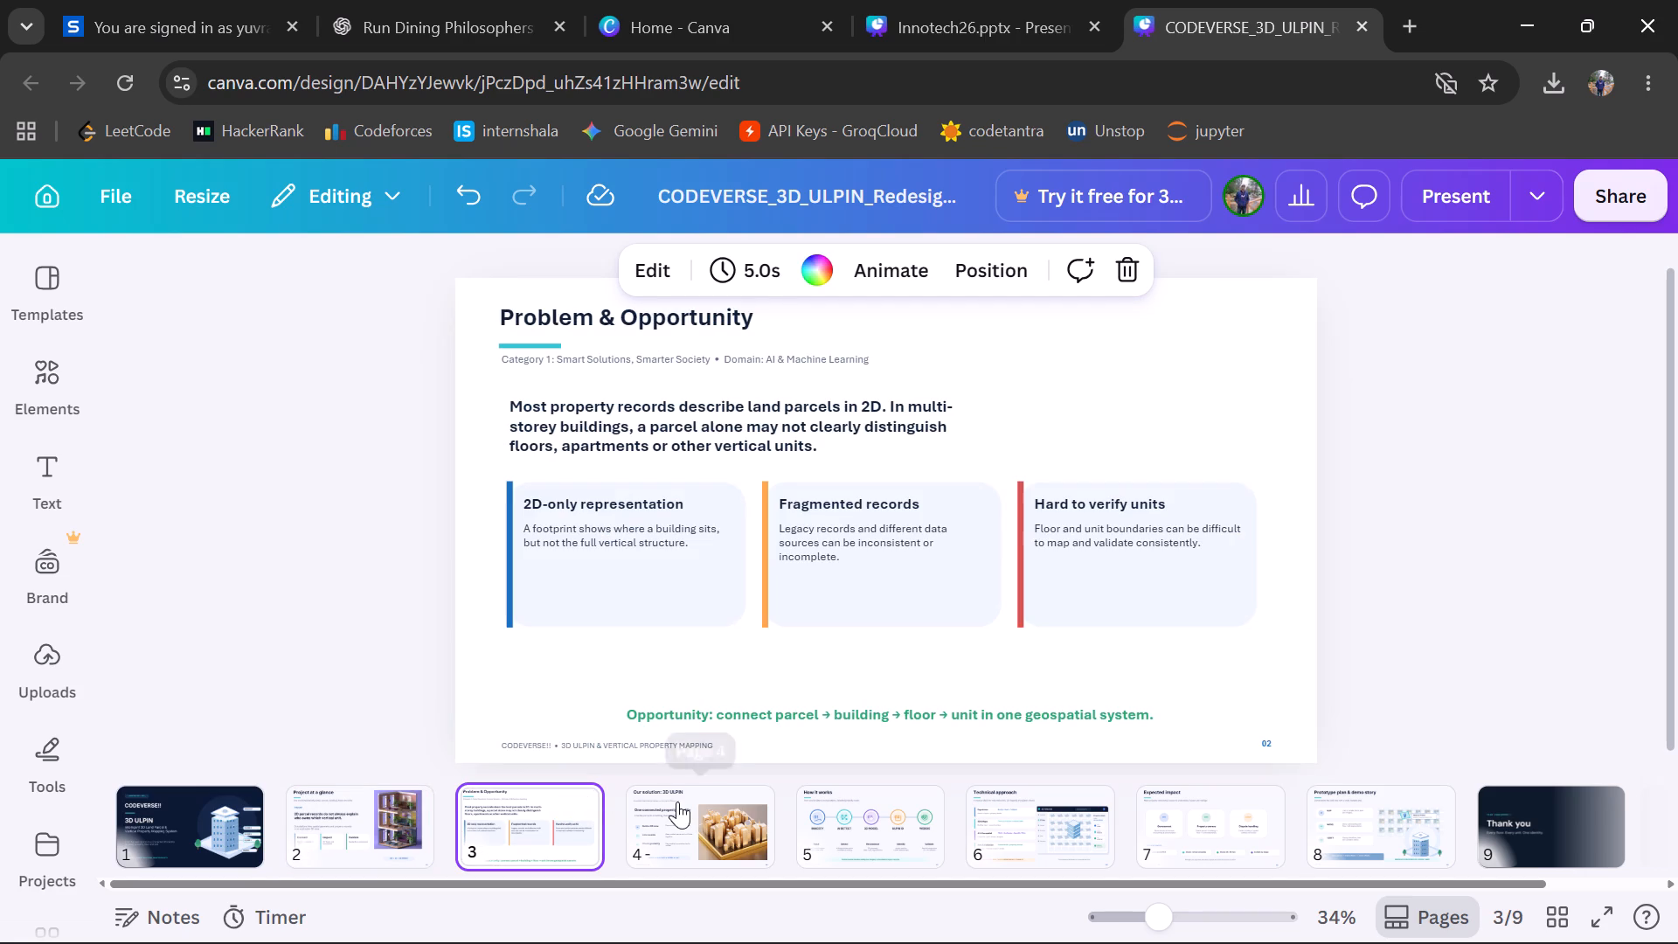
click(674, 807)
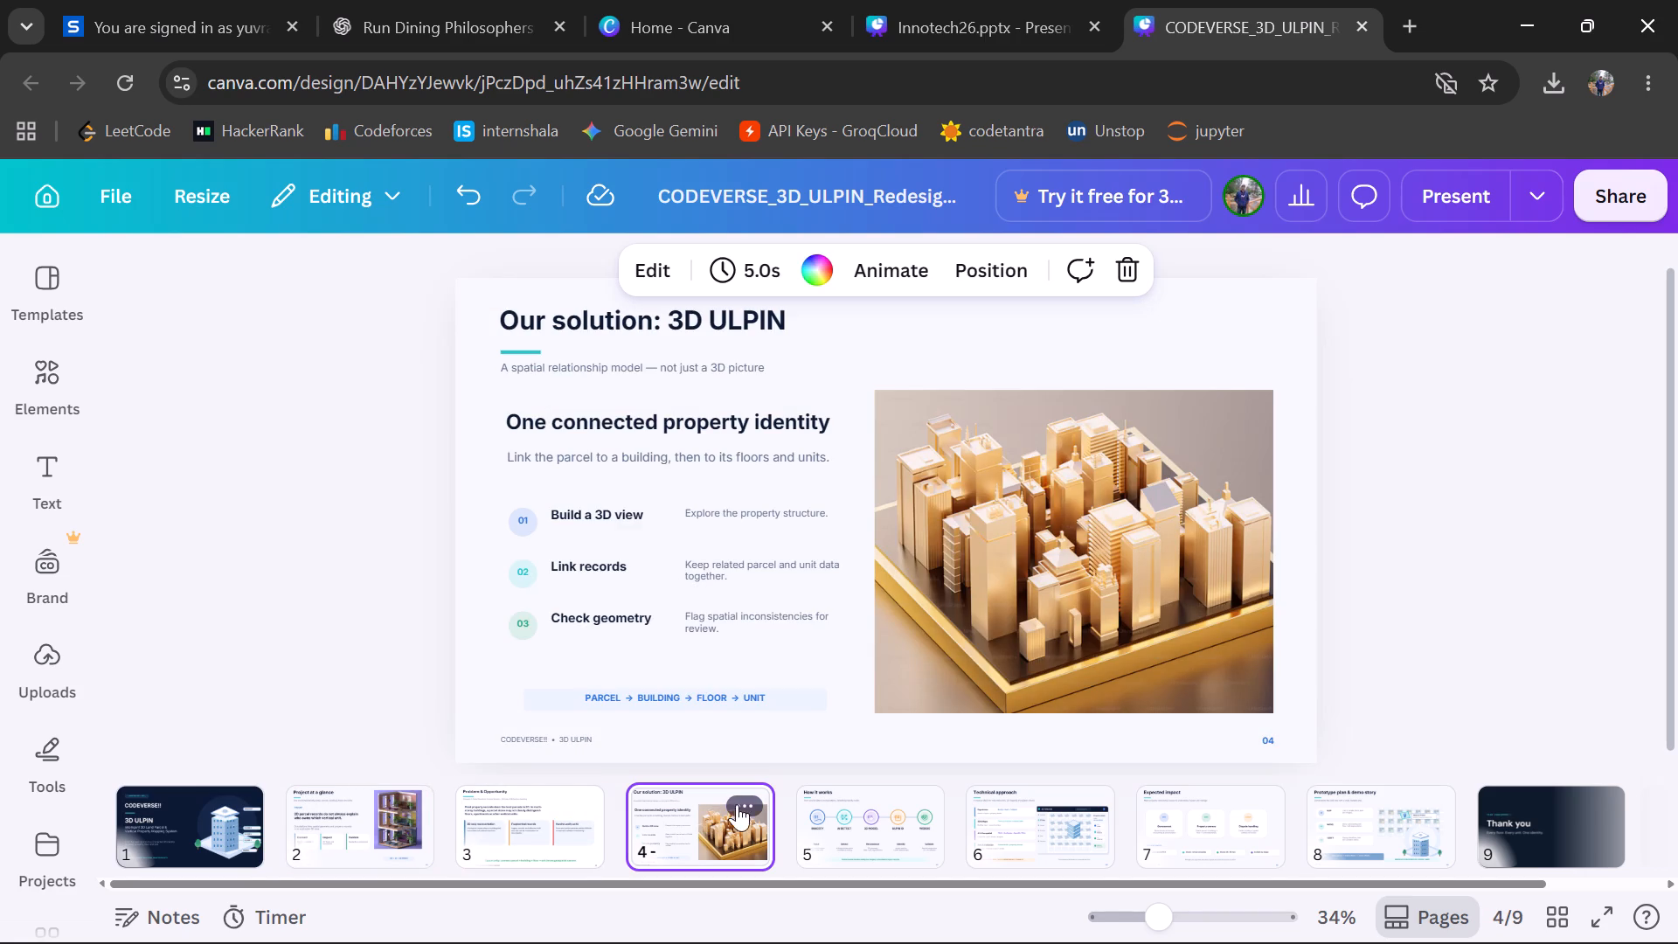
click(842, 811)
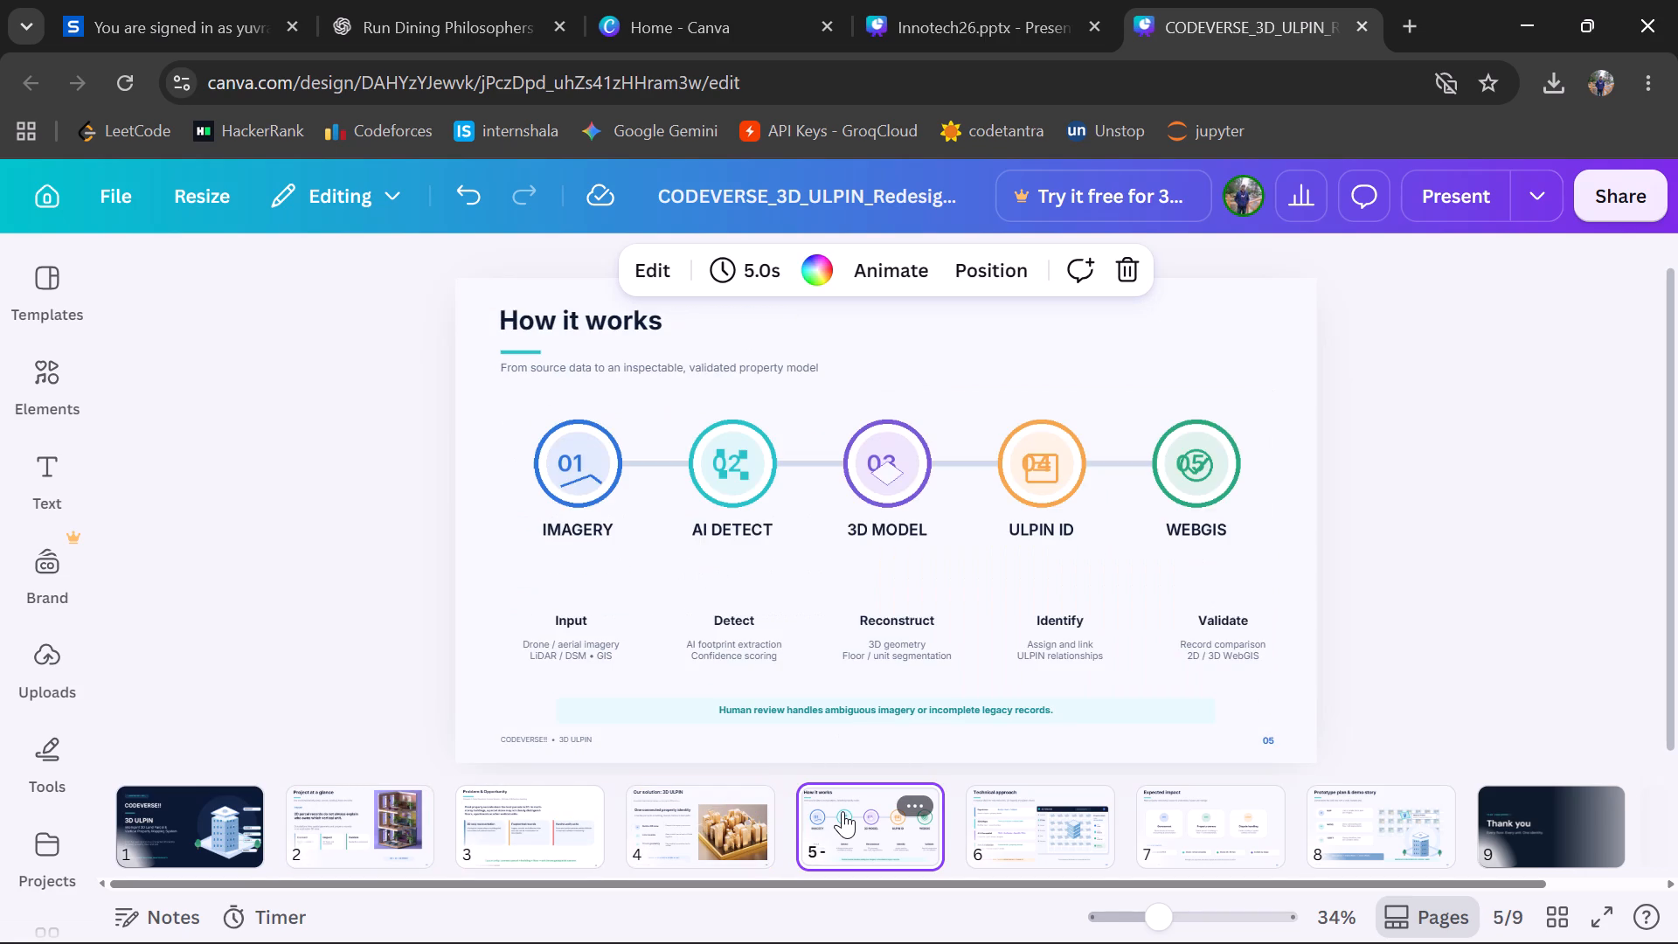
click(1019, 833)
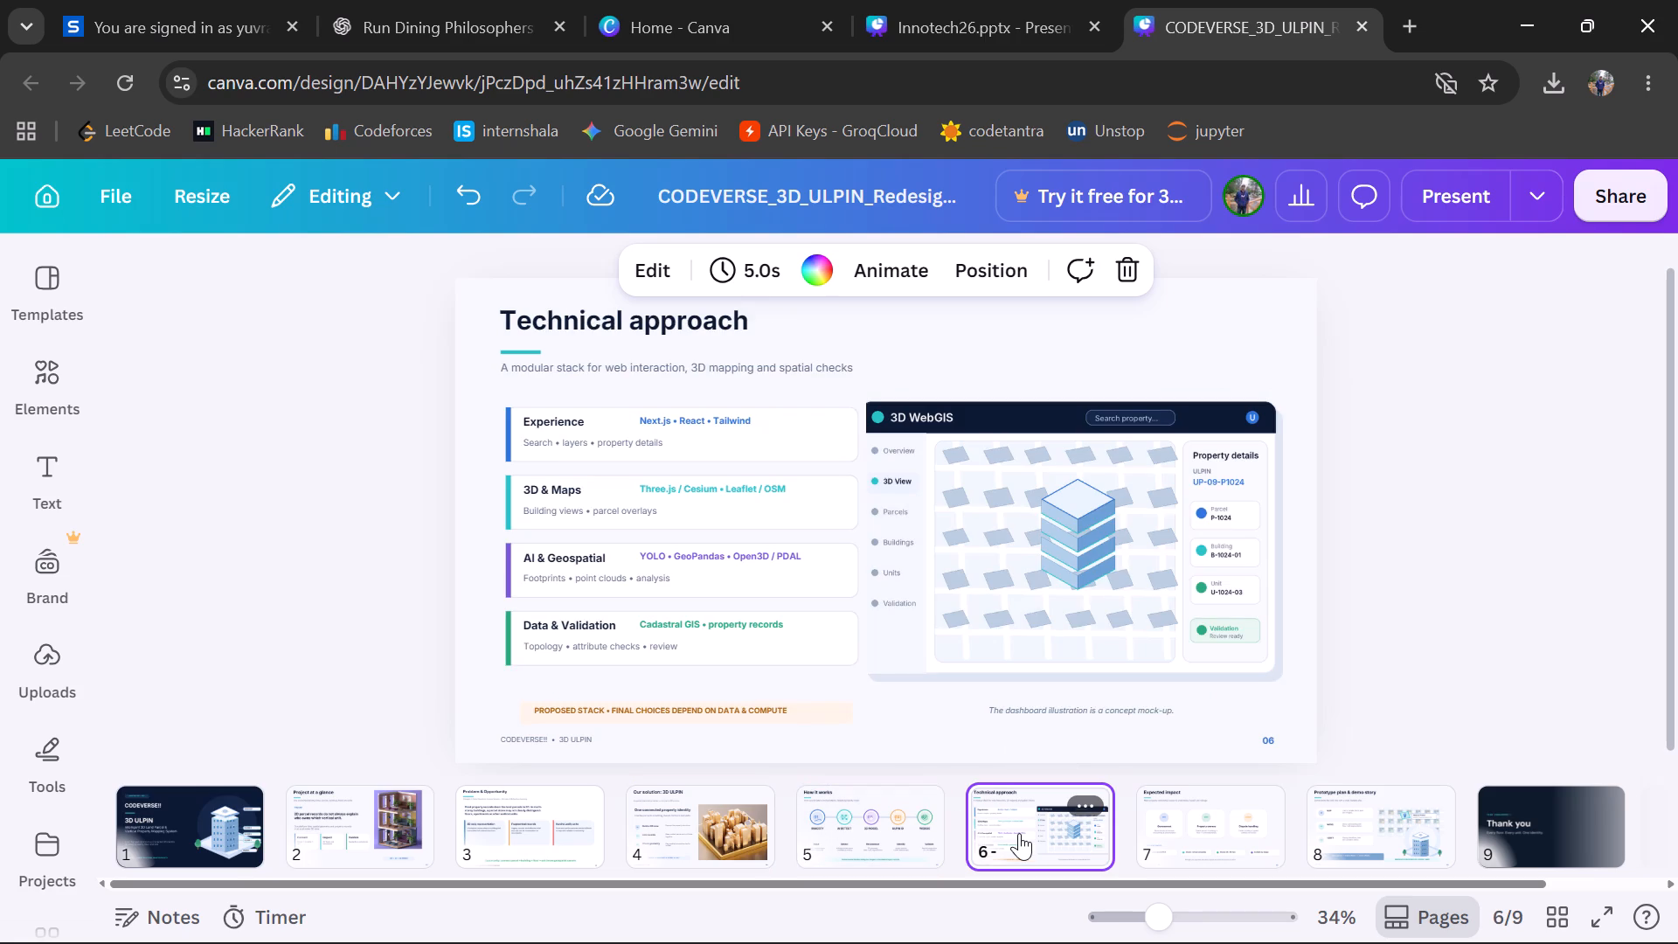
click(1162, 827)
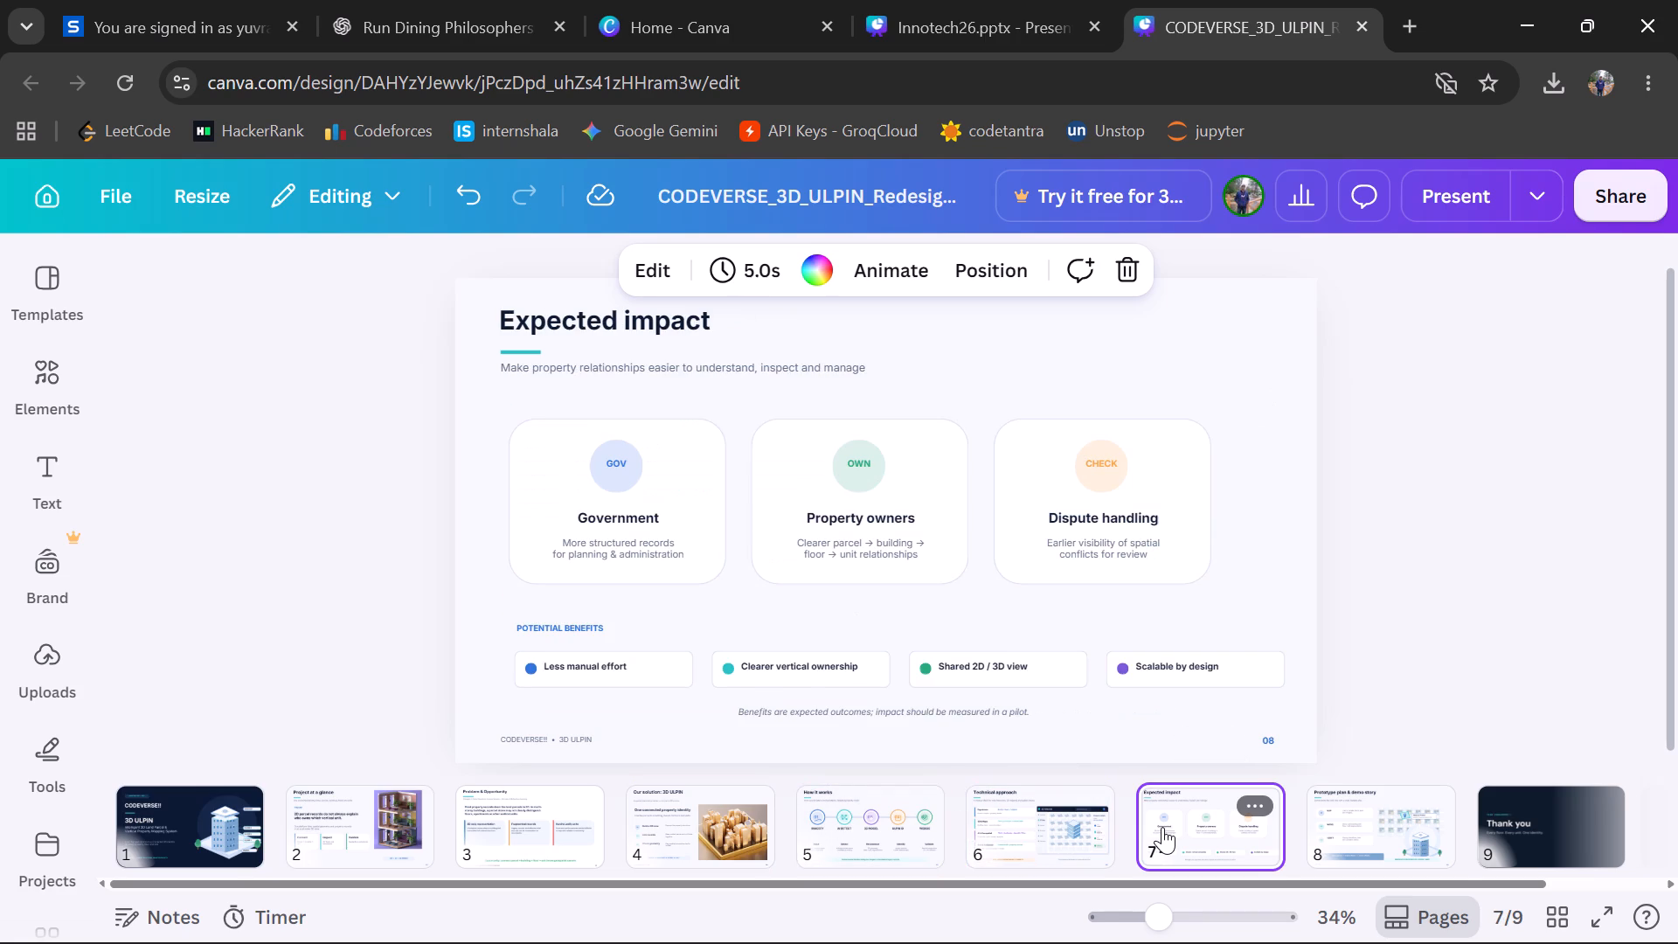
scroll(1162, 827, left, 1)
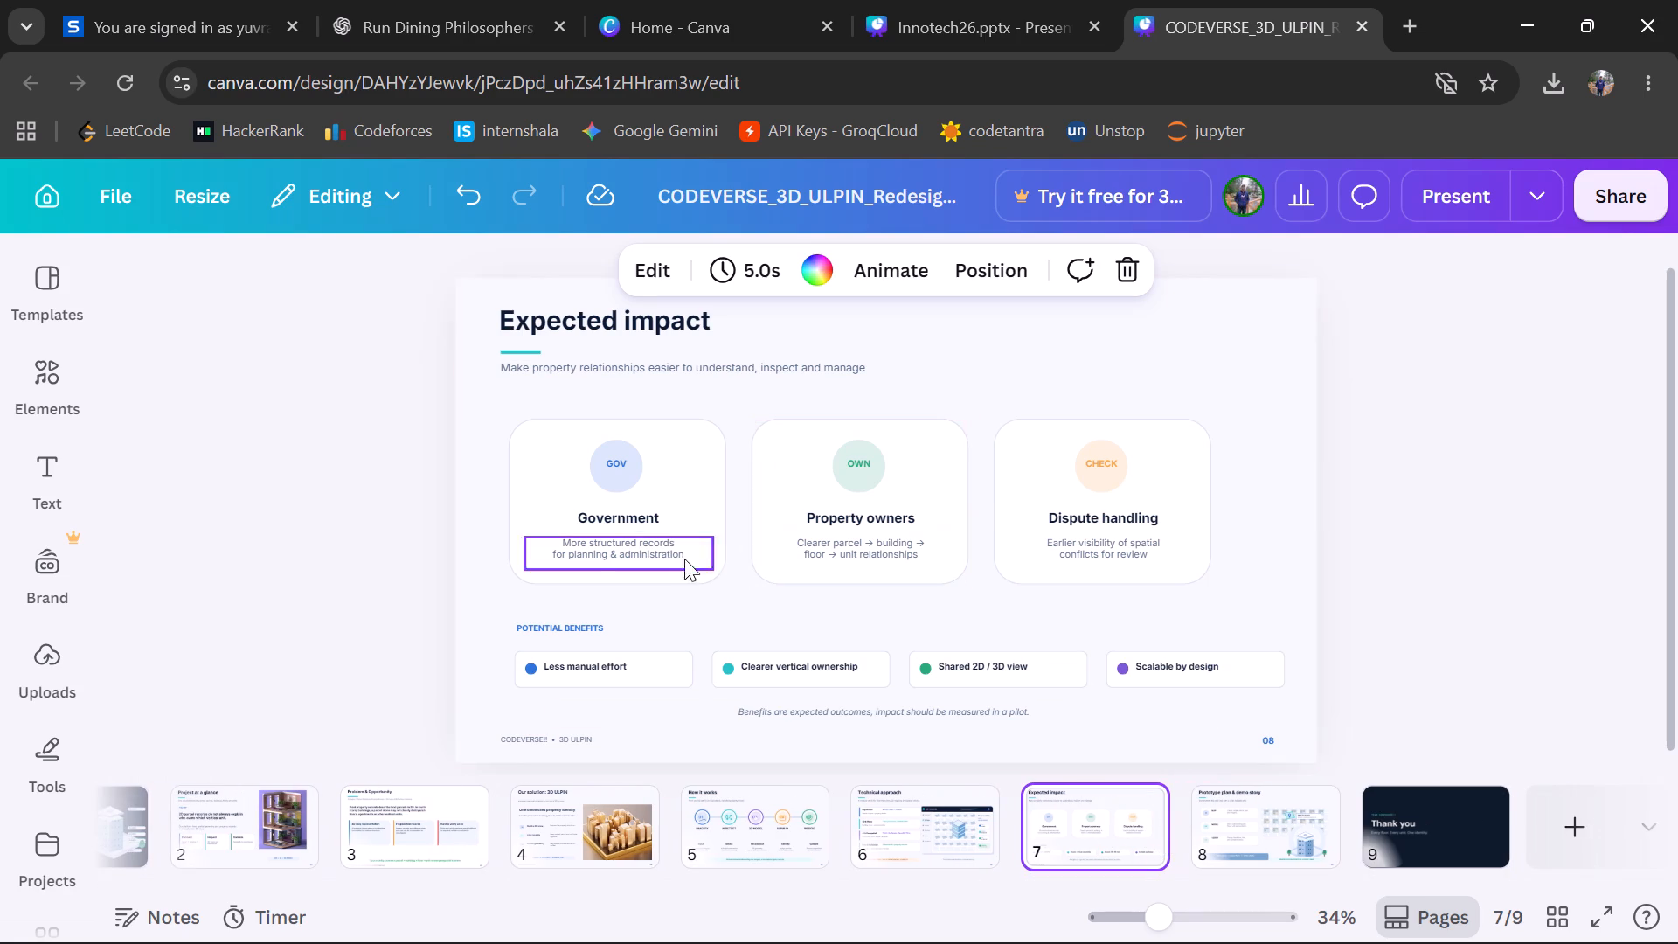
click(1257, 832)
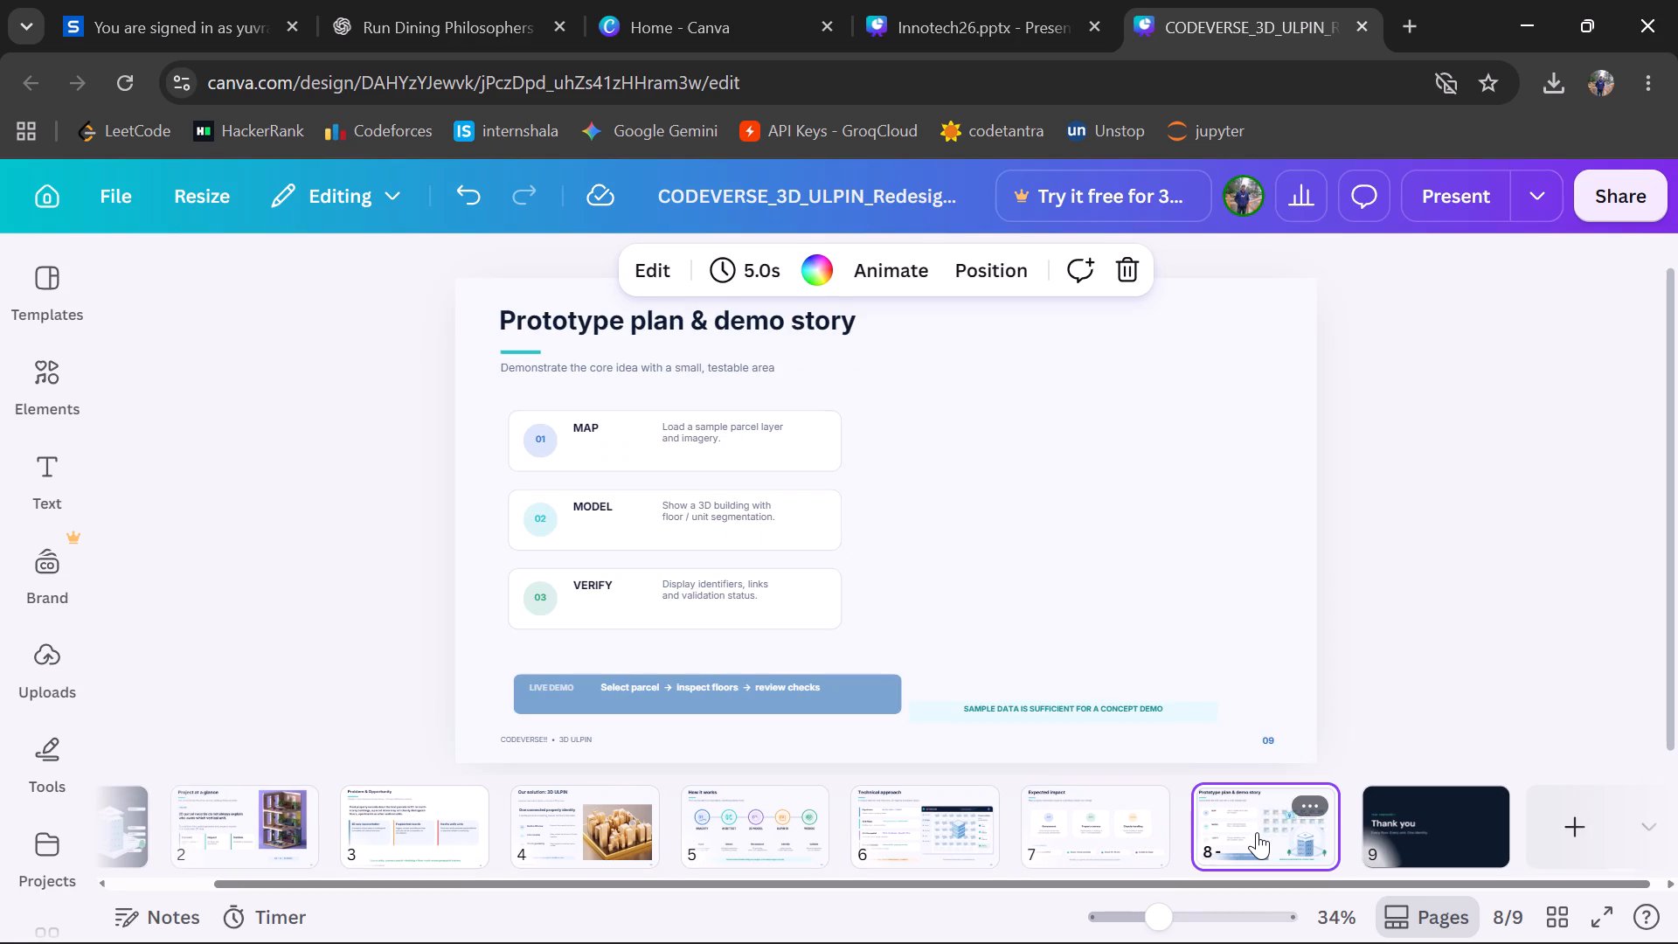
click(1418, 830)
scroll(1418, 830, left, 2)
scroll(1418, 830, right, 2)
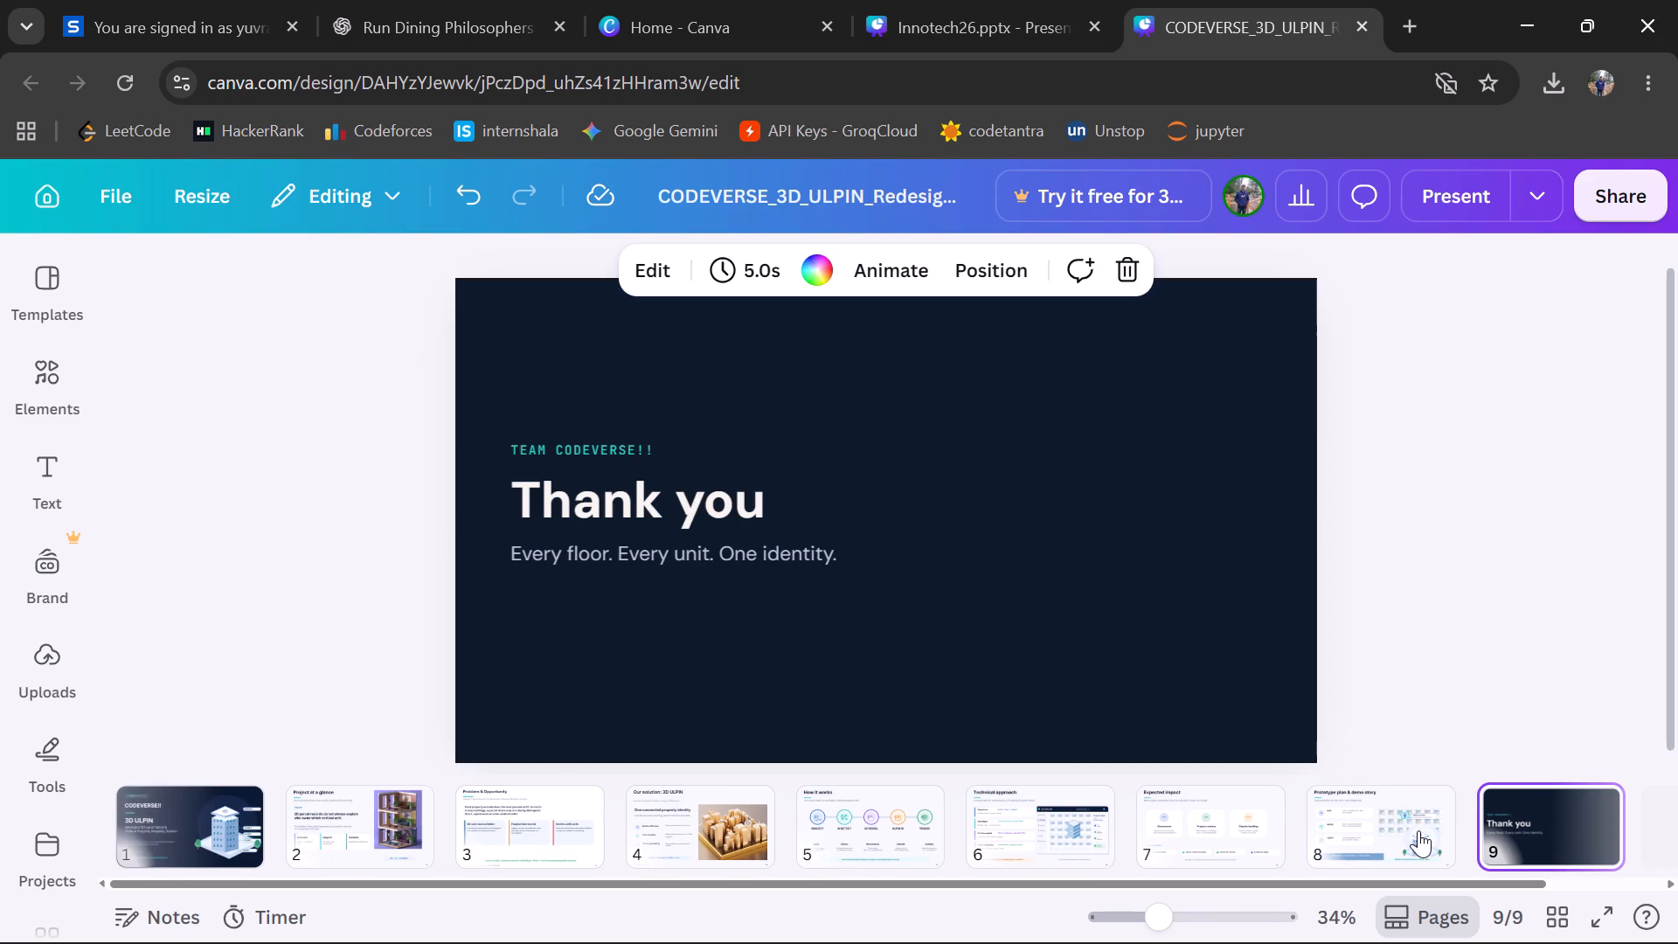
scroll(1418, 830, right, 3)
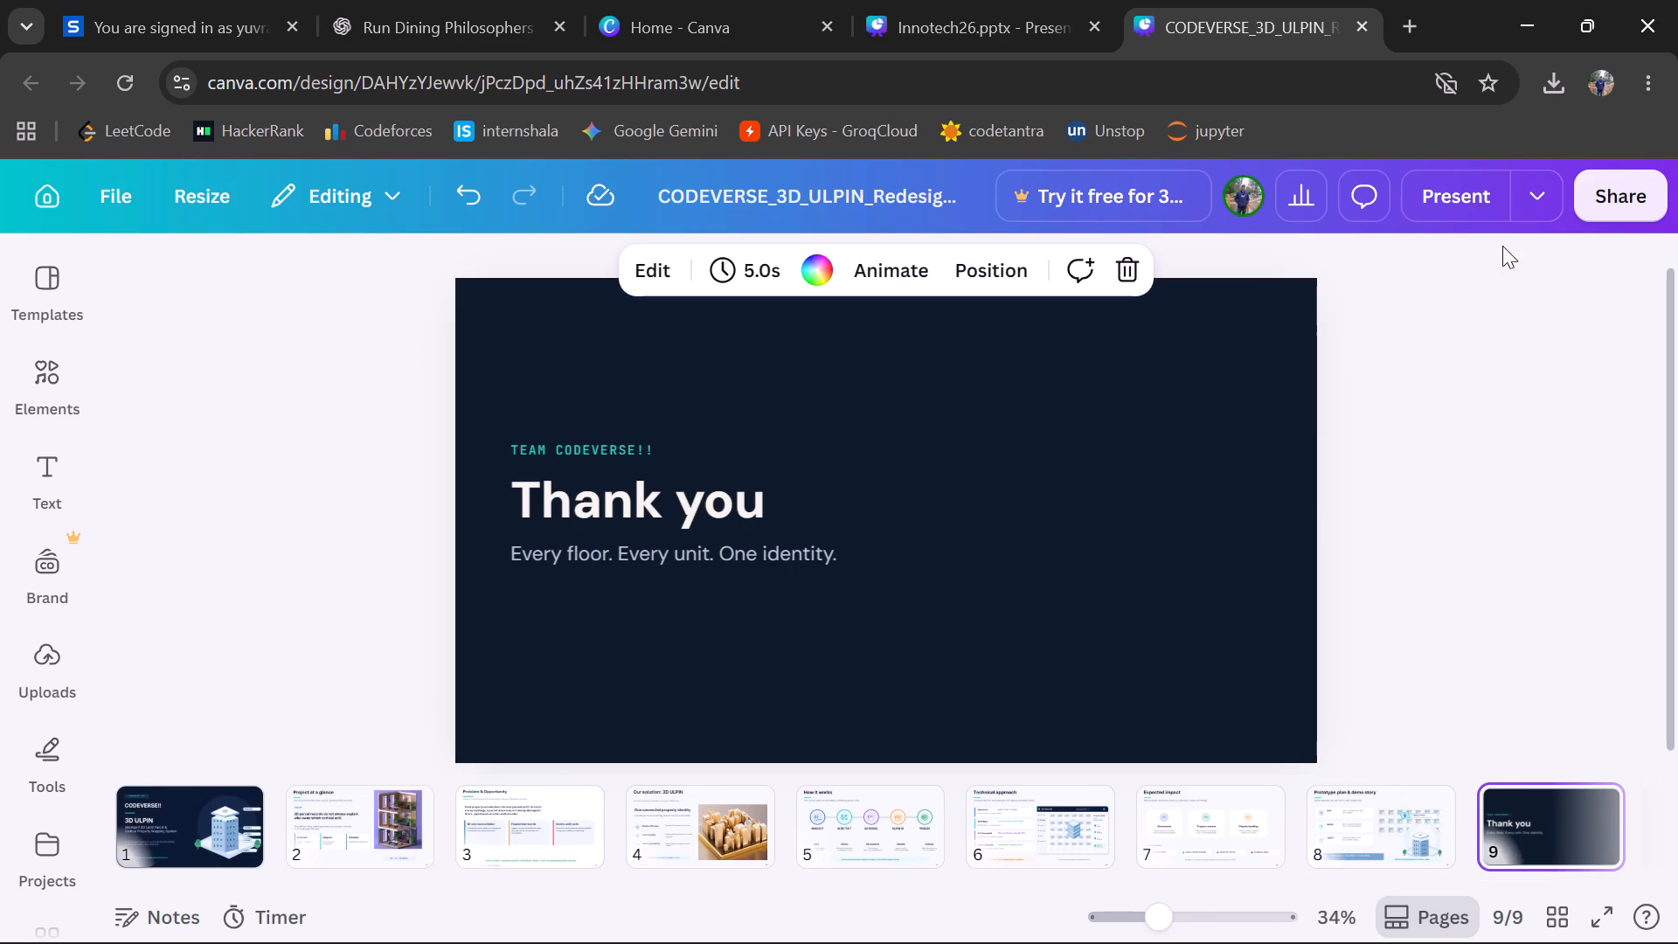
Download all pages of the presentation as a PPTX file.
click(1634, 188)
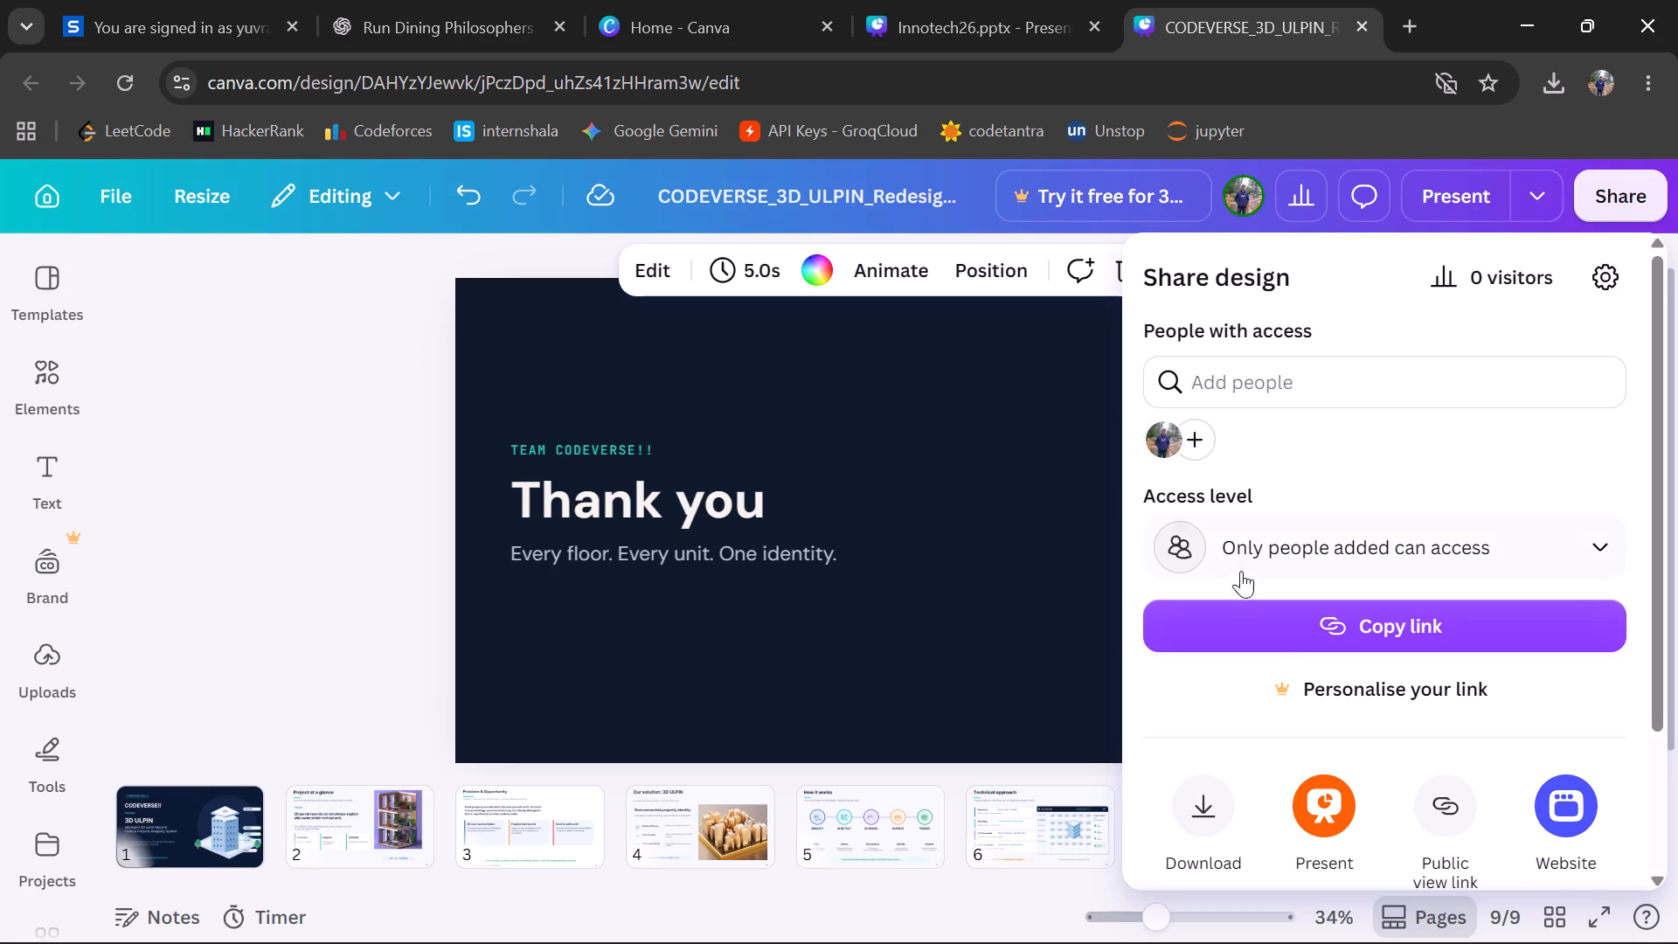
click(1216, 806)
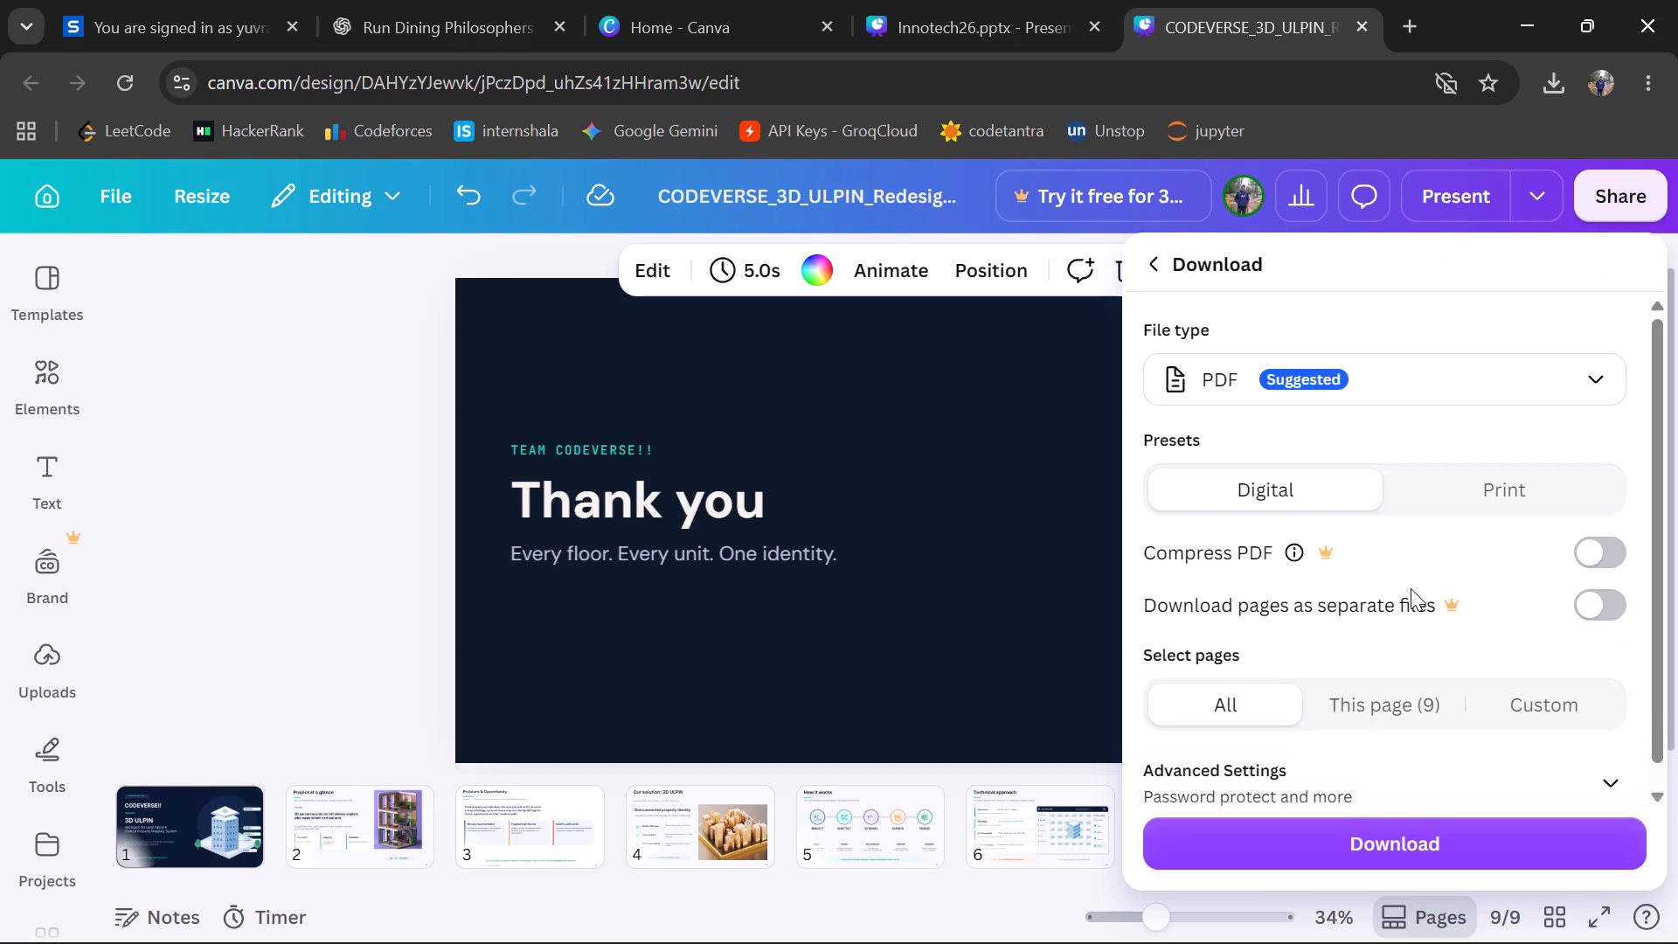
click(1402, 373)
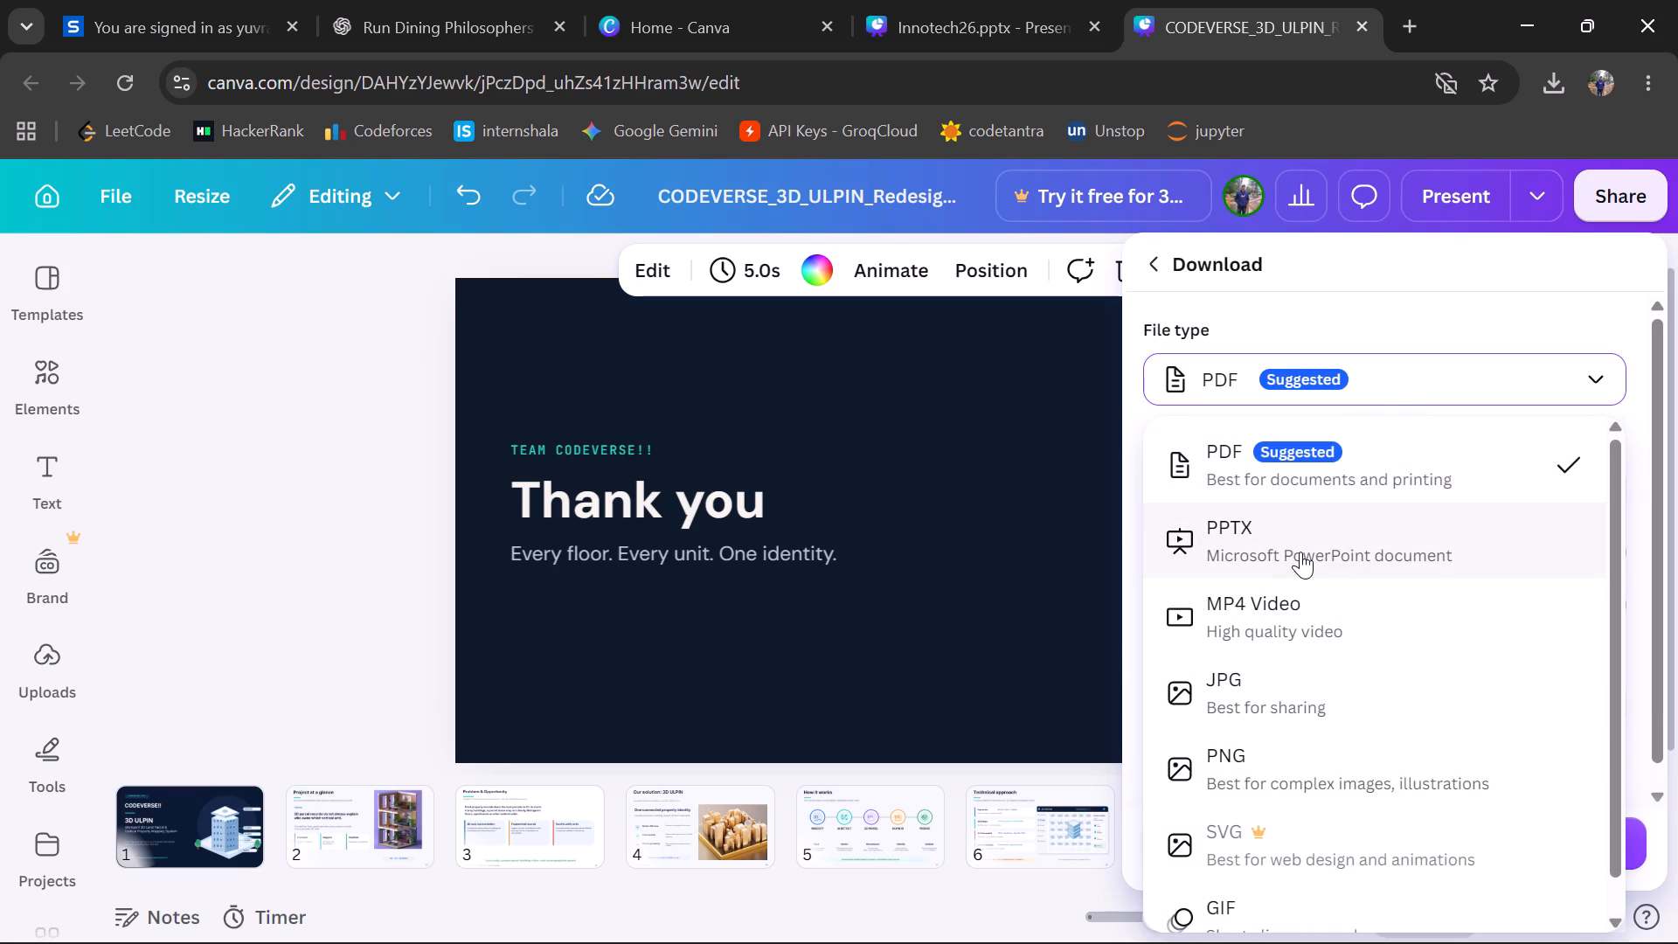
scroll(1300, 552, down, 2)
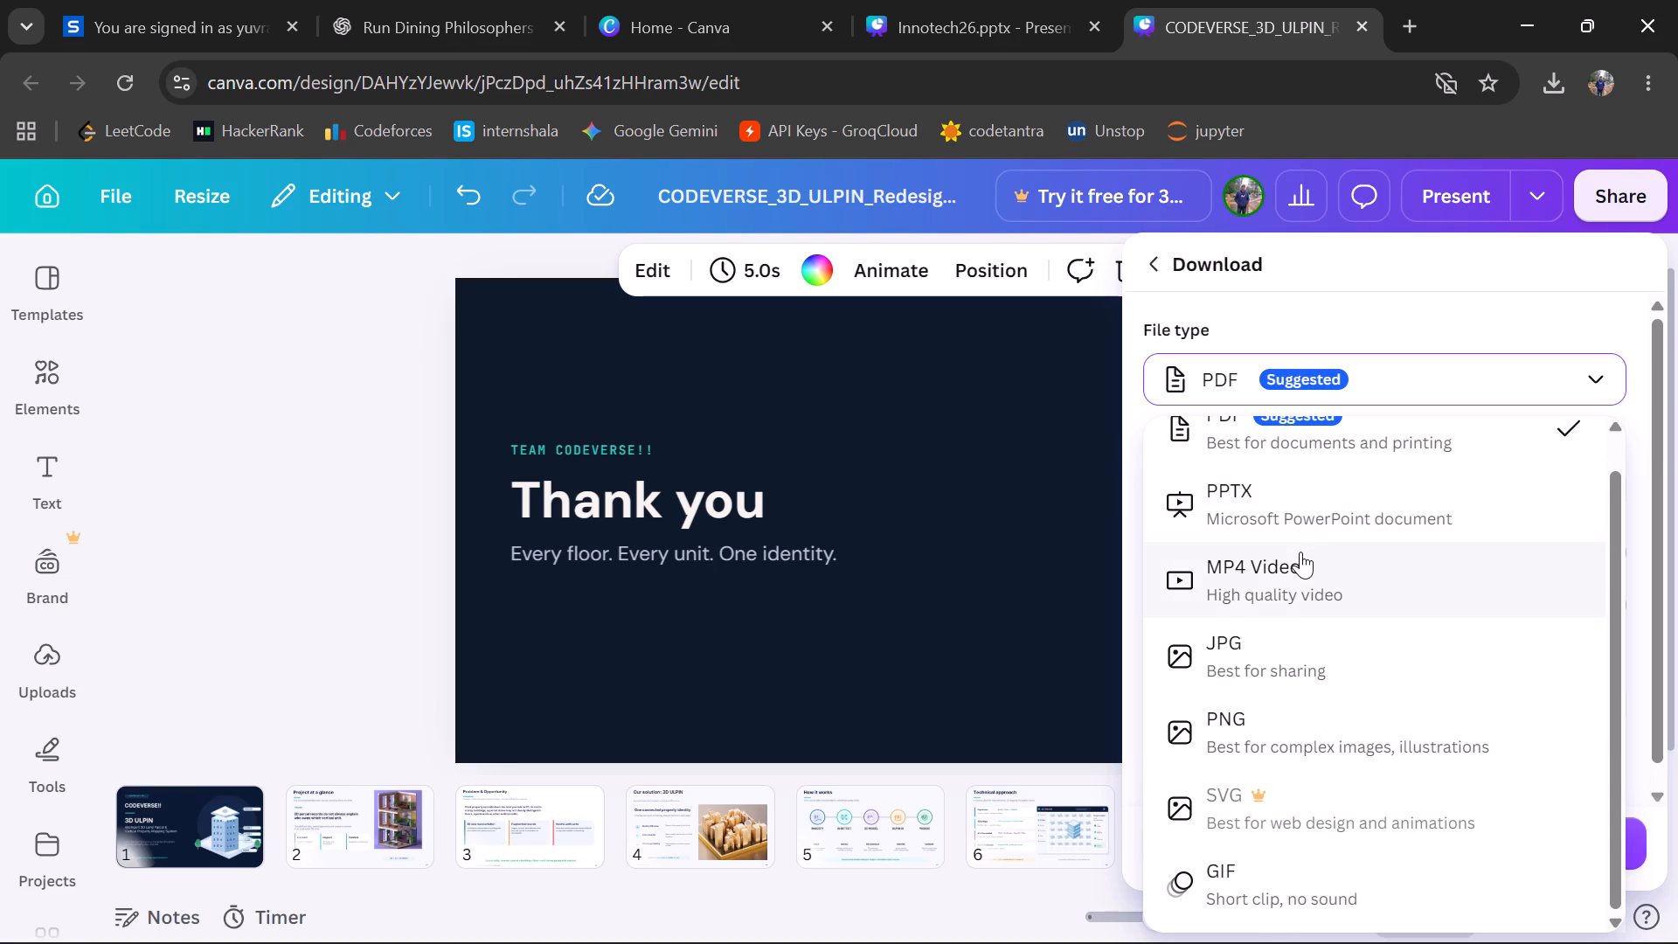
scroll(1300, 552, up, 3)
click(1353, 559)
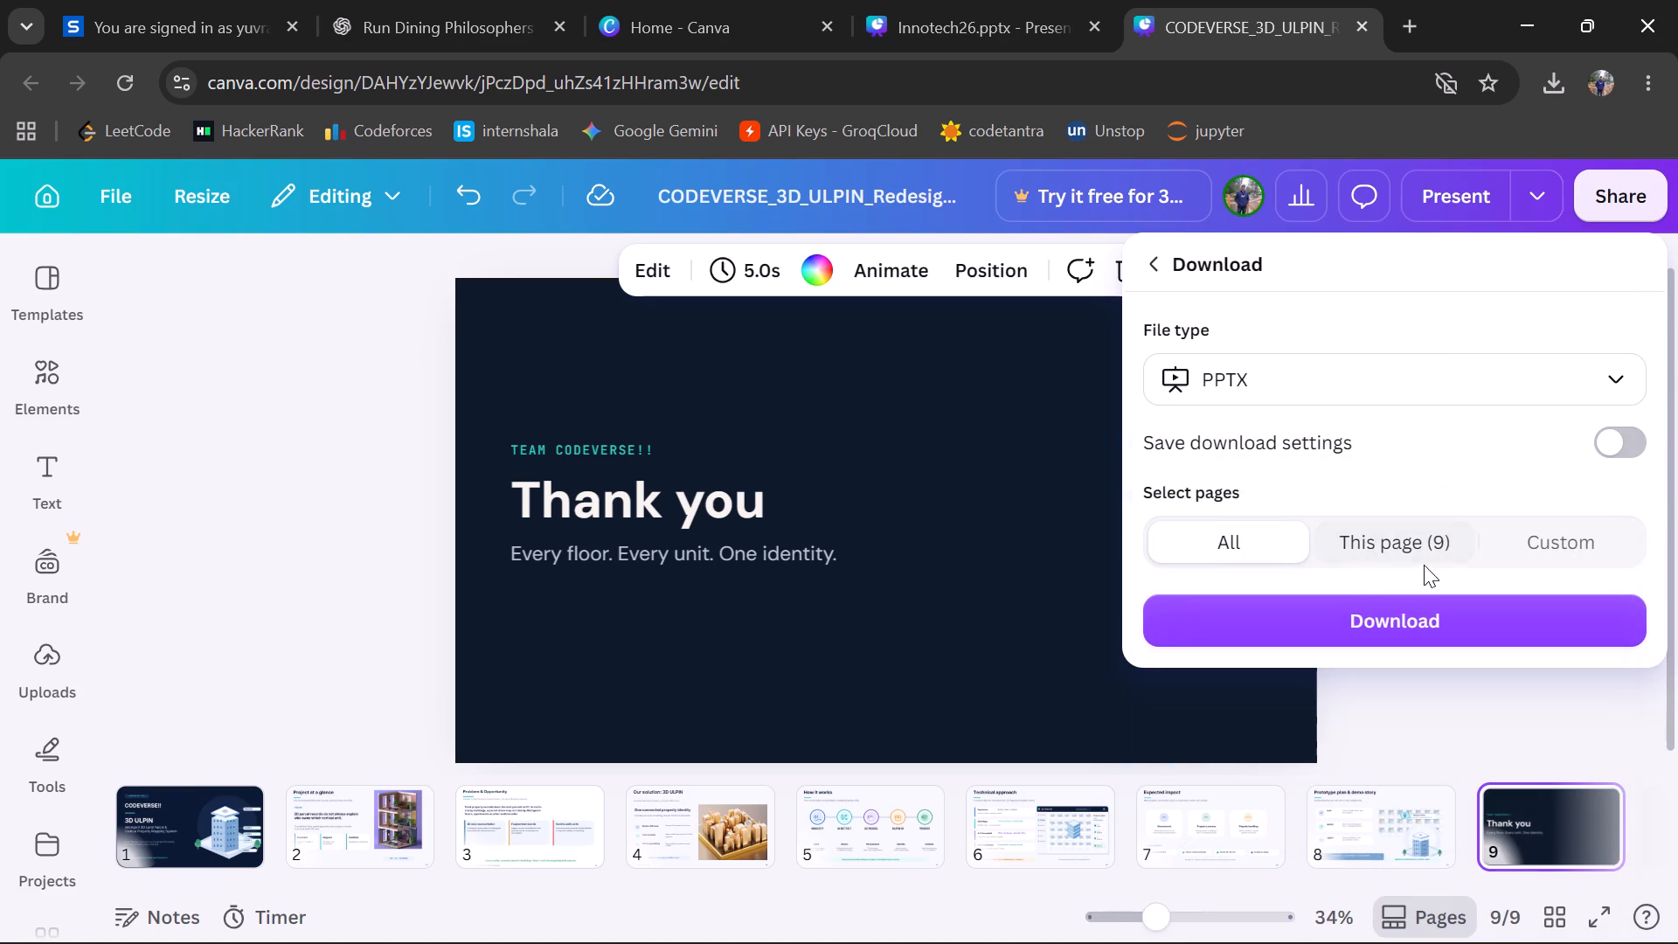
click(1235, 548)
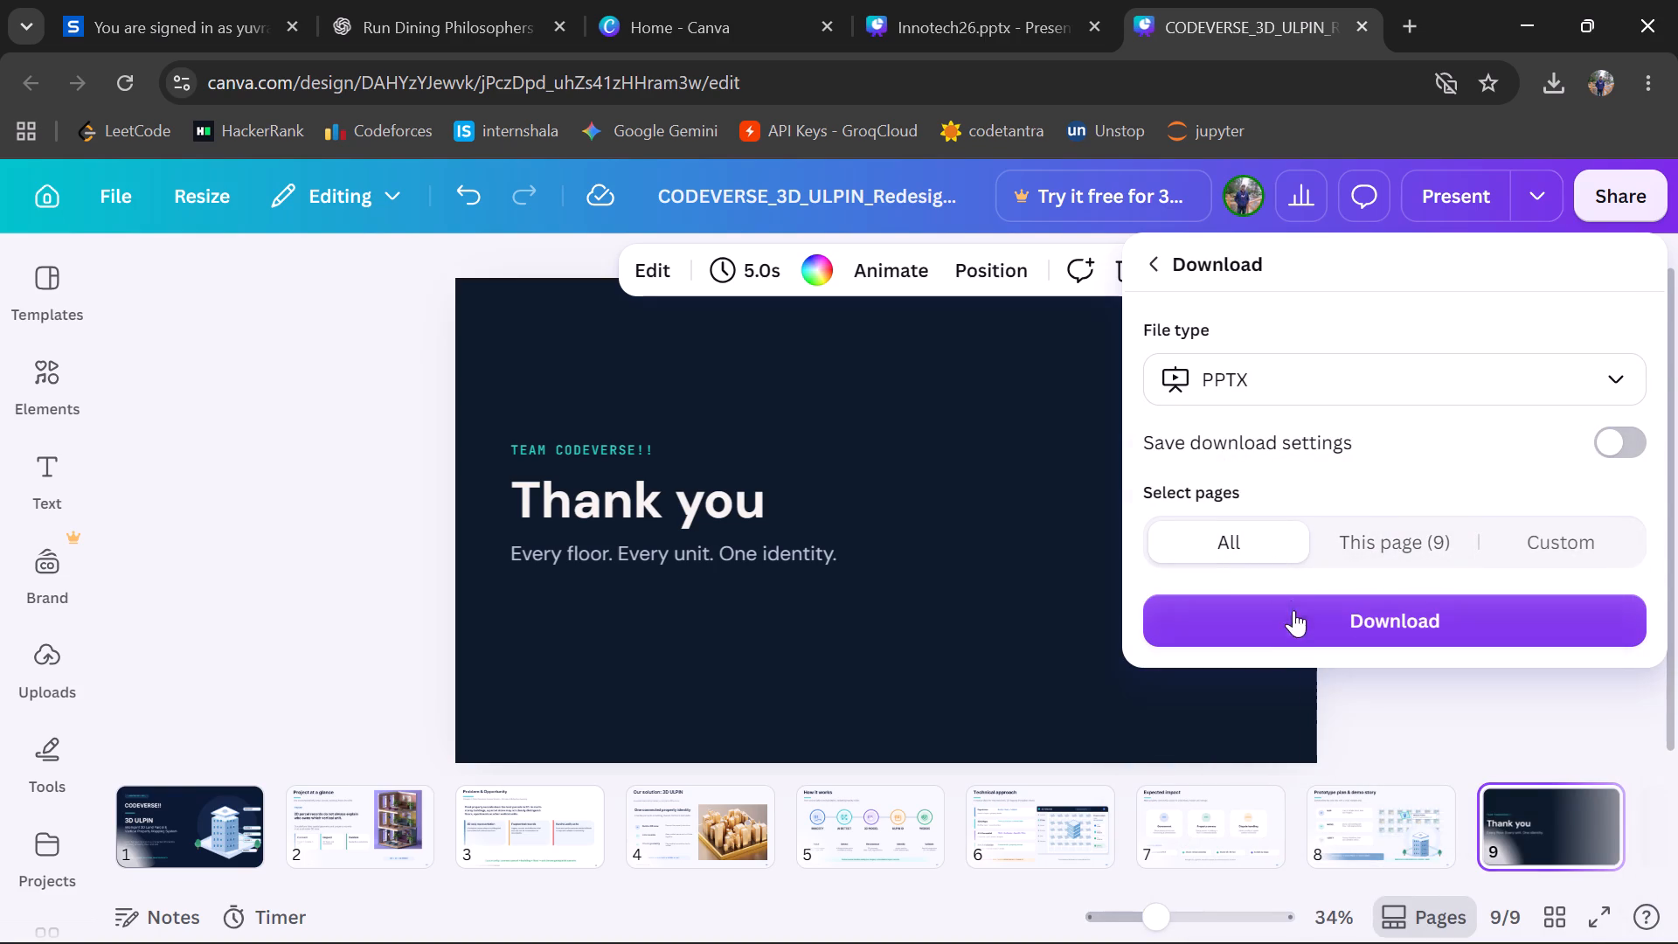
click(1302, 628)
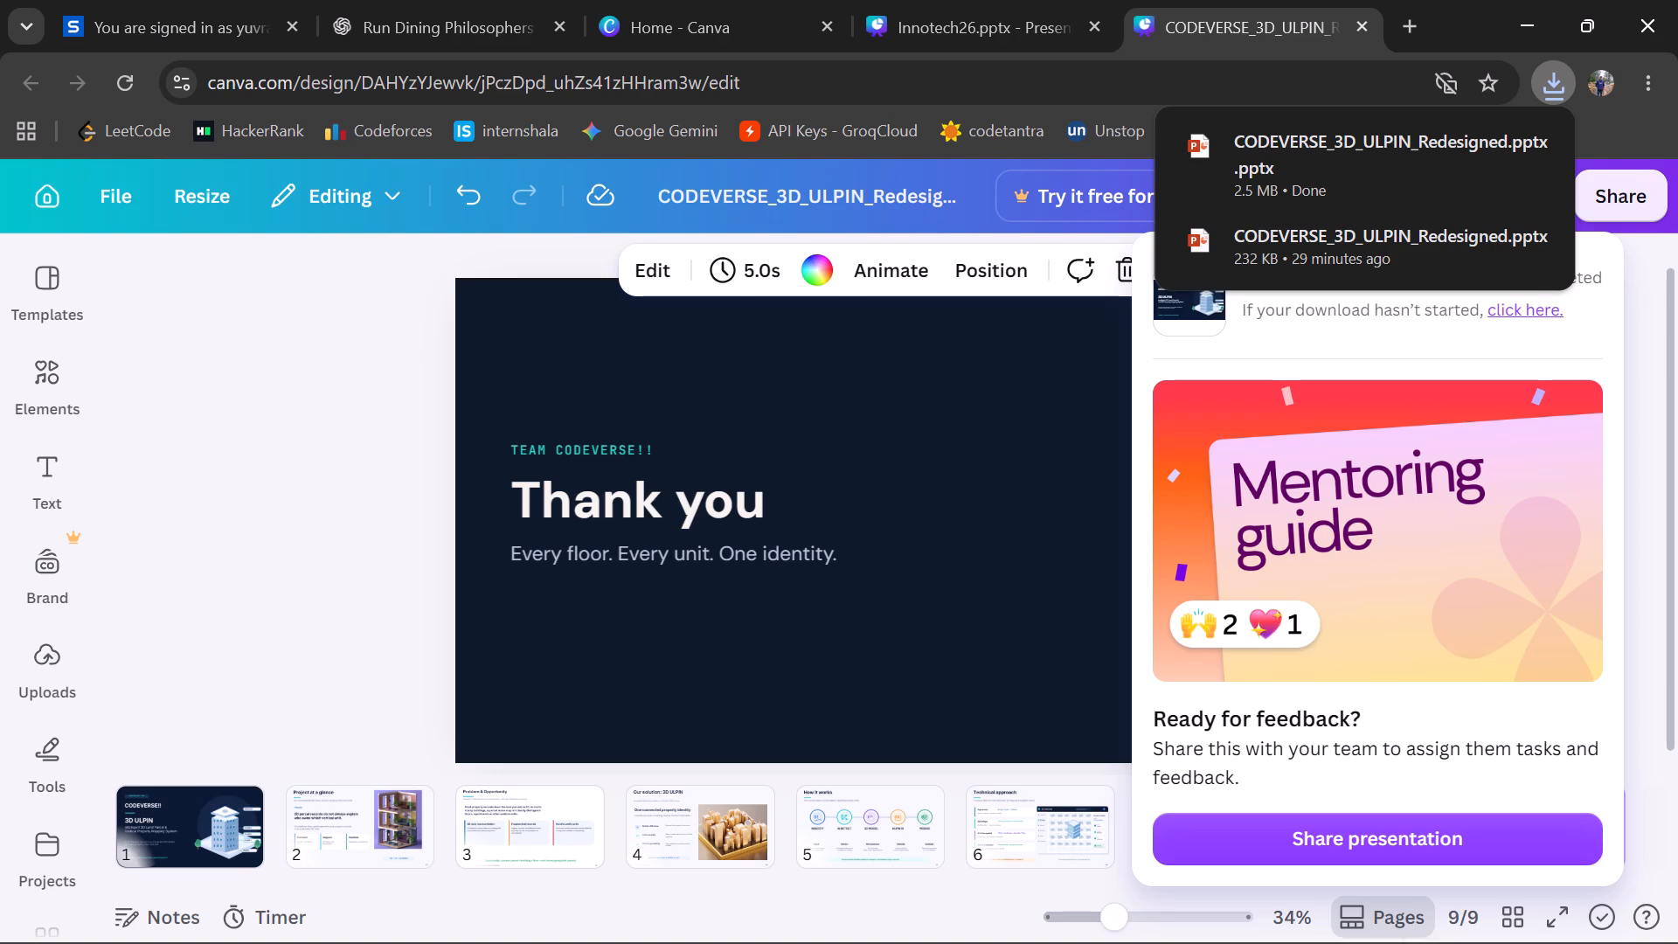
click(1553, 74)
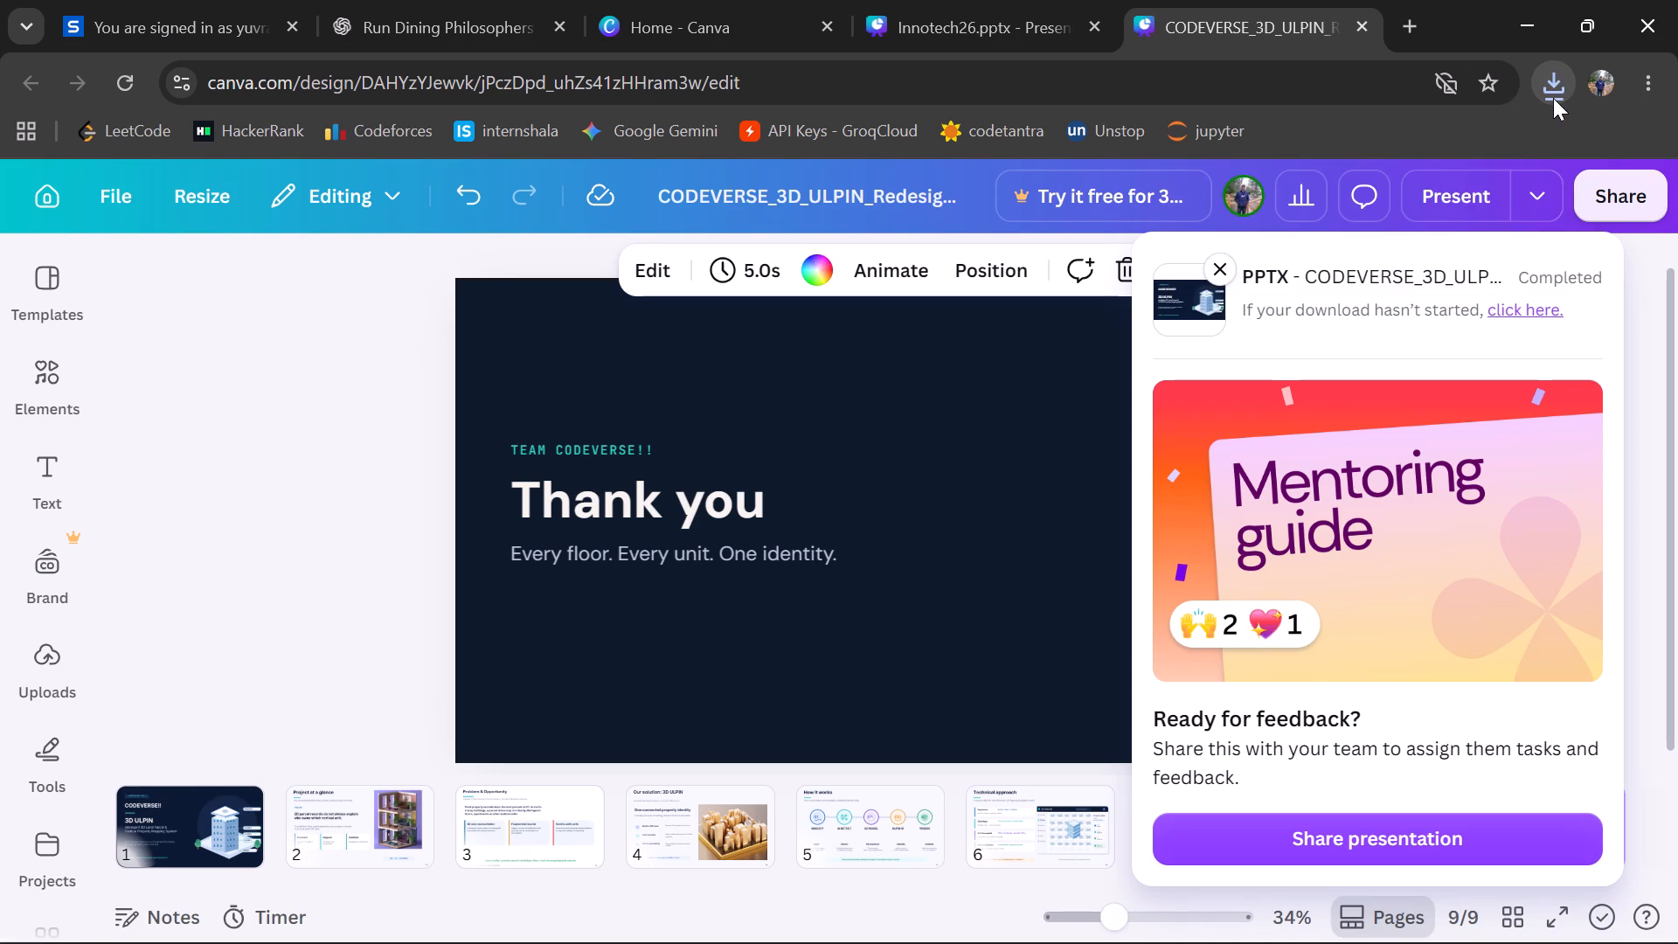
Check the recent downloads for the exported presentation and view the full download history in a new browser tab.
click(1553, 98)
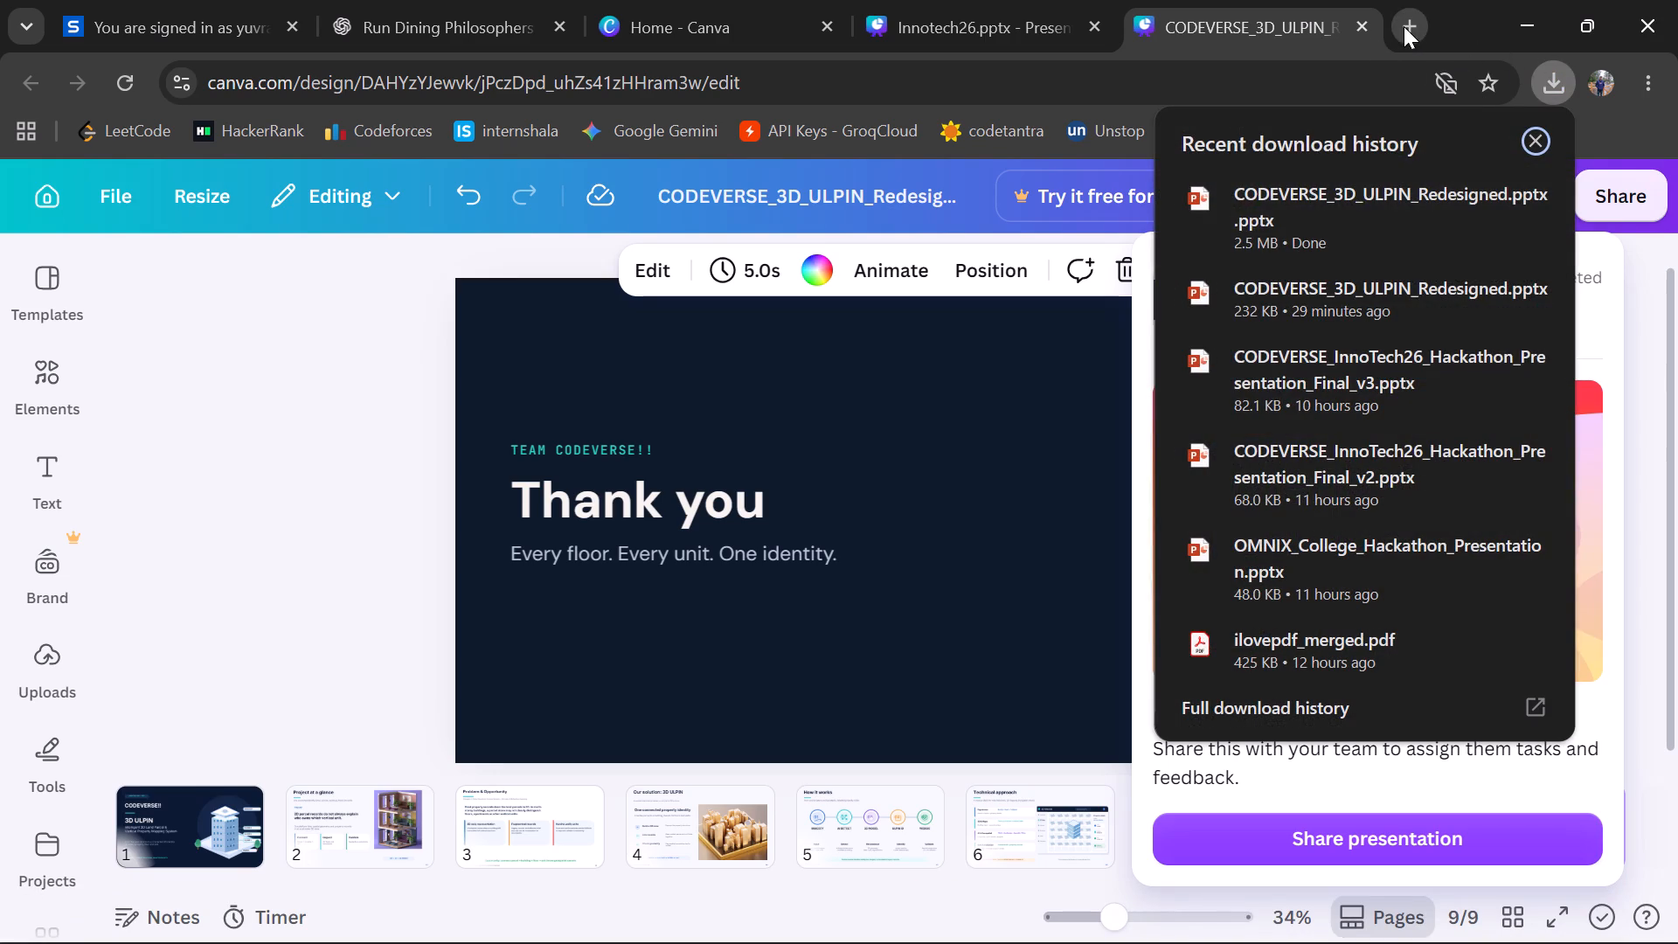
click(1404, 26)
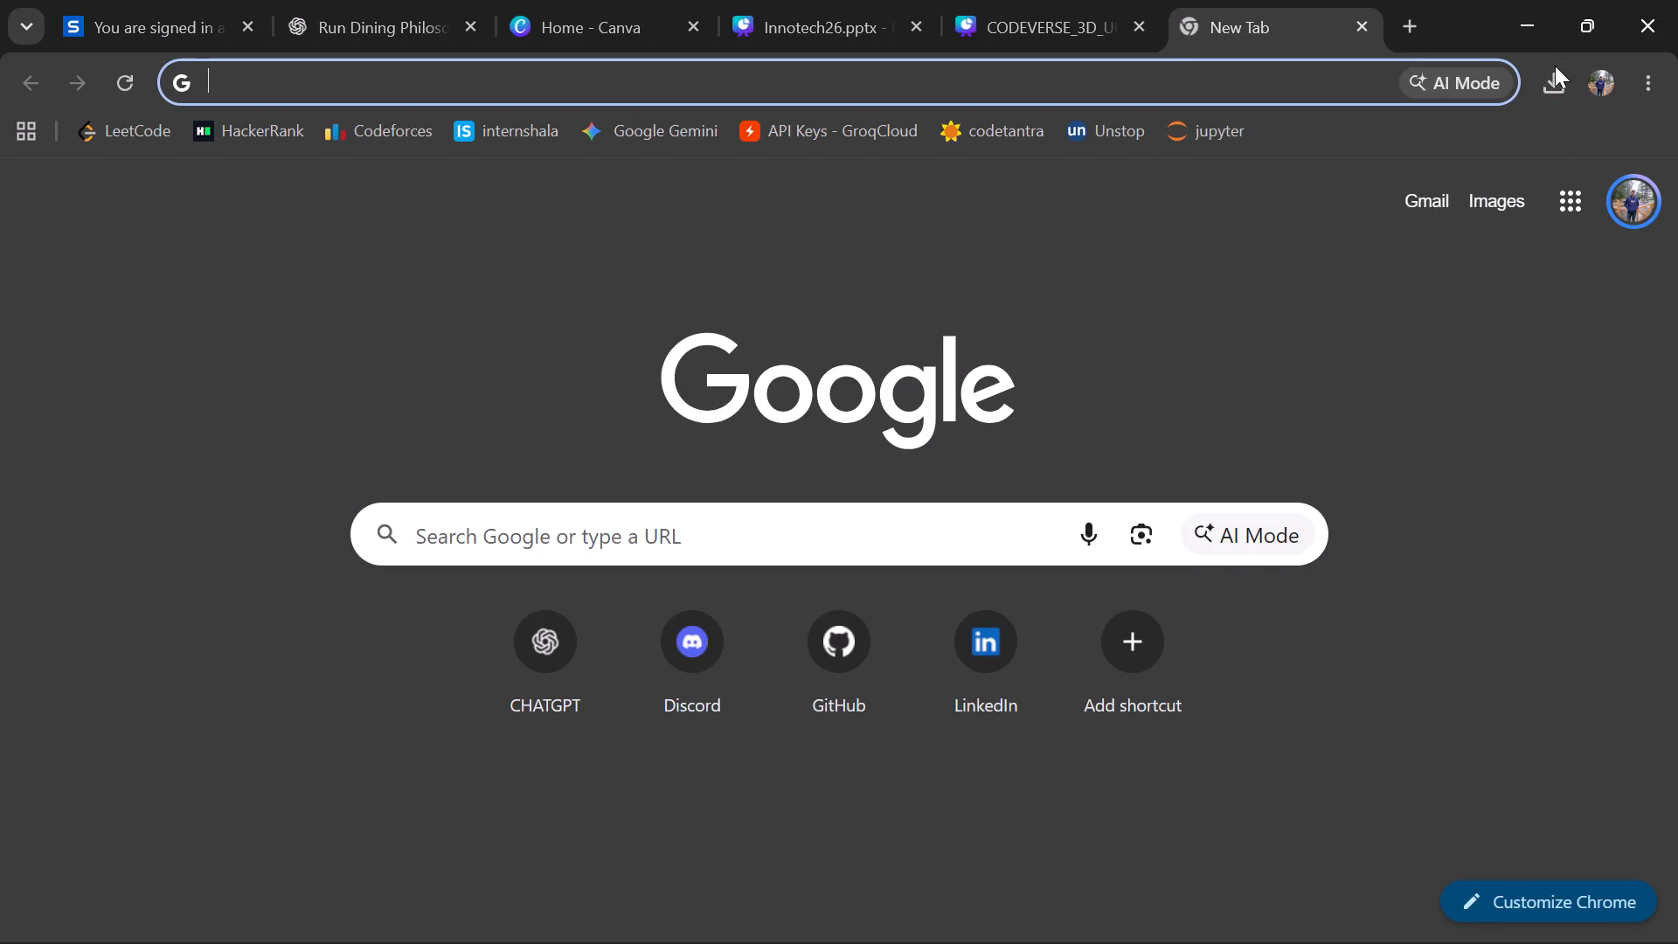
click(1630, 92)
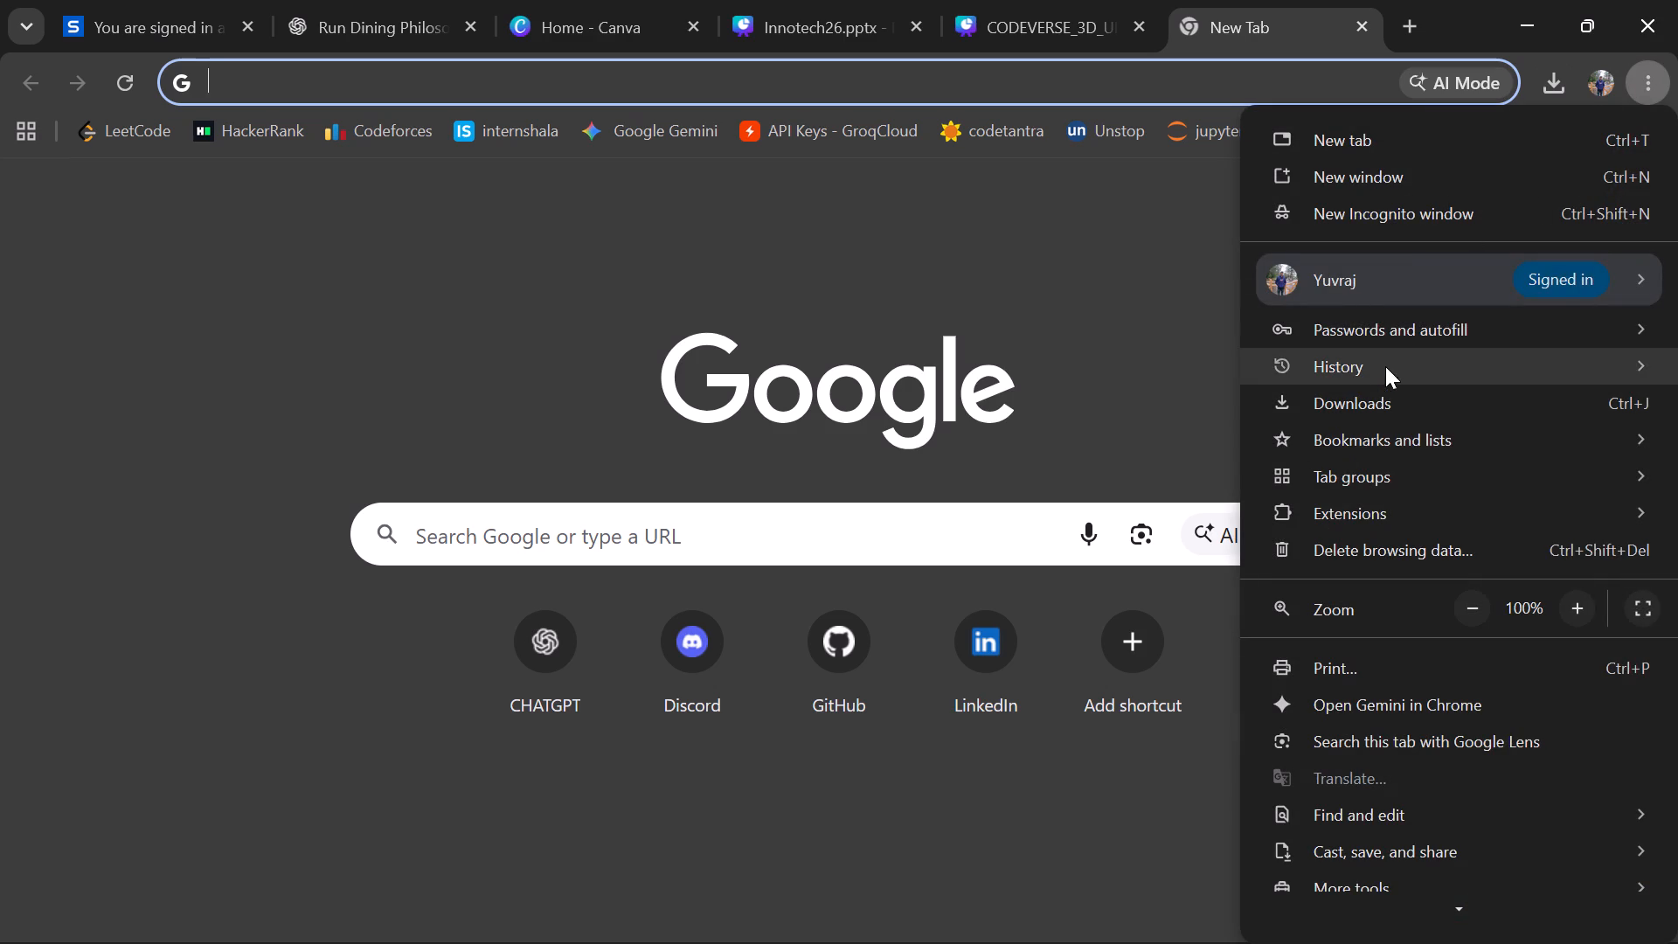
click(1363, 420)
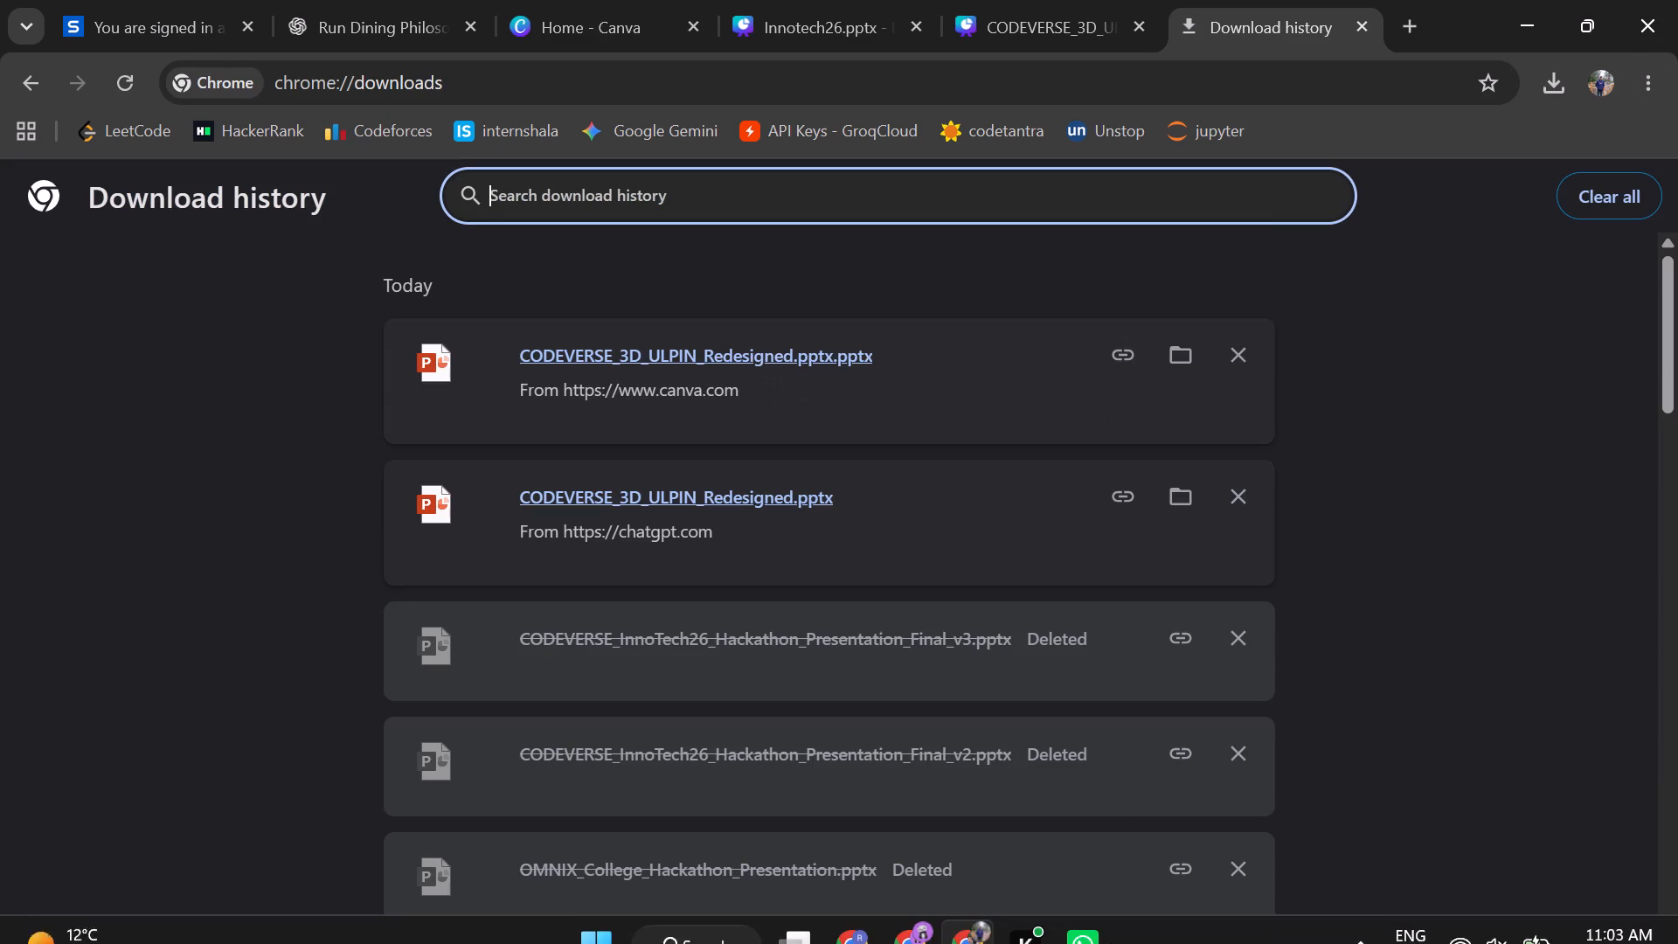